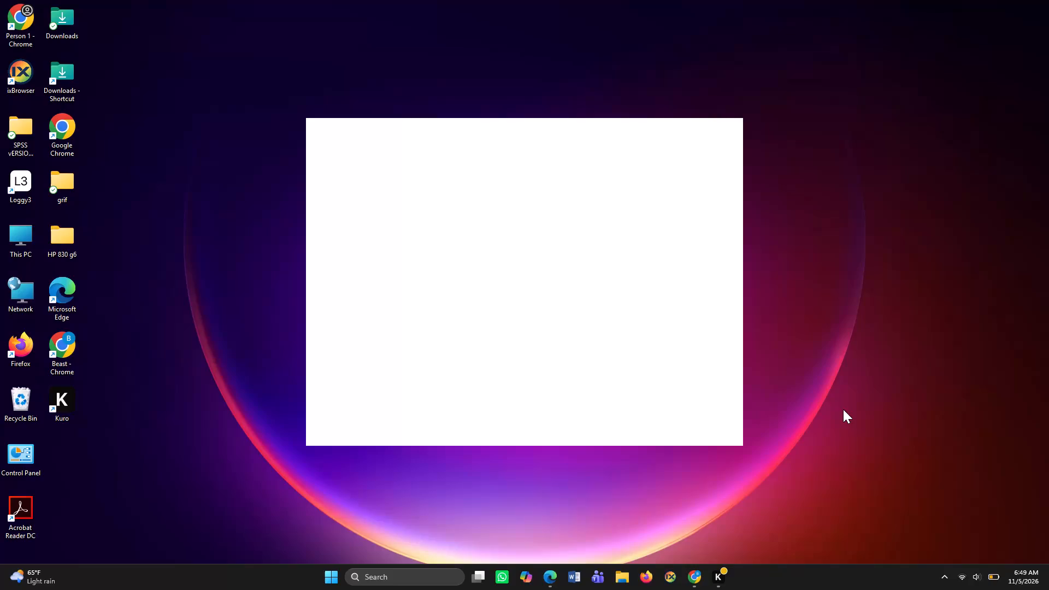
Open the WorldQuant BRAIN simulate page in the Beast Chrome profile and maximize the browser window.
left_click(843, 409)
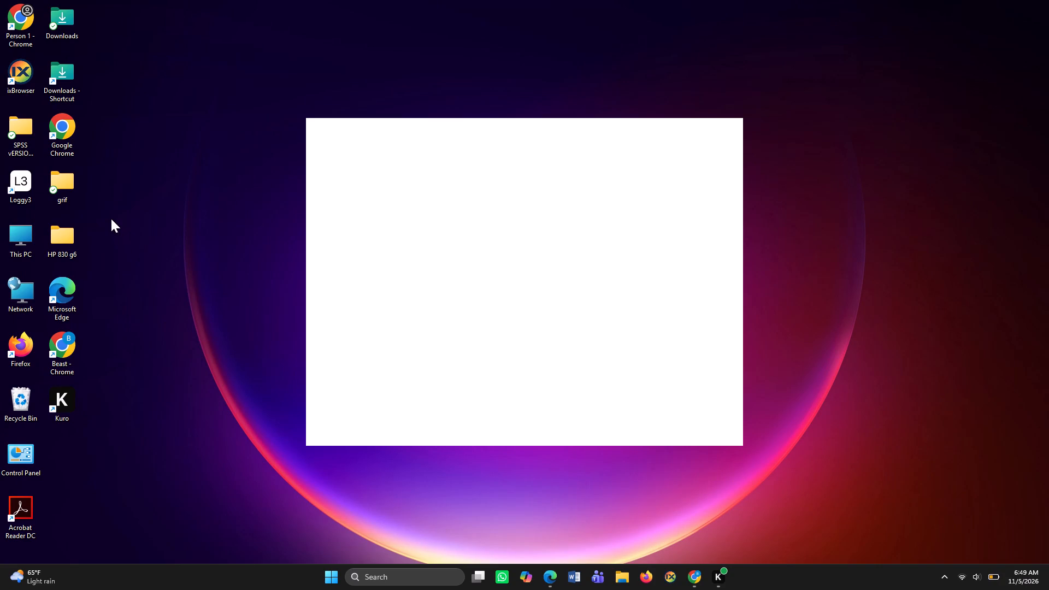
double_click(63, 359)
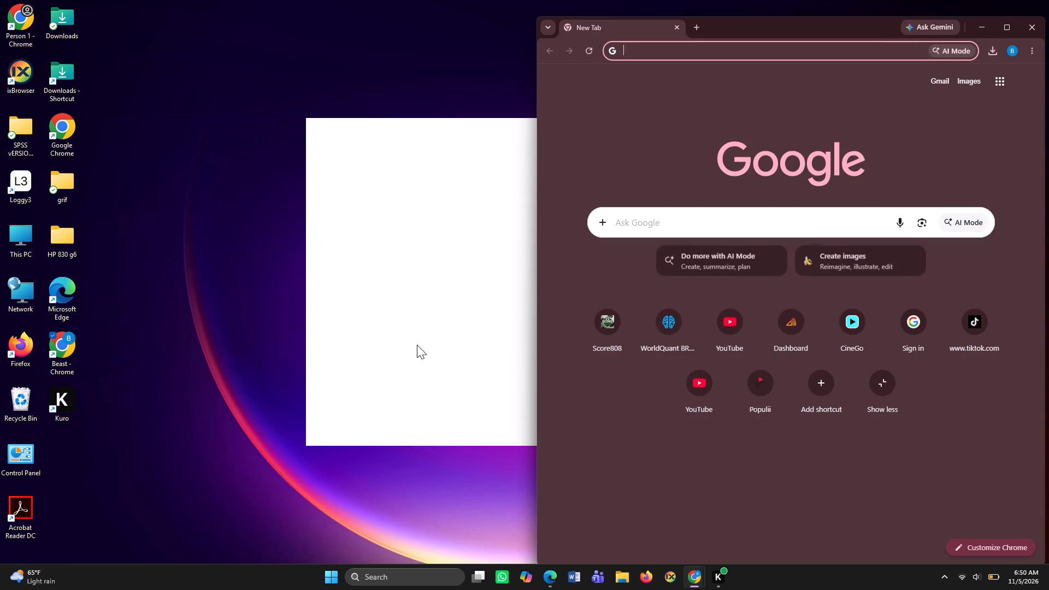
double_click(664, 324)
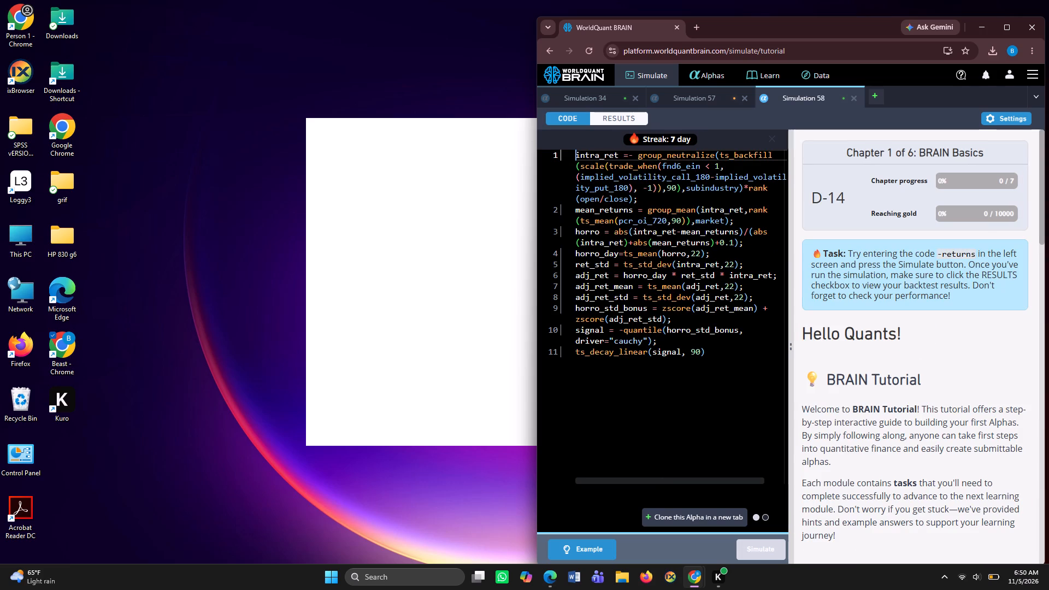
left_click(1000, 23)
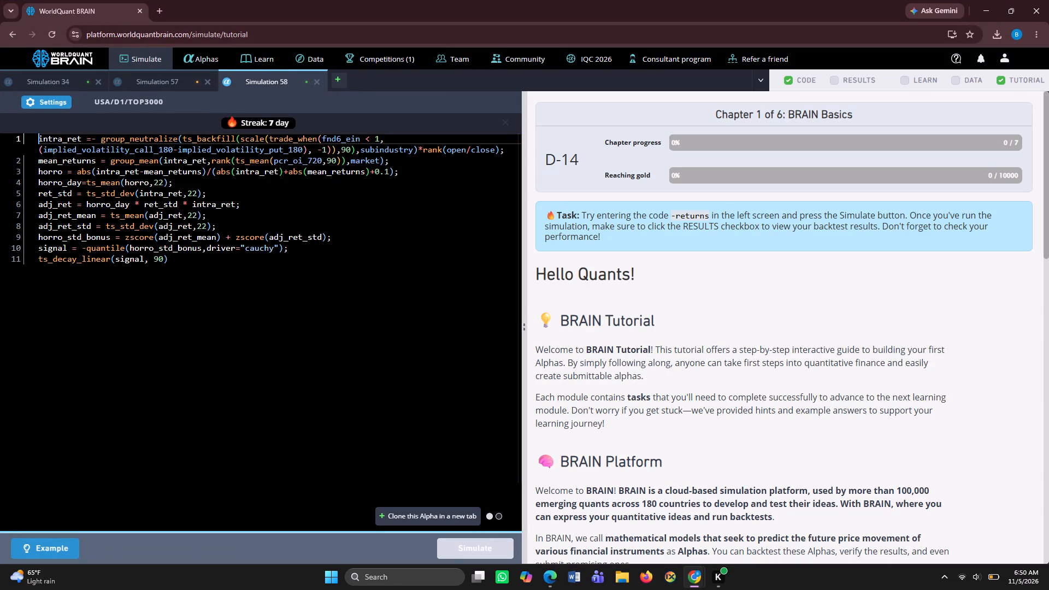
Clone the Simulation 58 Alpha into a new simulation and run the simulation on the copied code.
left_click(406, 512)
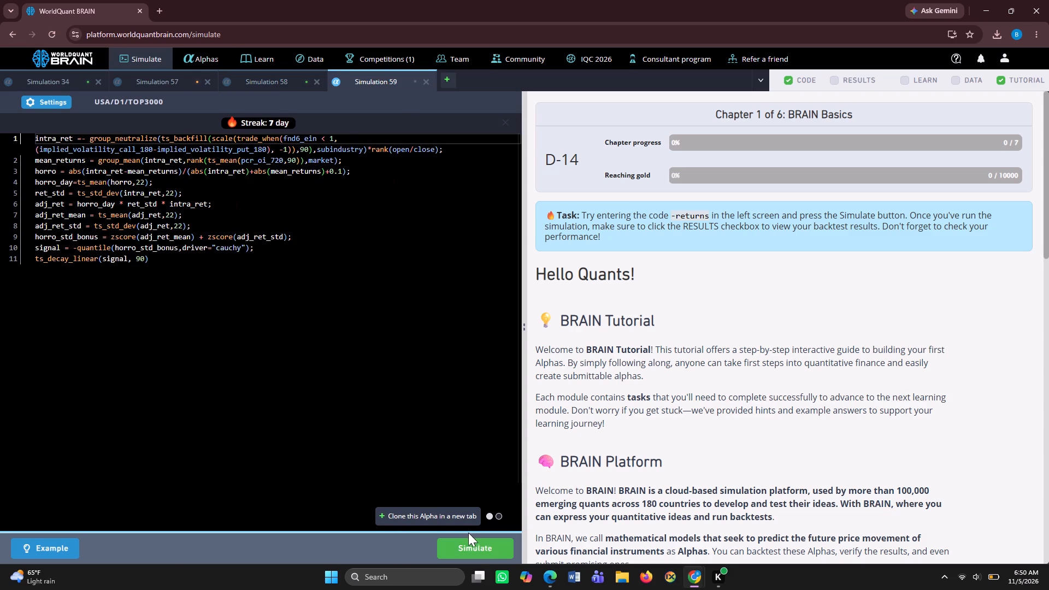
left_click(470, 548)
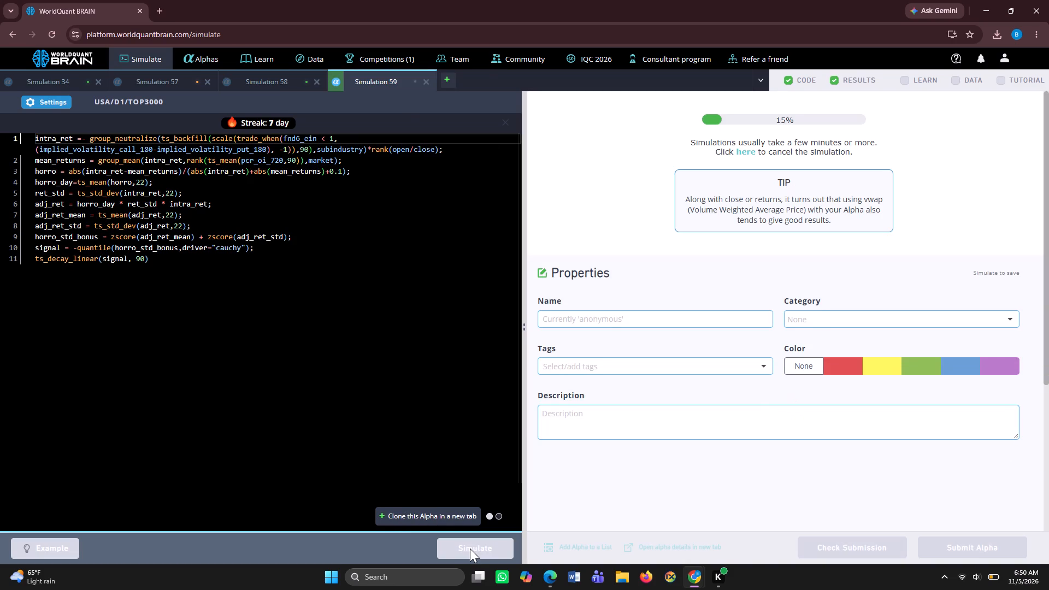
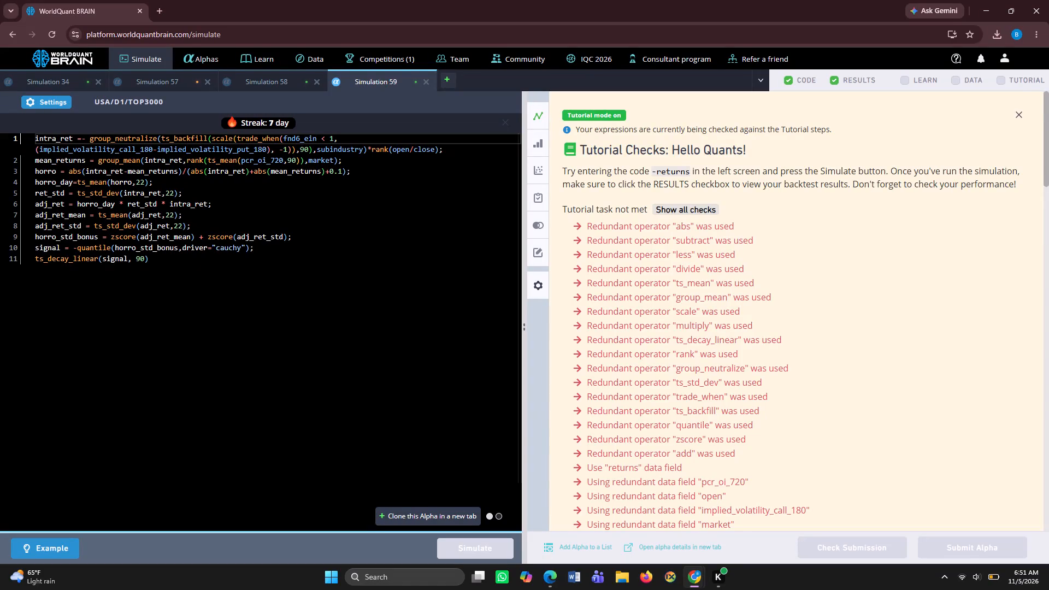
Review the Simulation 59 backtest results and change its universe setting to TOPSP500.
scroll(718, 481, "down", 6)
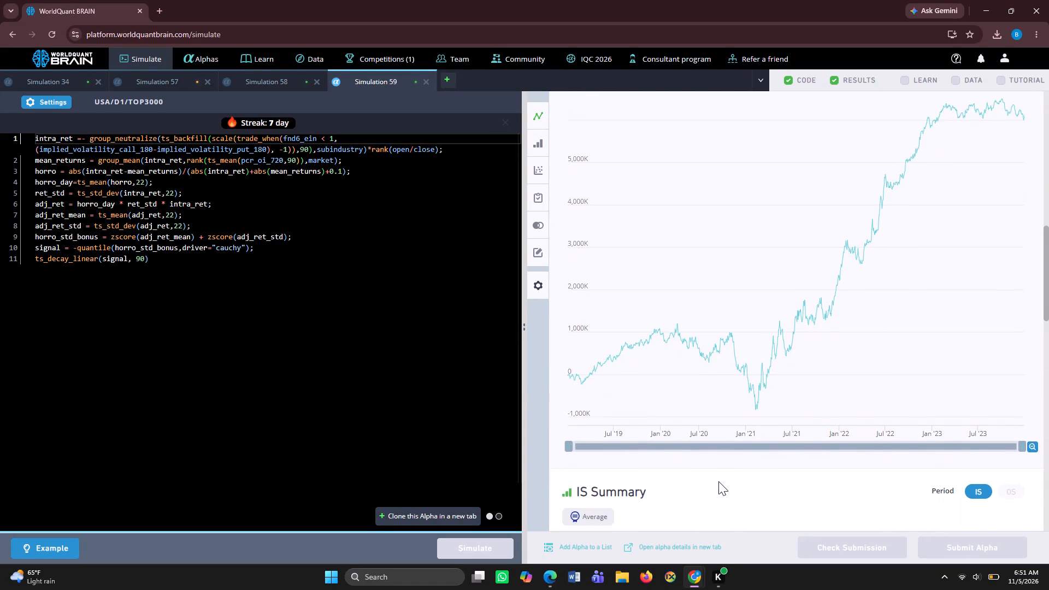
scroll(718, 481, "down", 2)
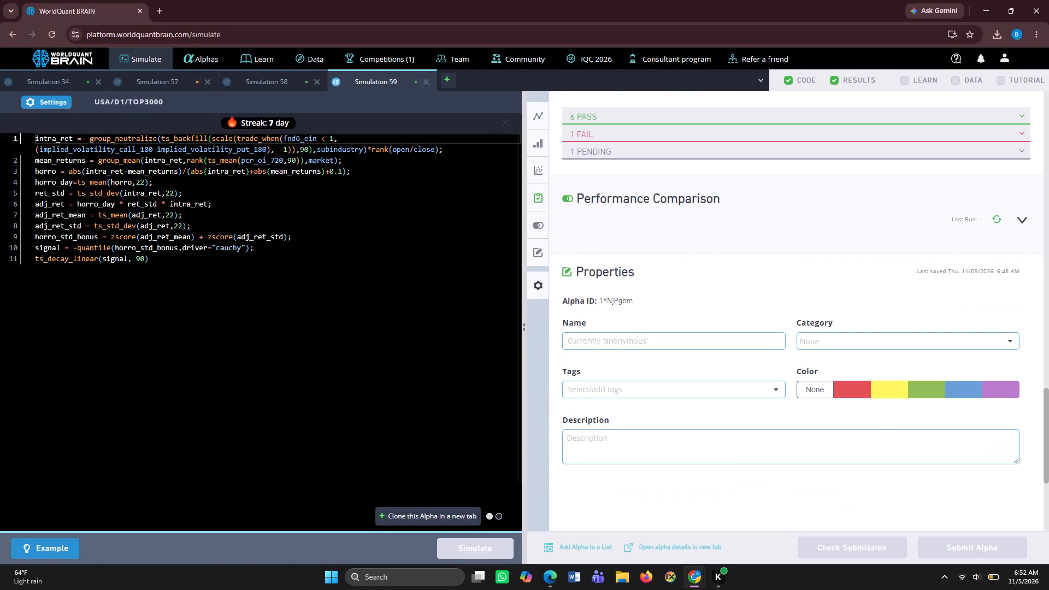
left_click(56, 101)
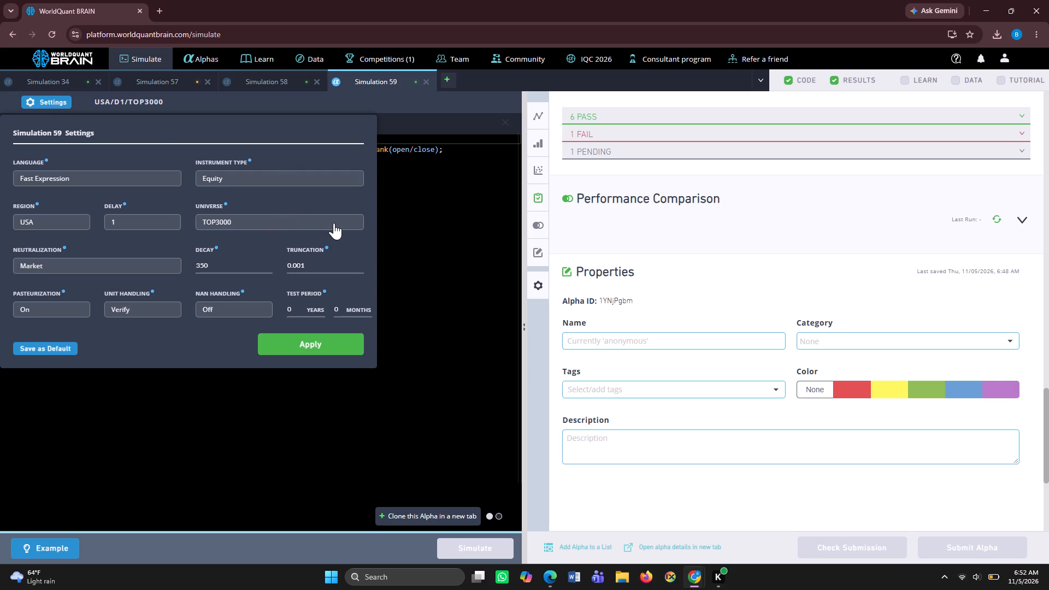
left_click(354, 222)
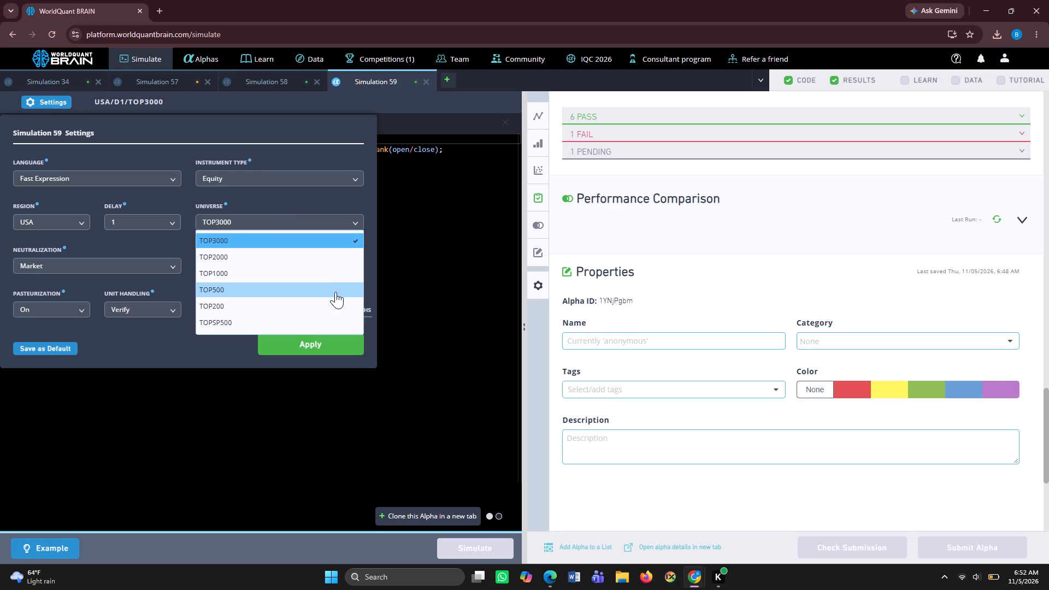
left_click(321, 325)
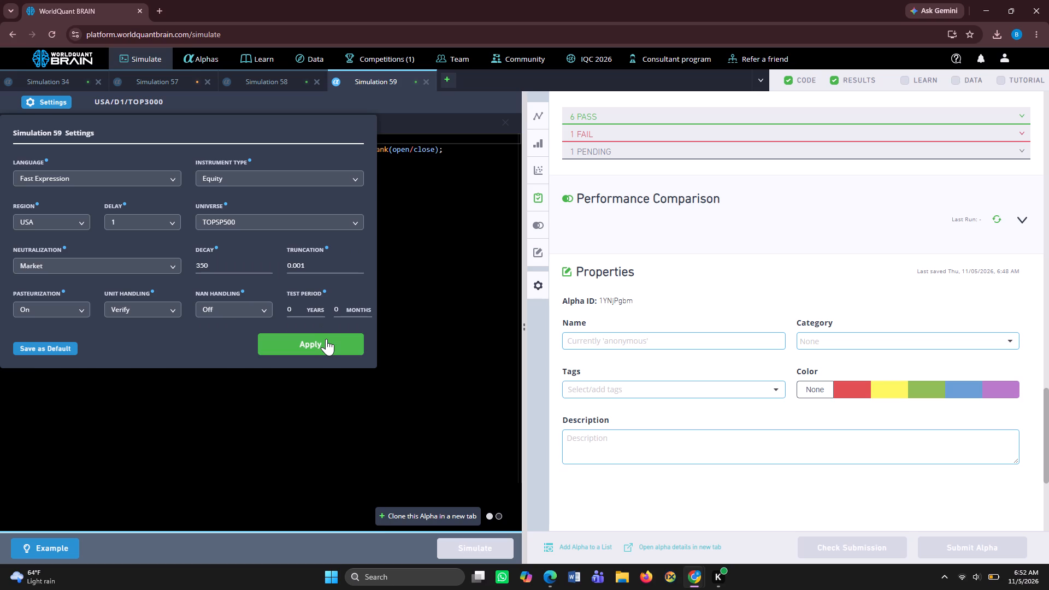
left_click(326, 339)
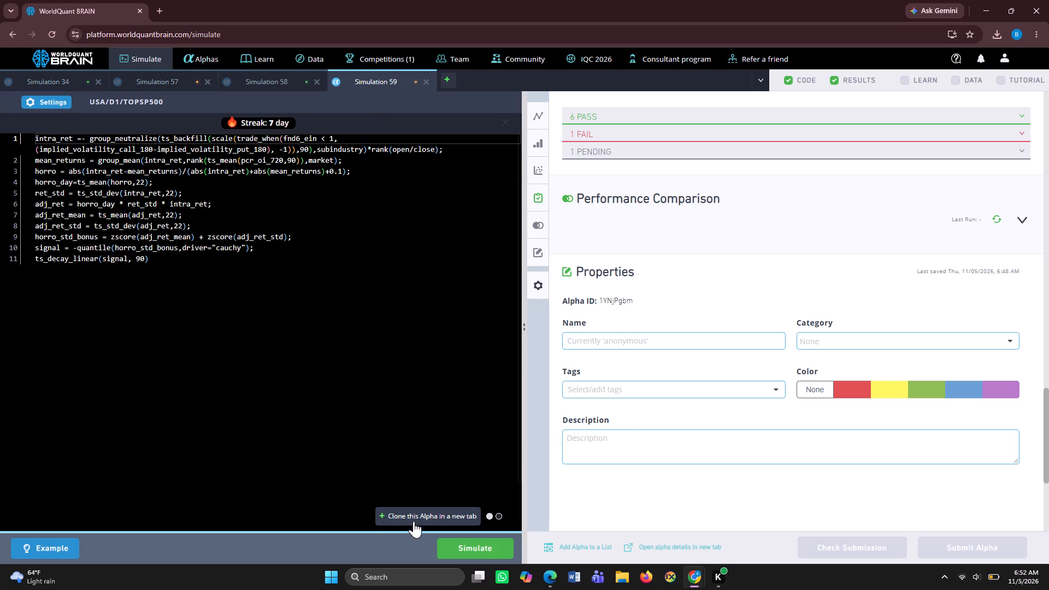
Clone the Simulation 59 Alpha with the TOPSP500 universe into a new simulation and run it.
left_click(415, 514)
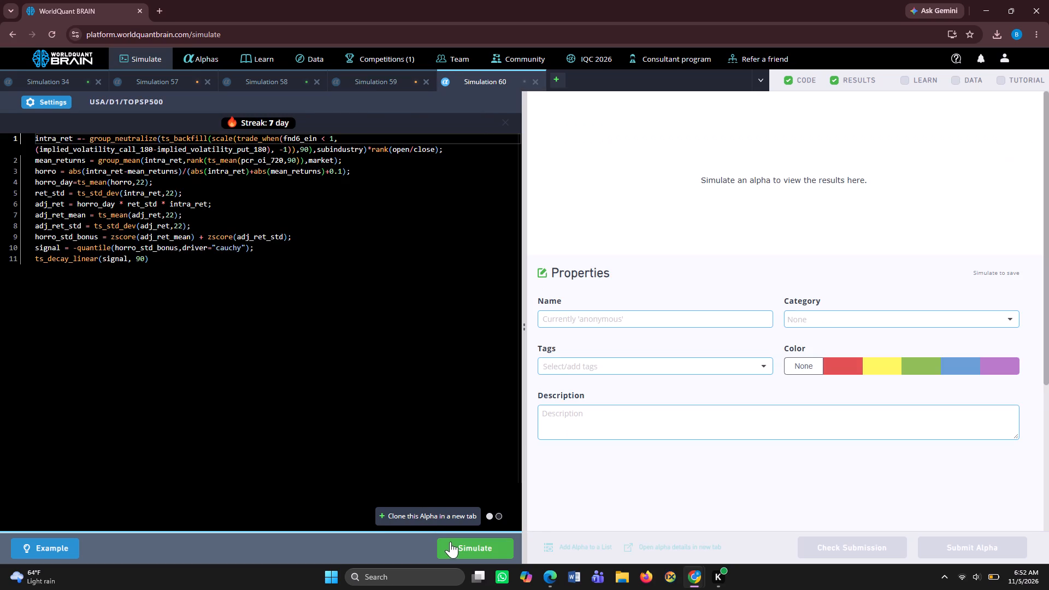
left_click(455, 542)
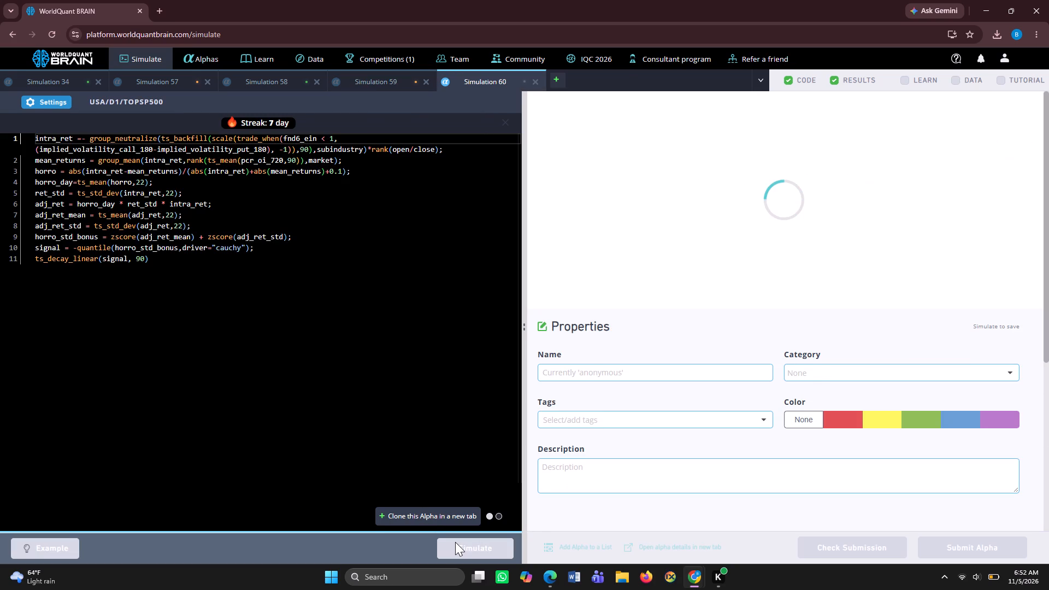
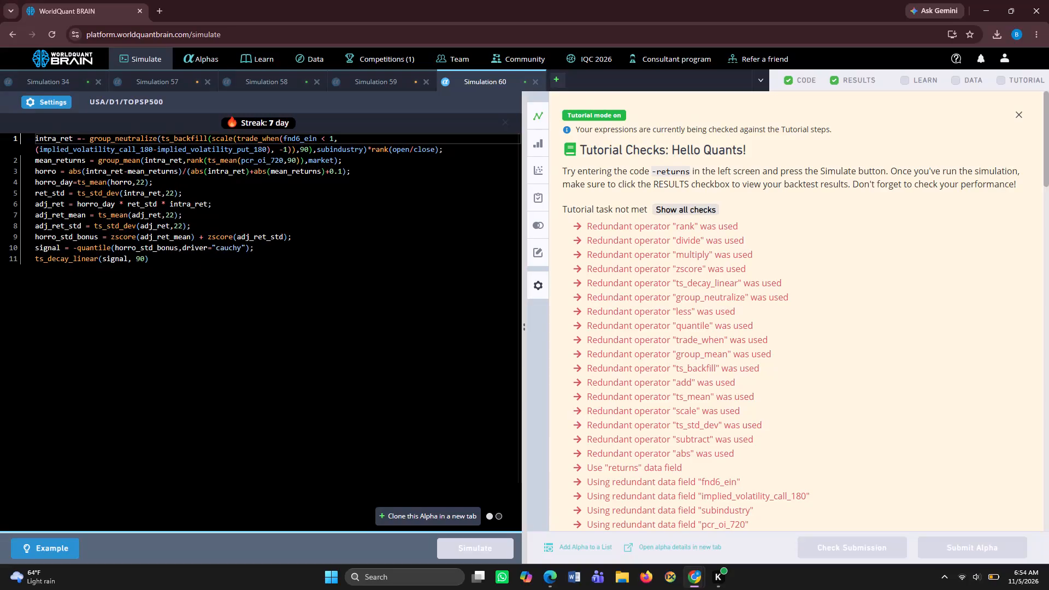
Check the Simulation 60 chart and IS Summary, and close Simulations 60 and 59, discarding the unsimulated changes.
scroll(723, 410, "down", 3)
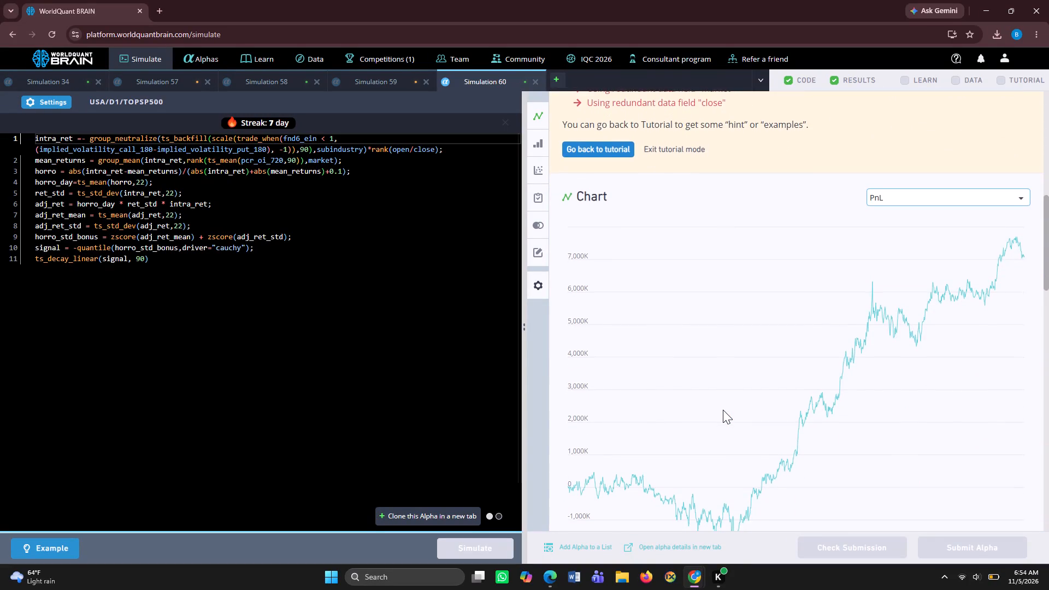
scroll(723, 410, "down", 6)
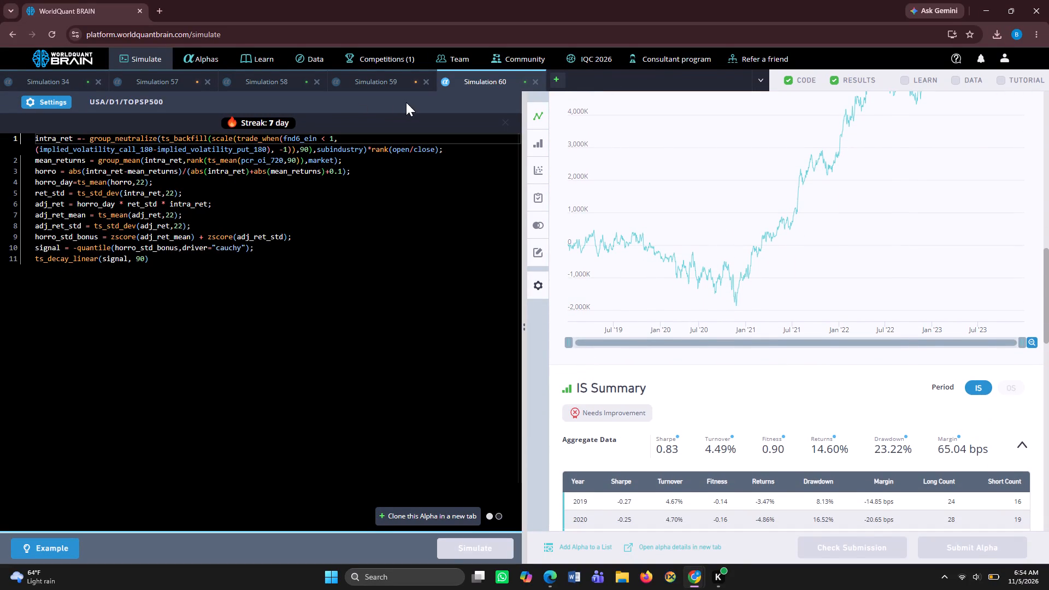
left_click(537, 76)
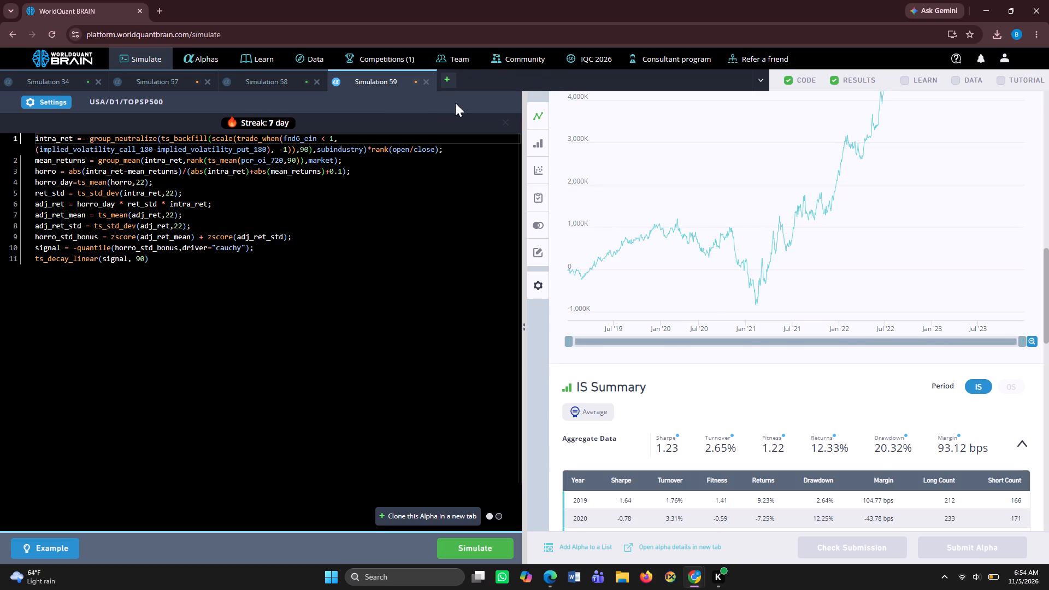
left_click(428, 80)
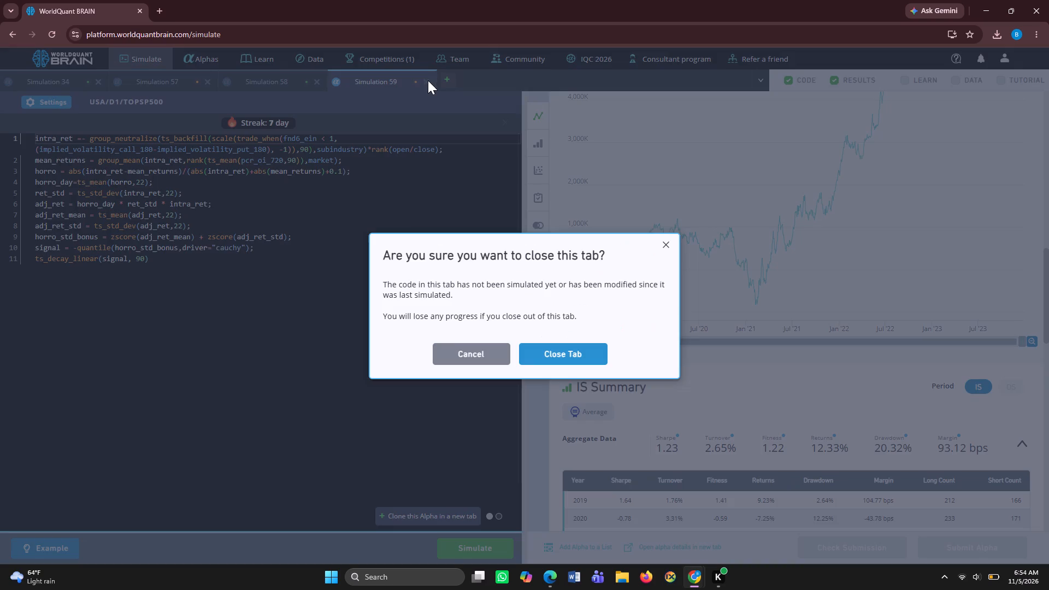
left_click(547, 350)
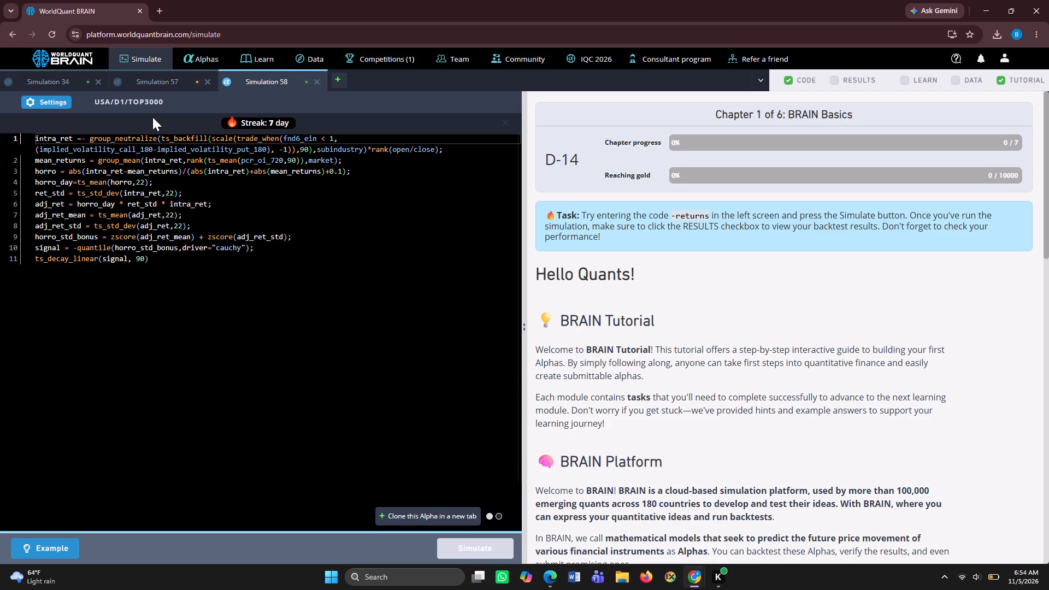
Set the decay to 250 in the Simulation 58 settings and apply it.
left_click(58, 92)
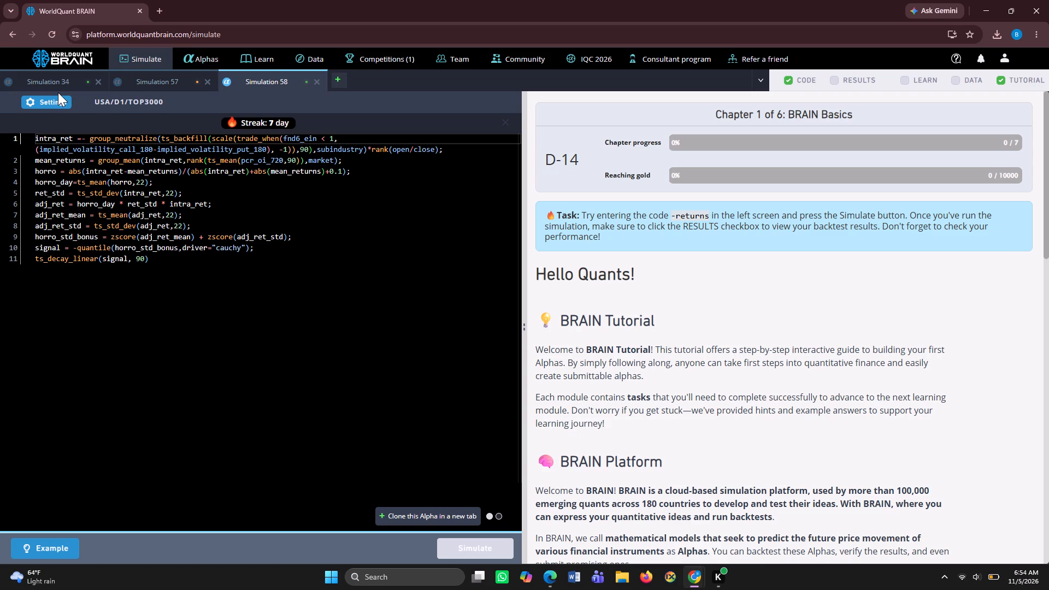
left_click(60, 101)
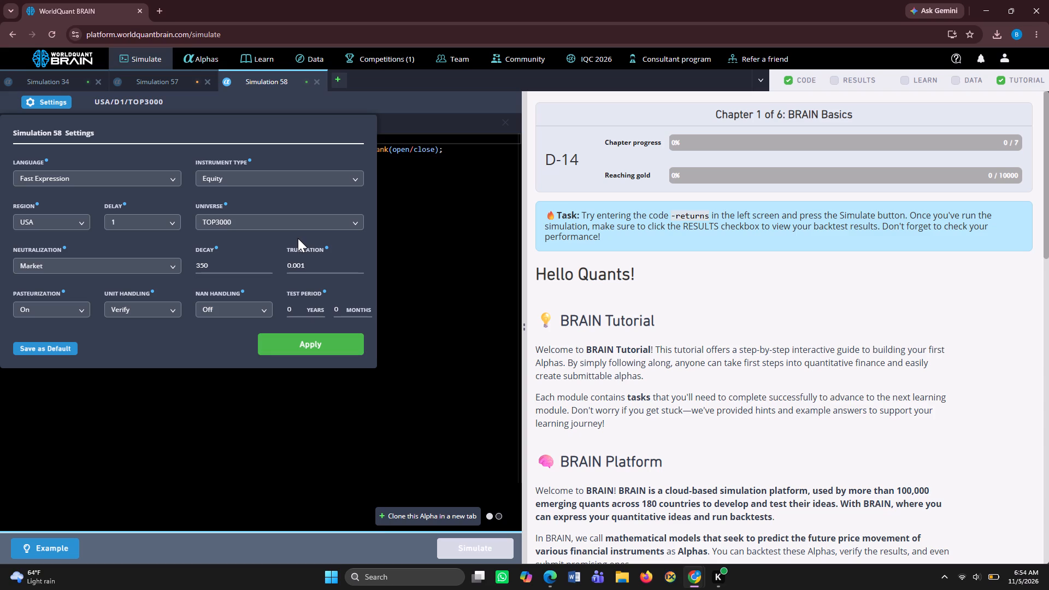
left_click(222, 265)
key("BackSpace")
key("BackSpace")
key("BackSpace")
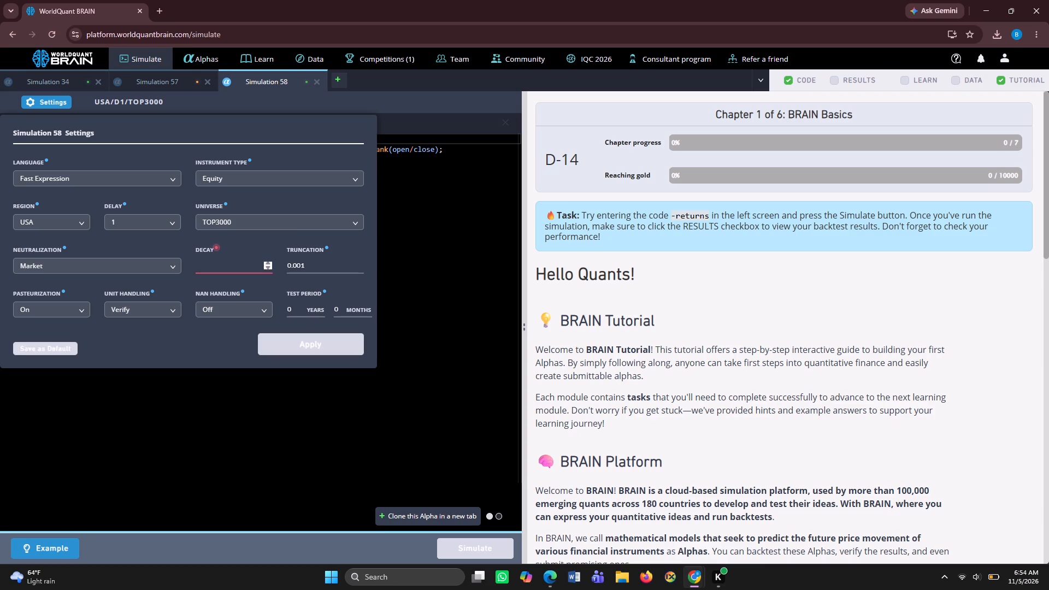
type("25")
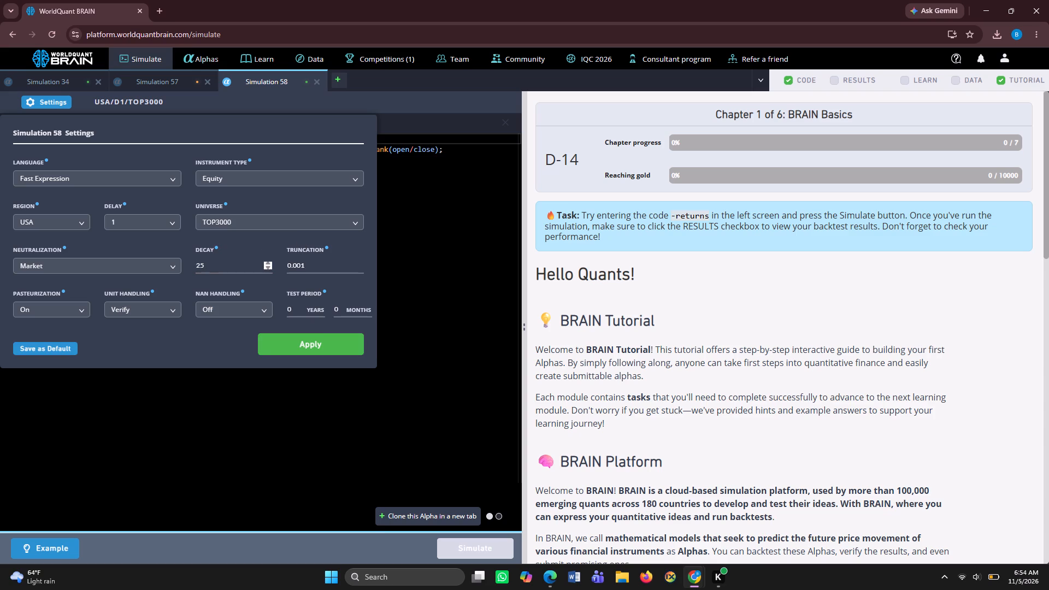
key("0")
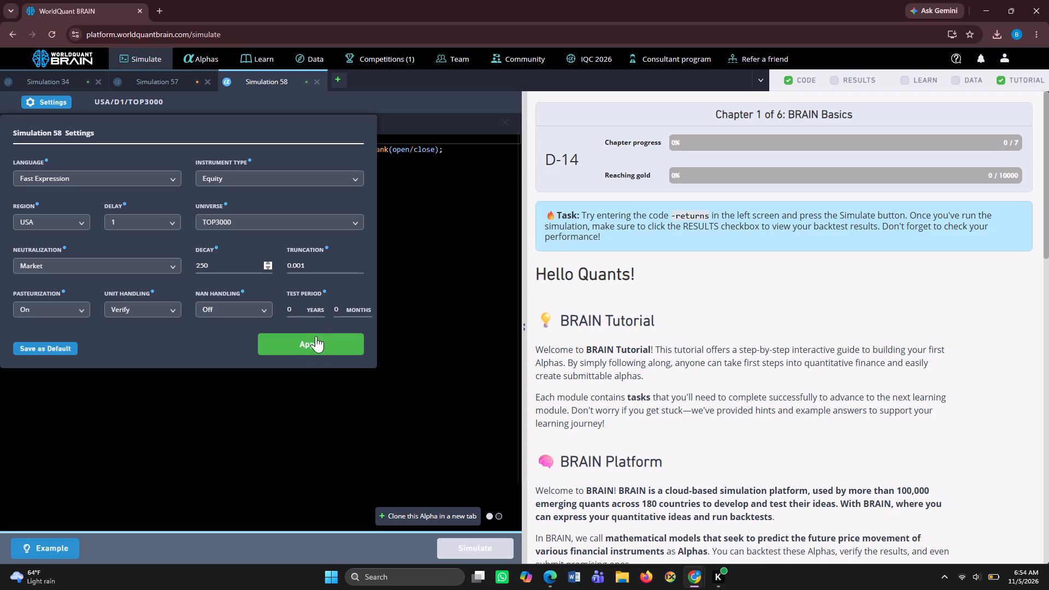
left_click(311, 342)
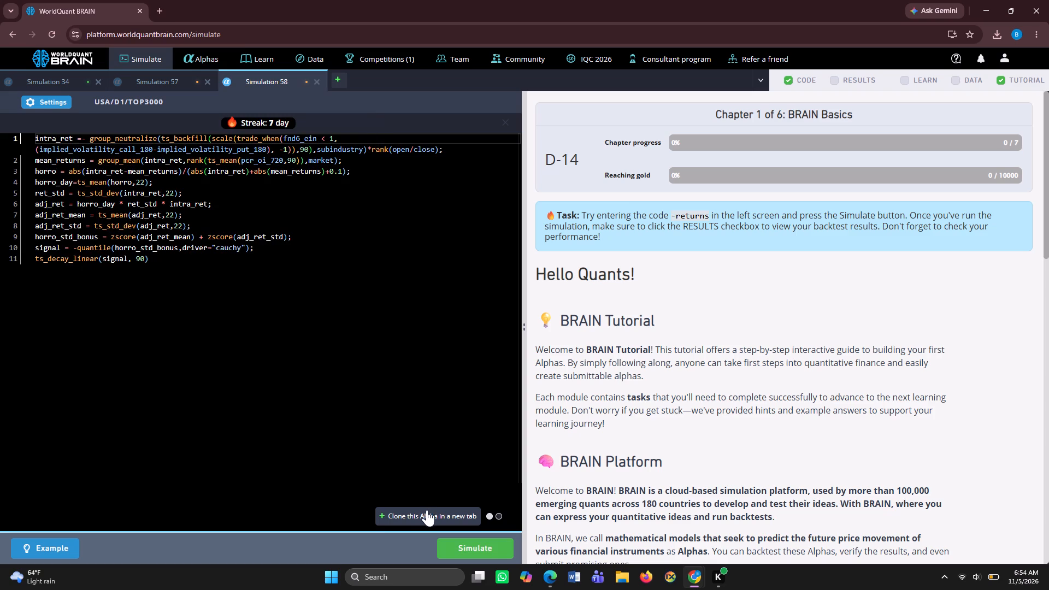
Clone the Simulation 58 Alpha with its modified settings into a new simulation and run it.
left_click(421, 507)
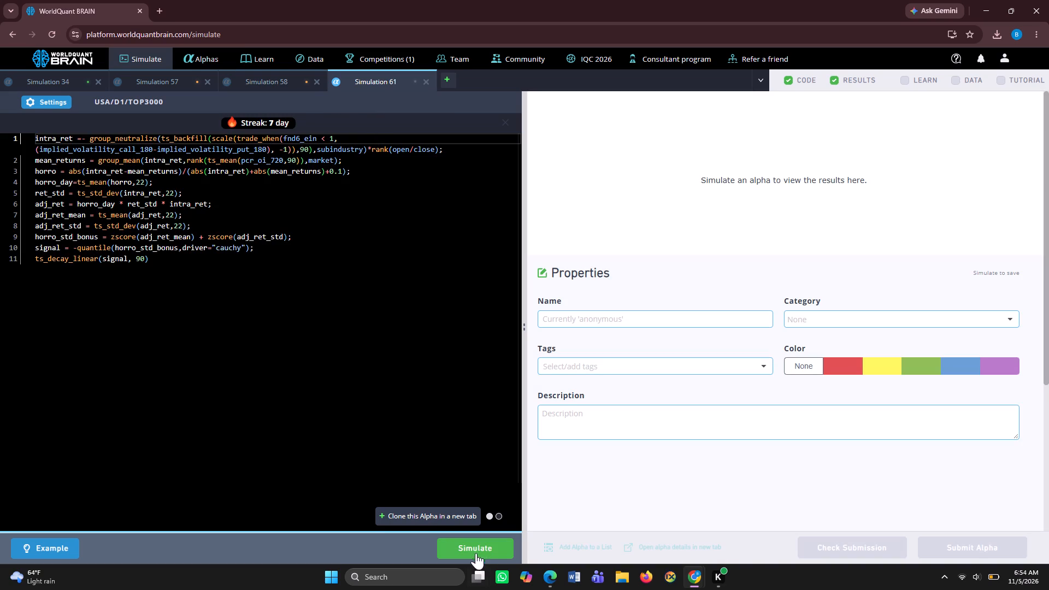
left_click(476, 544)
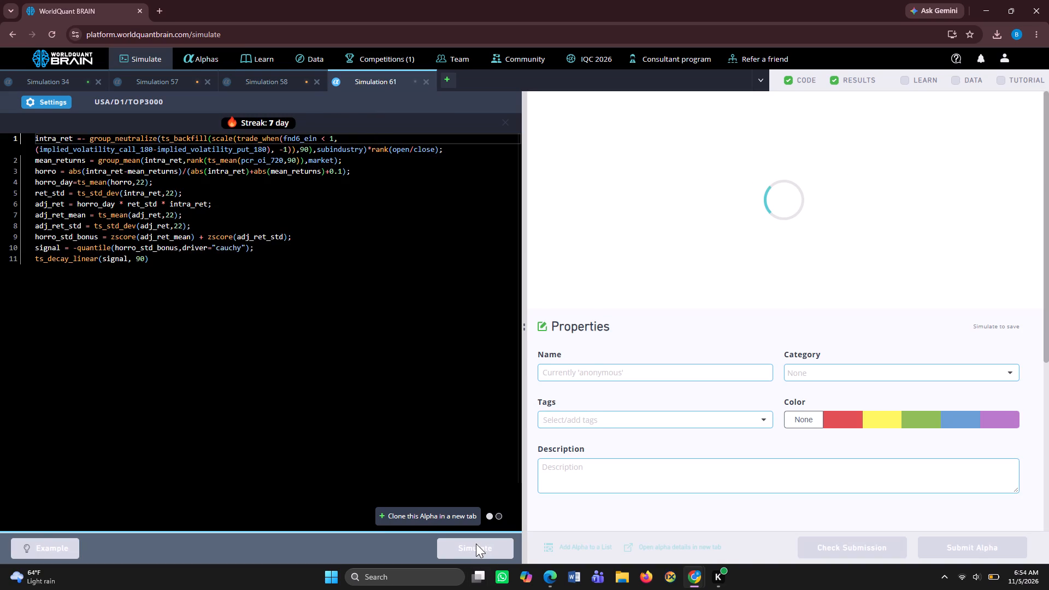
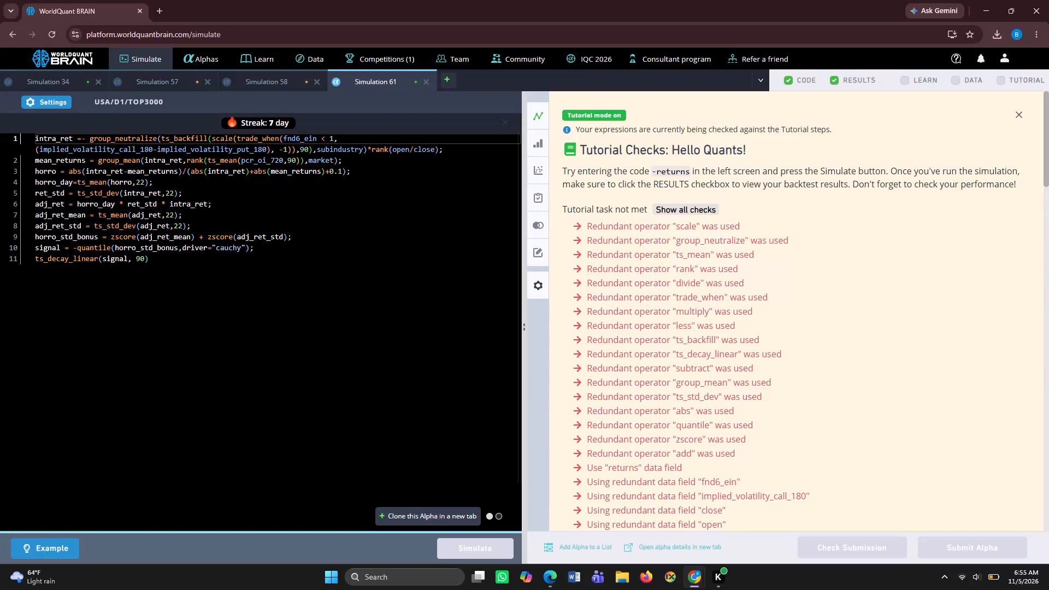
Examine the Simulation 61 PnL chart, the IS Summary with its yearly figures, and the Correlation section.
scroll(679, 414, "down", 4)
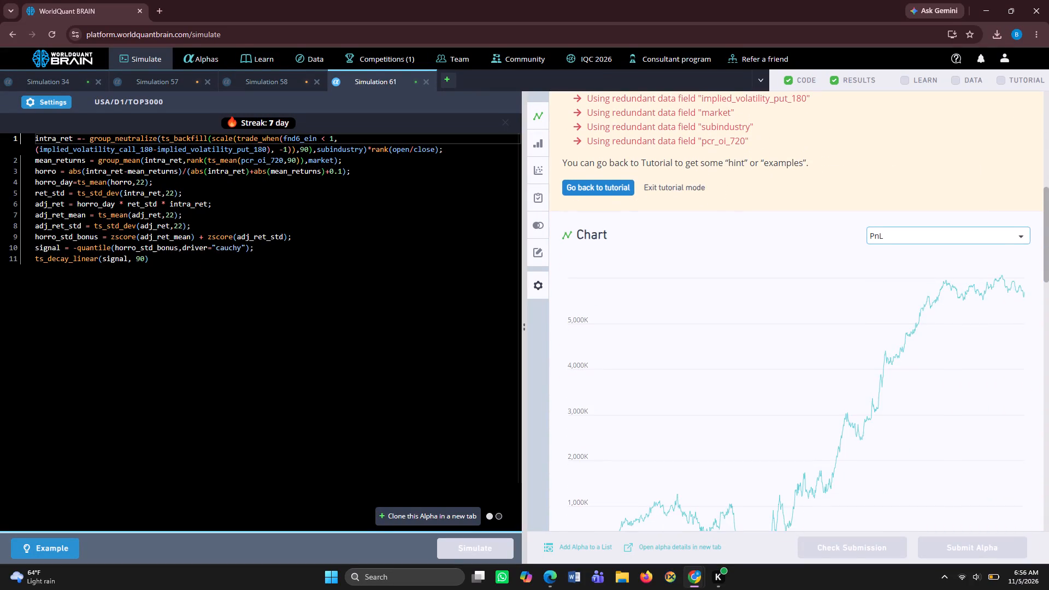
scroll(679, 414, "down", 3)
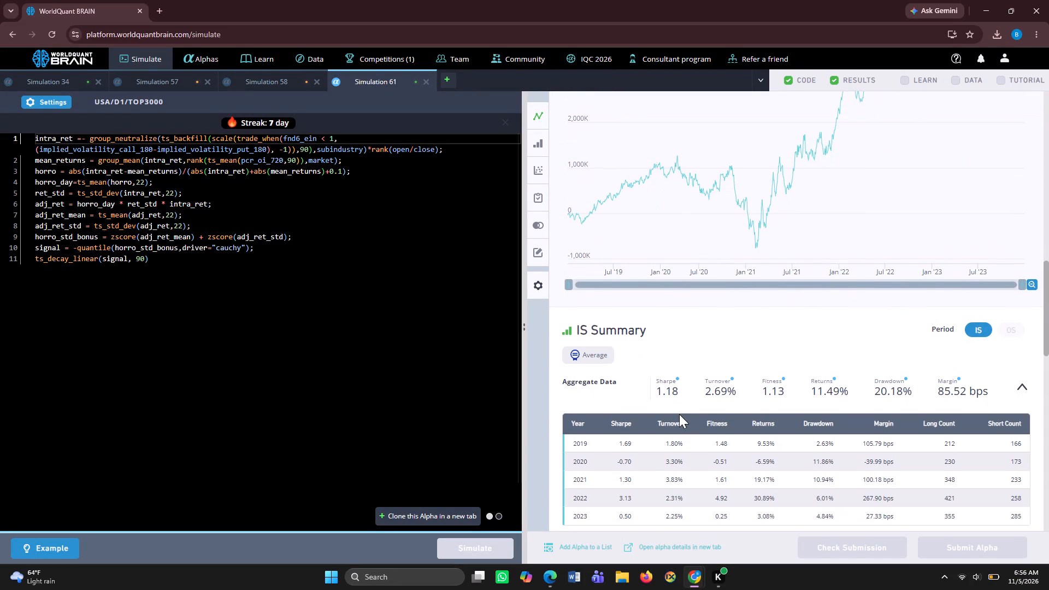
scroll(679, 414, "down", 2)
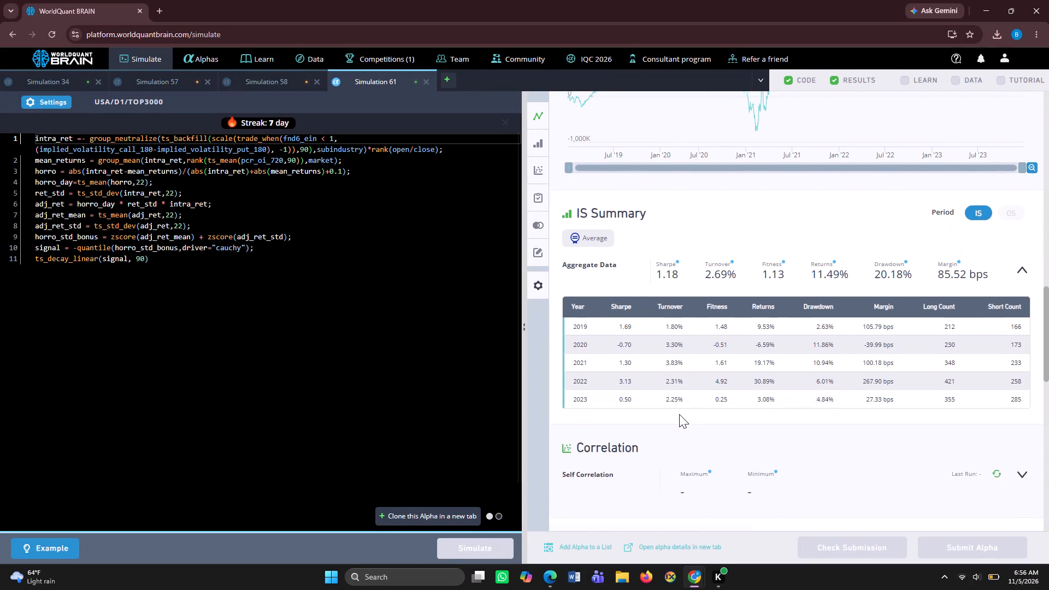
scroll(679, 414, "down", 1)
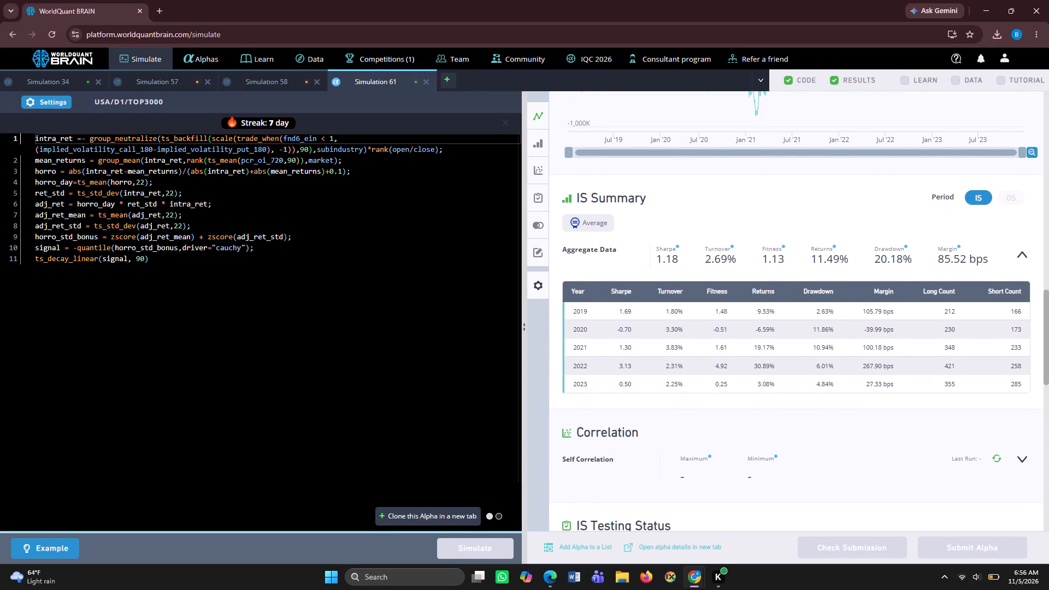
Set the neutralization to Sector in the Simulation 61 settings and apply it.
left_click(54, 102)
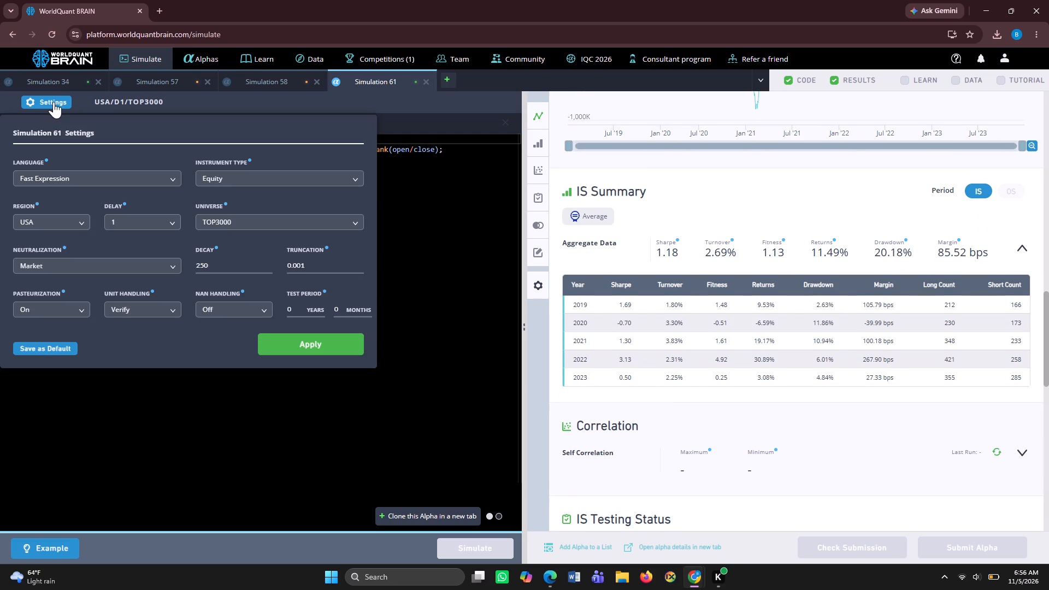
left_click(176, 265)
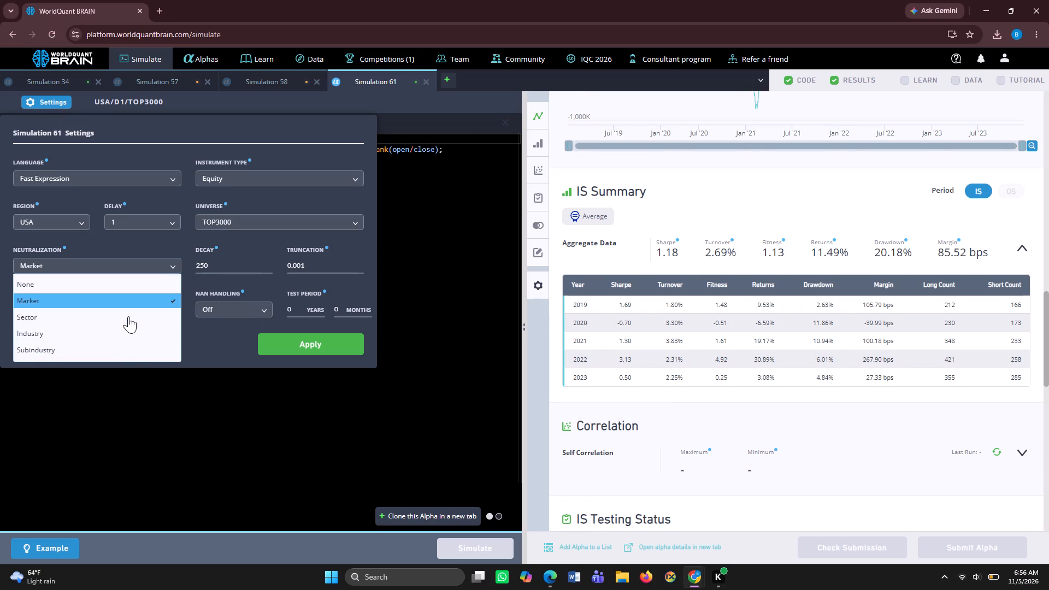
left_click(128, 316)
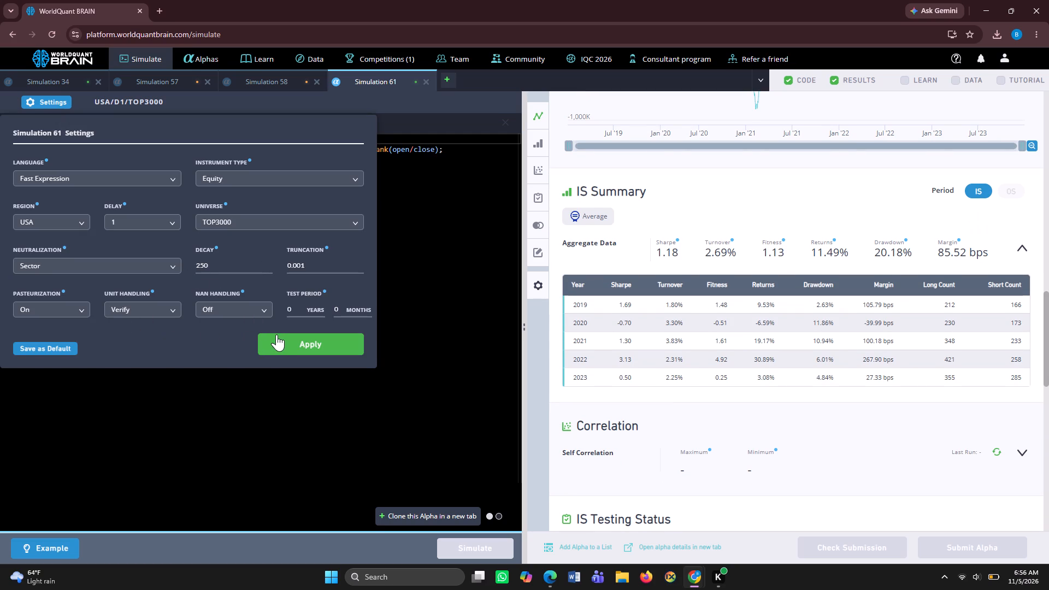
left_click(276, 334)
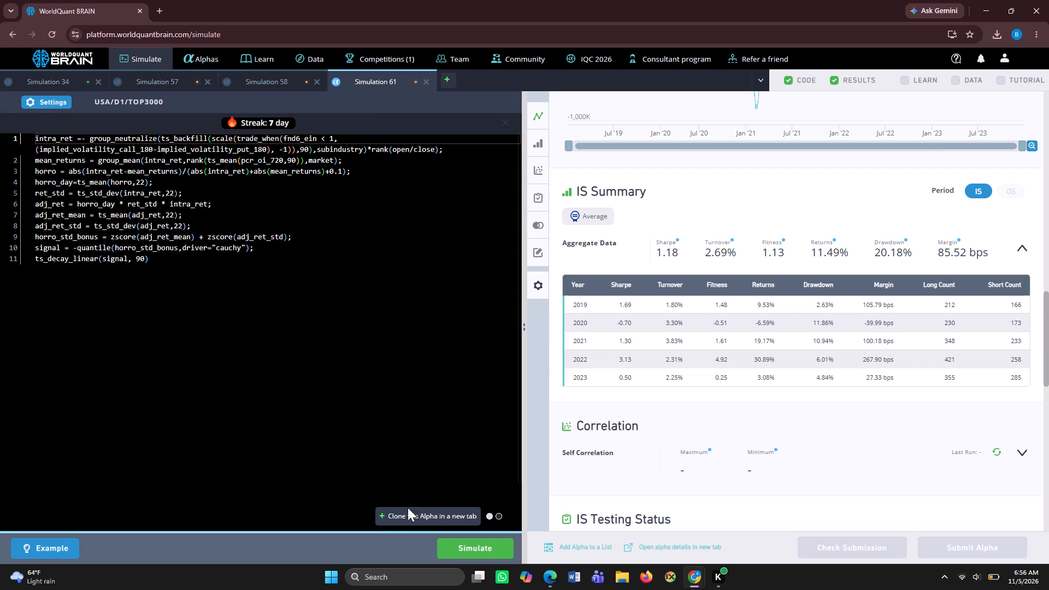
Clone the Simulation 61 Alpha with its modified settings into a new simulation and run it.
left_click(408, 512)
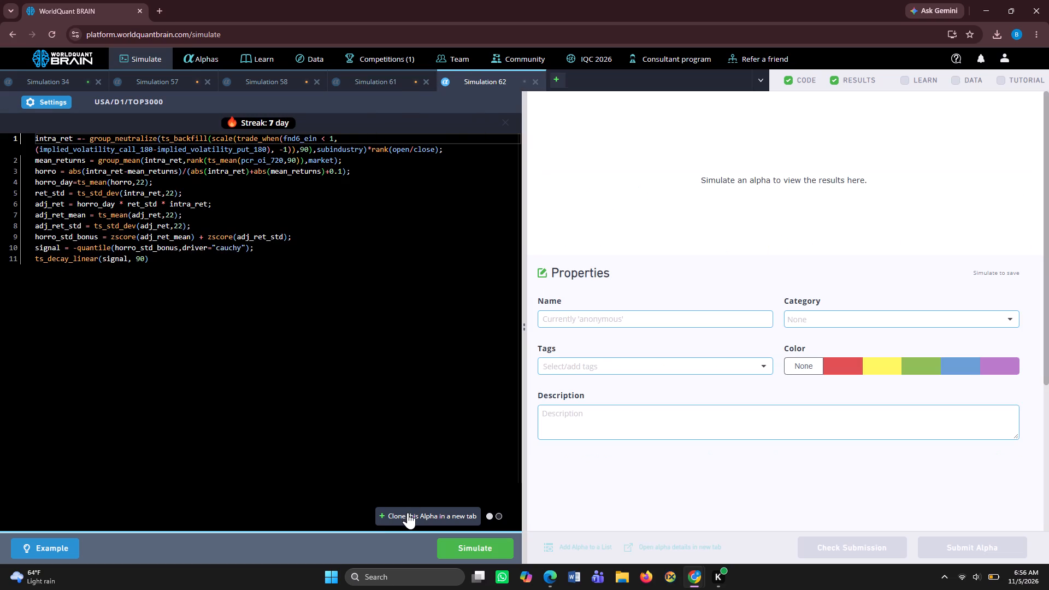
left_click(451, 540)
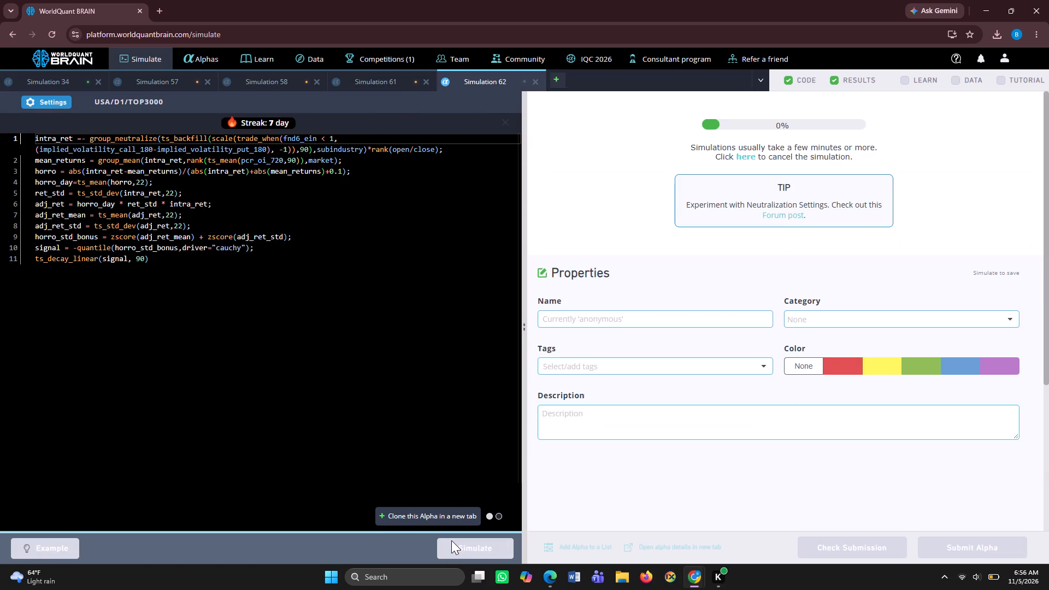
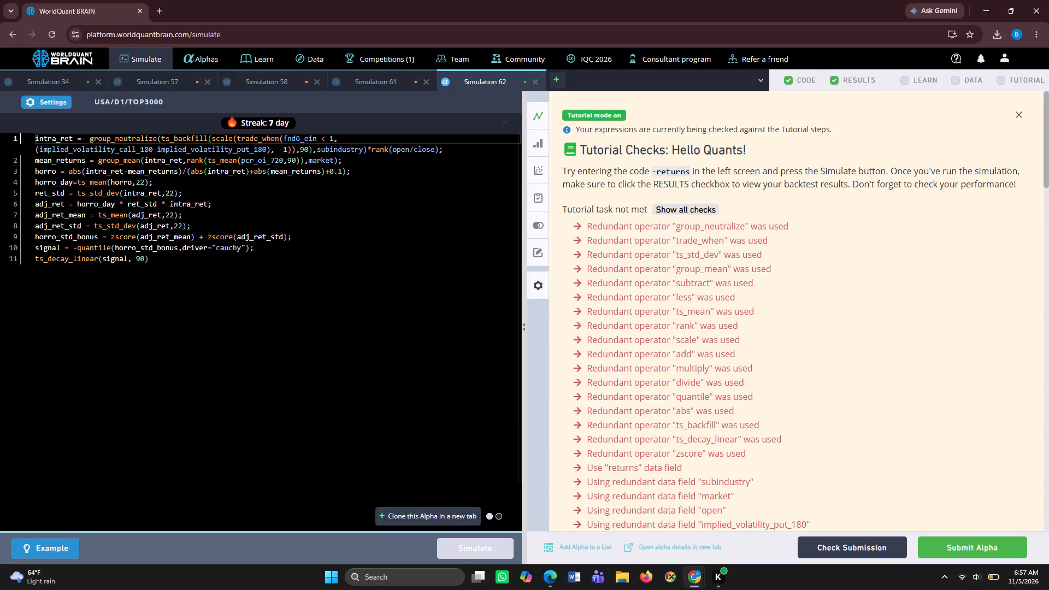
Examine the Simulation 62 PnL chart and yearly IS Summary, and run the Self Correlation calculation.
scroll(679, 421, "down", 1)
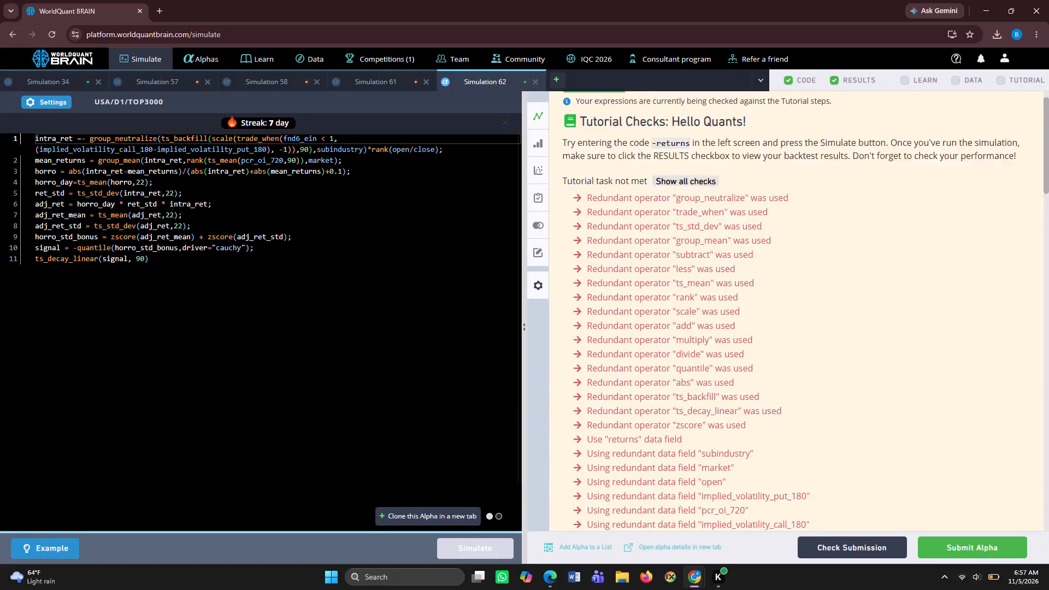
scroll(679, 421, "down", 5)
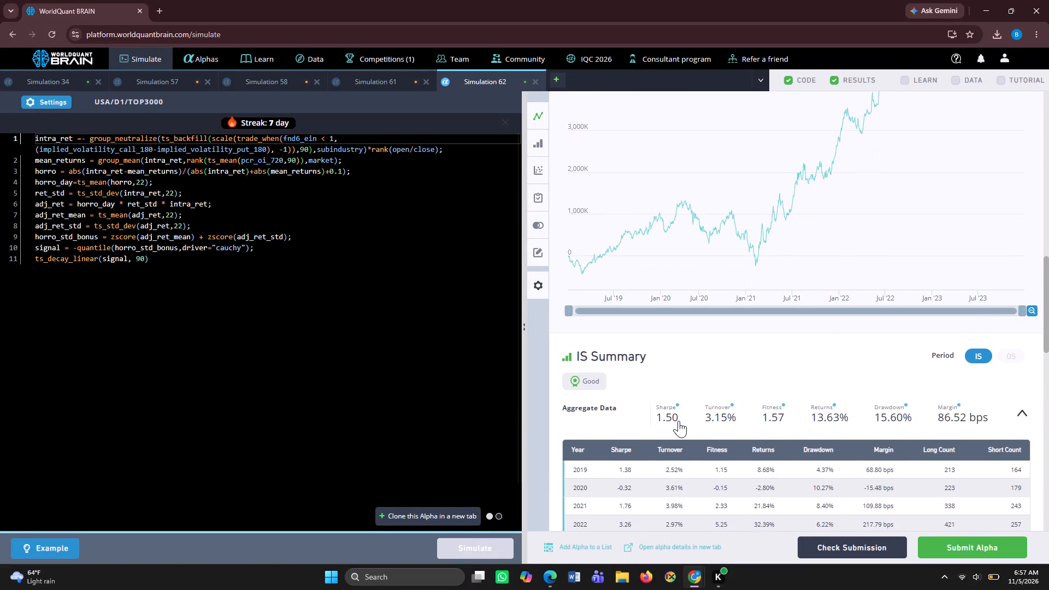
scroll(679, 421, "down", 2)
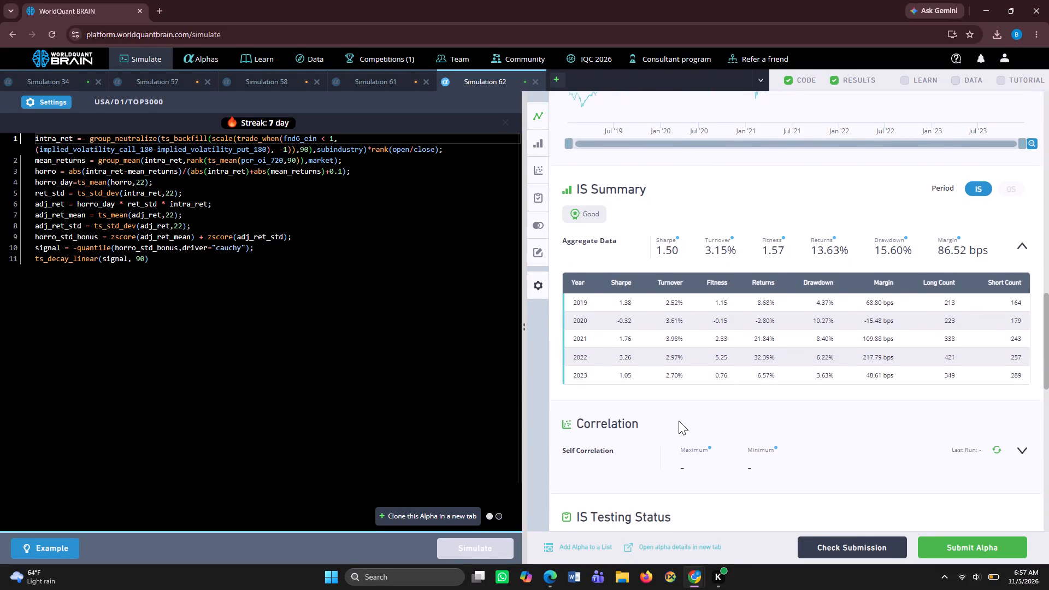
scroll(679, 421, "down", 1)
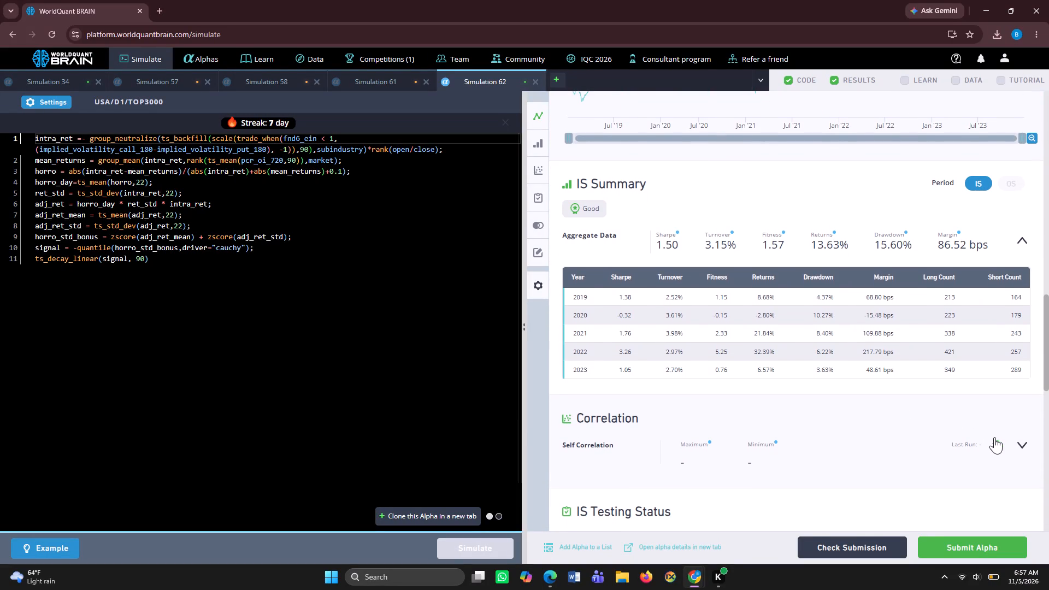
left_click(995, 442)
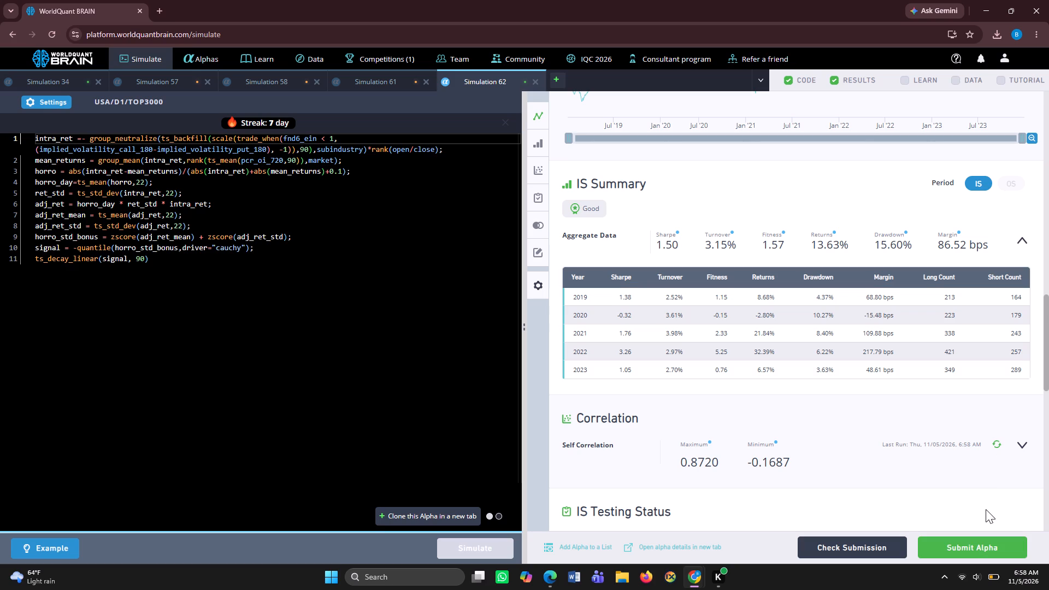
Try to submit the Simulation 62 Alpha.
left_click(979, 554)
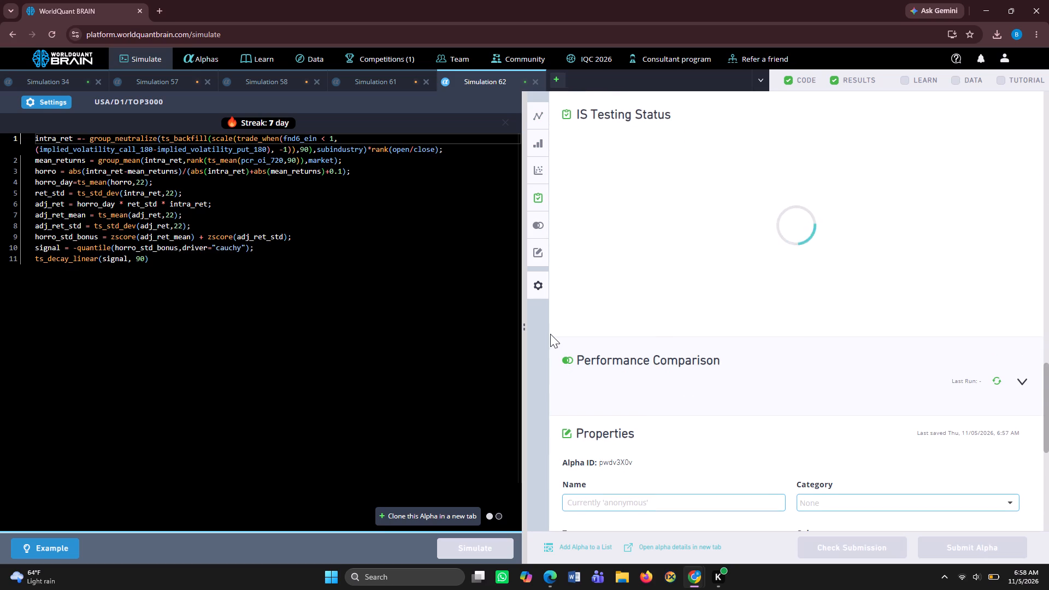
Set the test period to 1 year in the Simulation 62 settings and apply it.
left_click(46, 100)
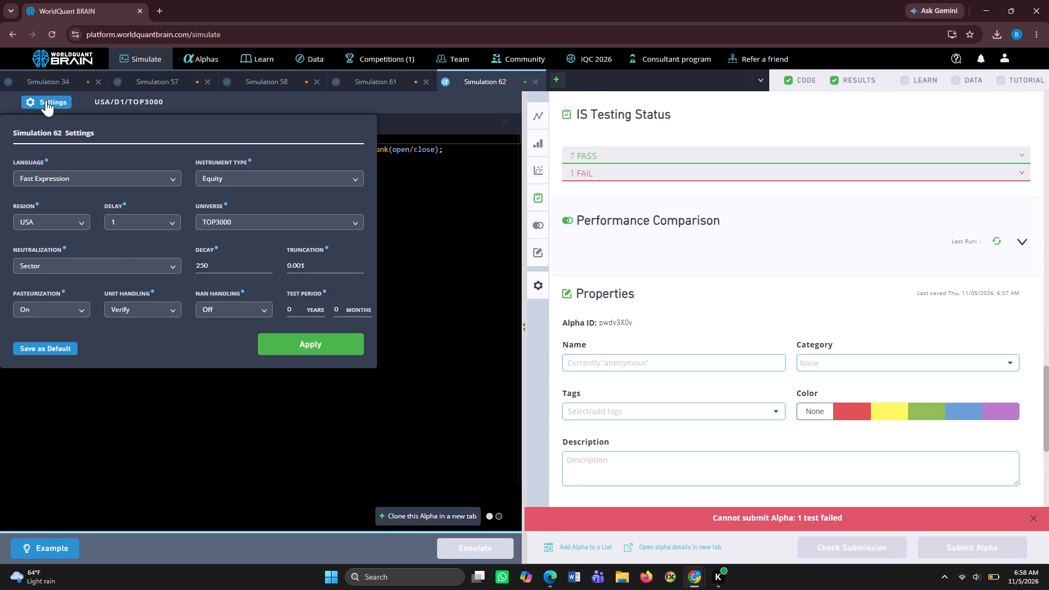
left_click(300, 310)
key("BackSpace")
key("1")
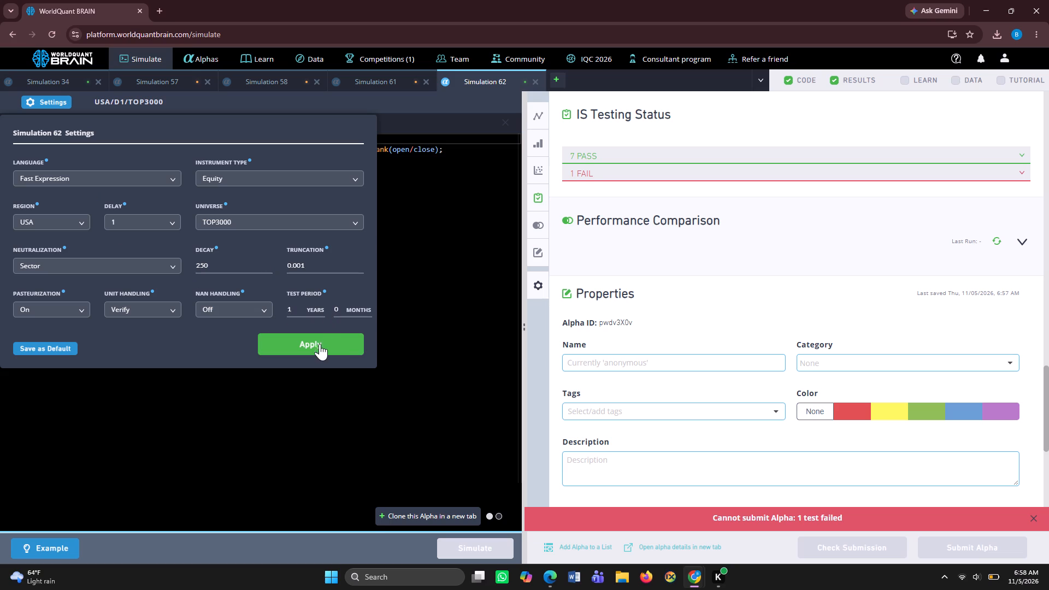
left_click(313, 347)
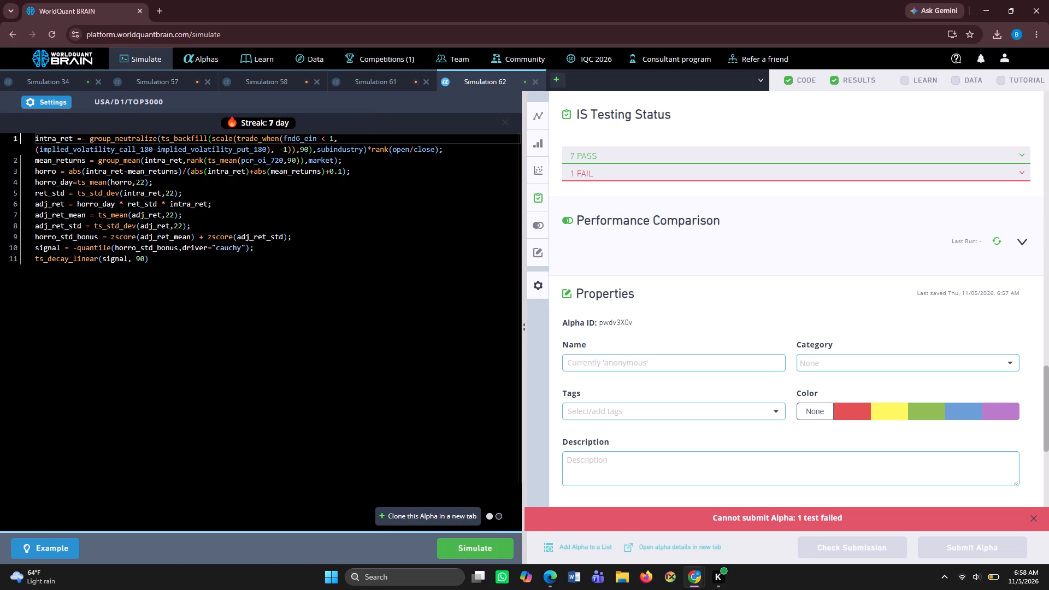
Clone the Simulation 62 Alpha with its modified settings into a new simulation and run it.
left_click(422, 512)
left_click(485, 548)
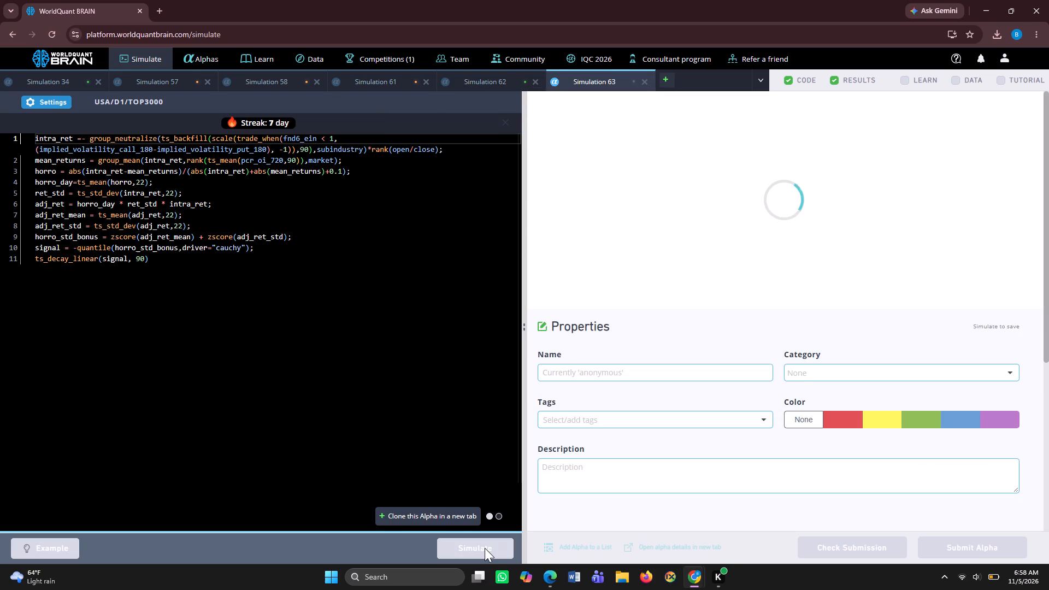
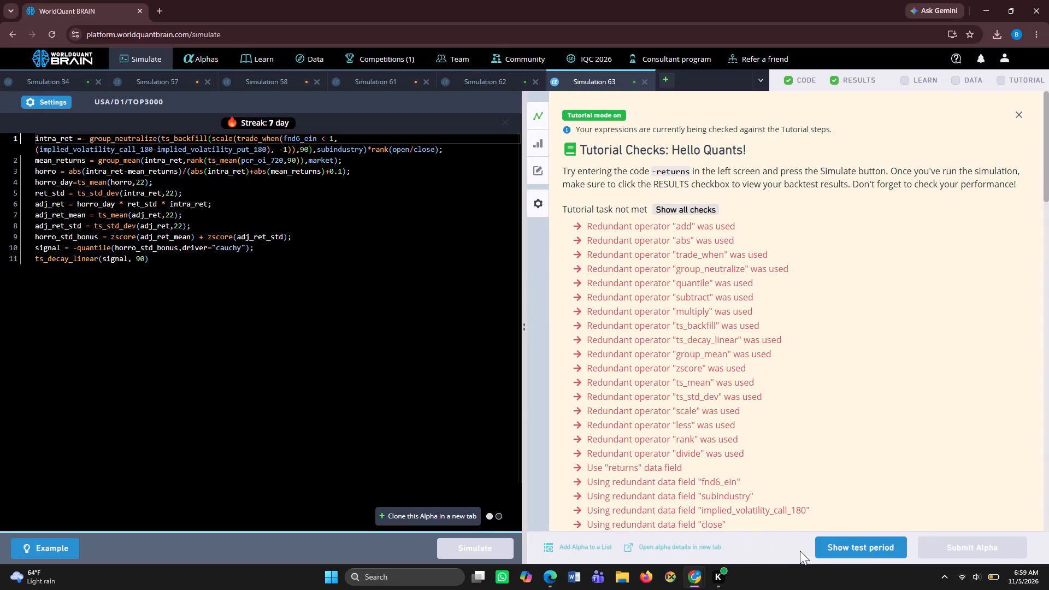
Reveal the Simulation 63 test period, examine its PnL chart and yearly IS Summary, and run the Self Correlation calculation.
left_click(834, 539)
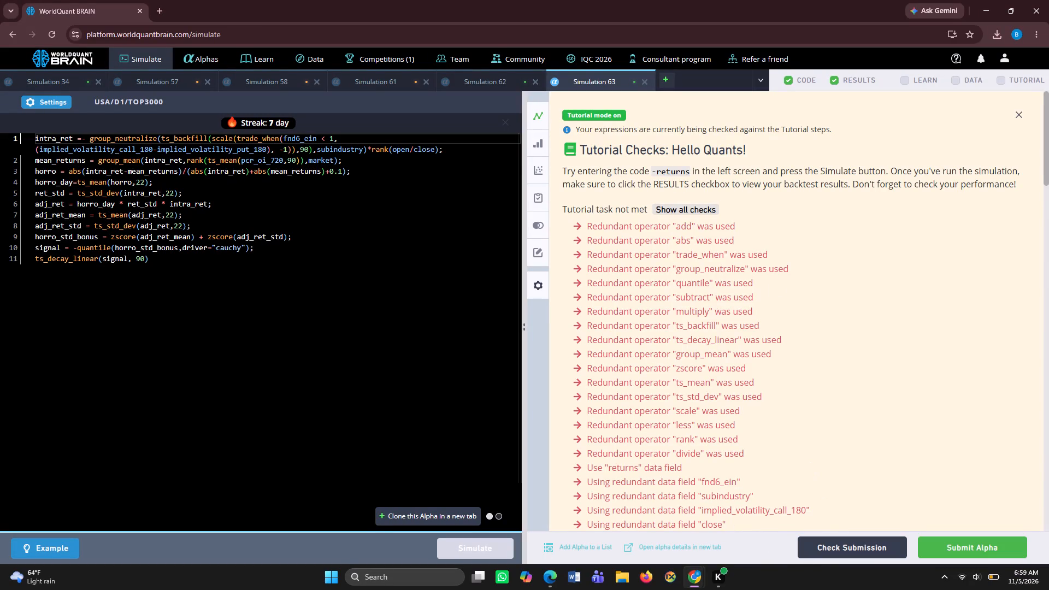
scroll(739, 202, "down", 1)
scroll(699, 48, "down", 1)
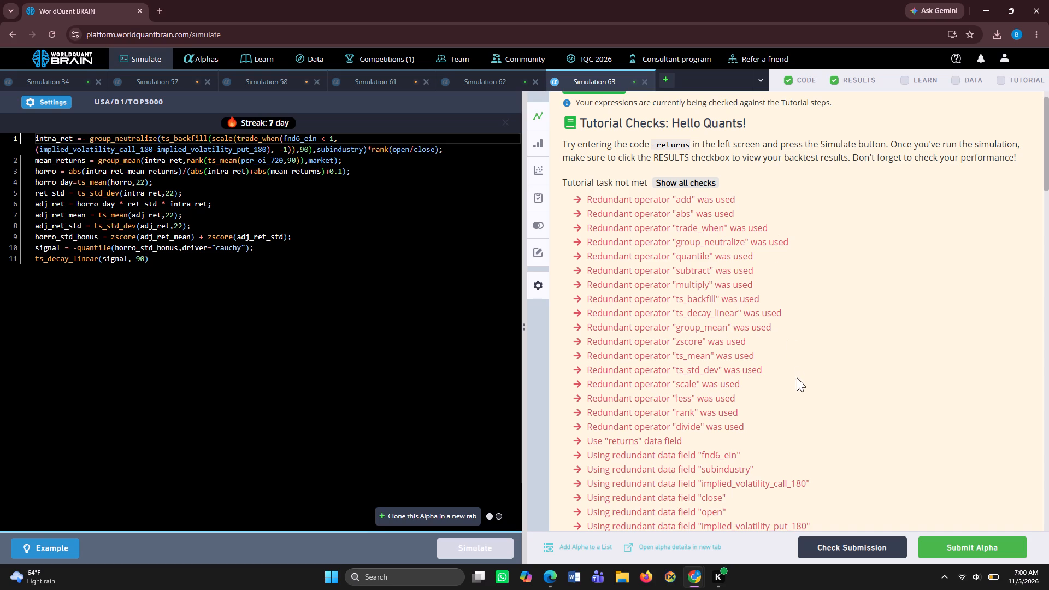
scroll(797, 377, "down", 4)
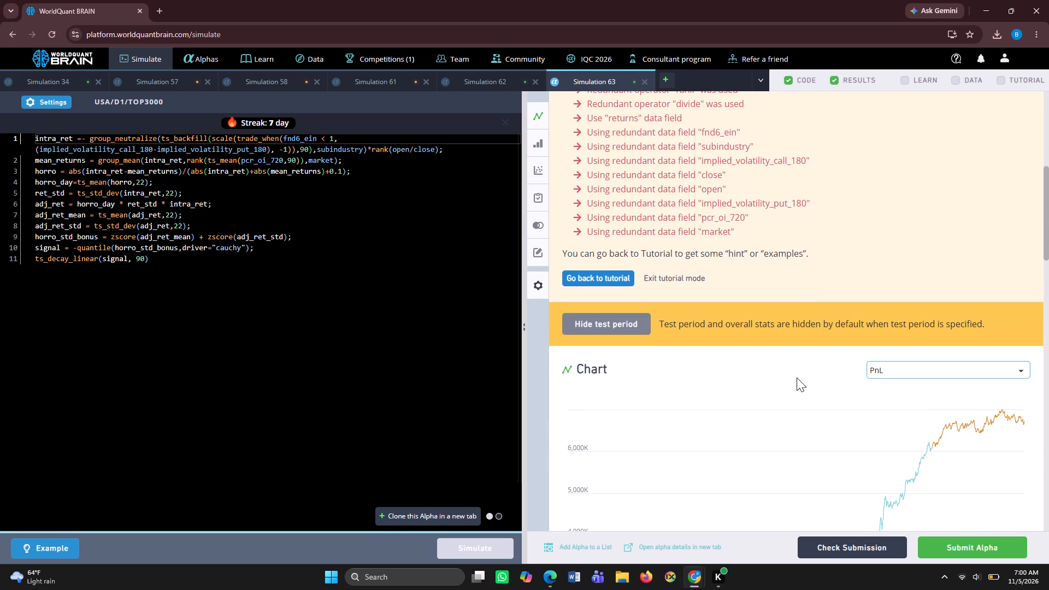
scroll(797, 377, "down", 1)
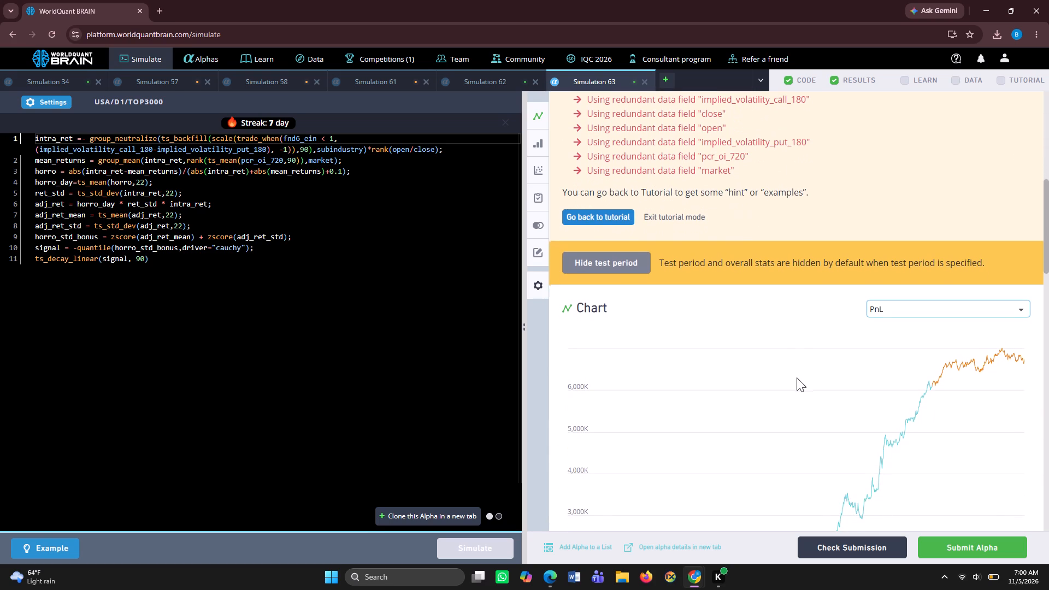
scroll(797, 377, "down", 1)
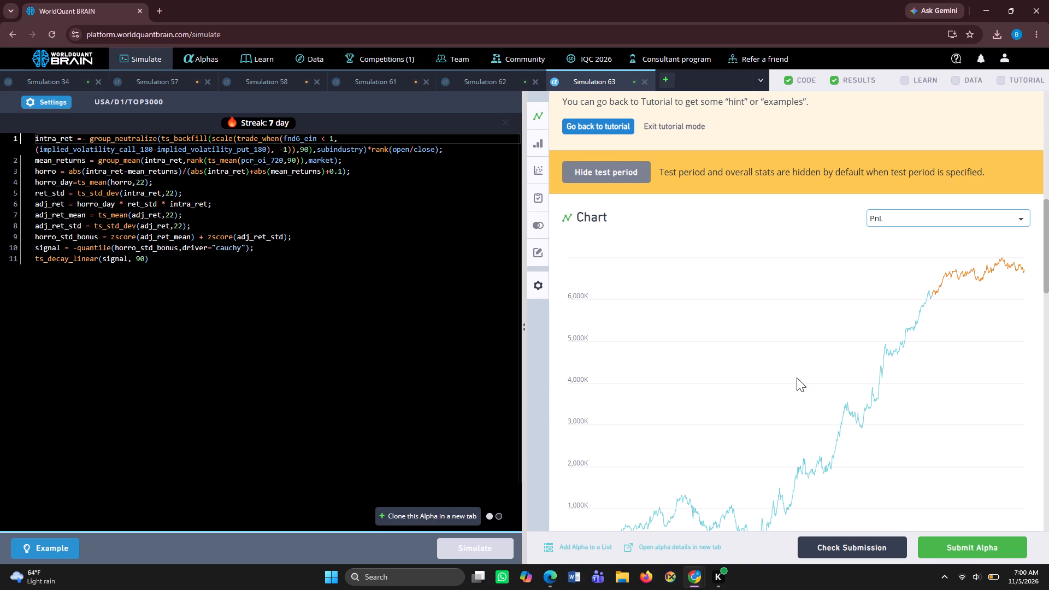
scroll(797, 377, "down", 5)
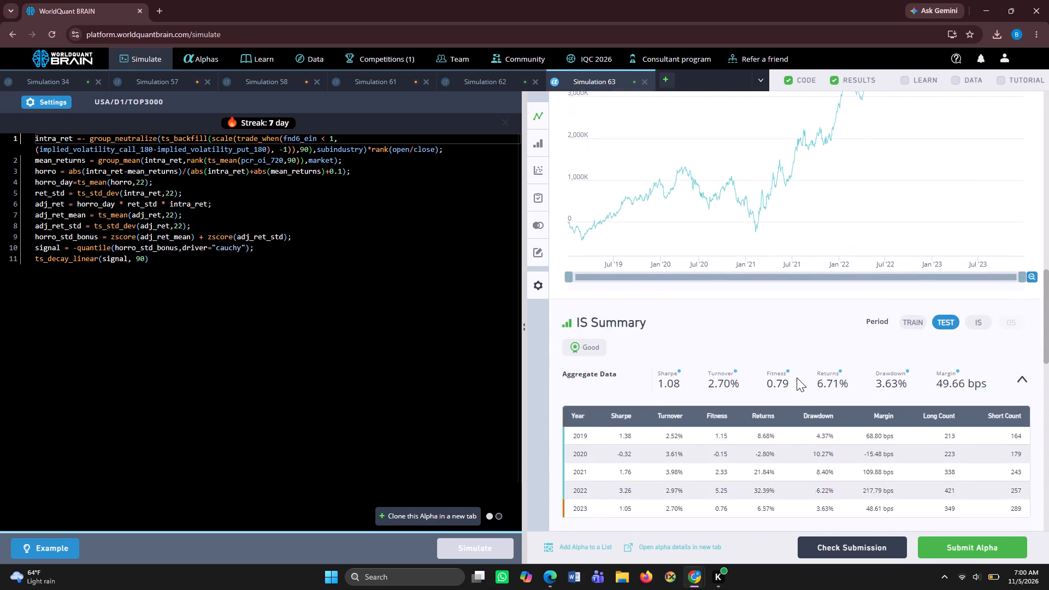
scroll(797, 377, "down", 2)
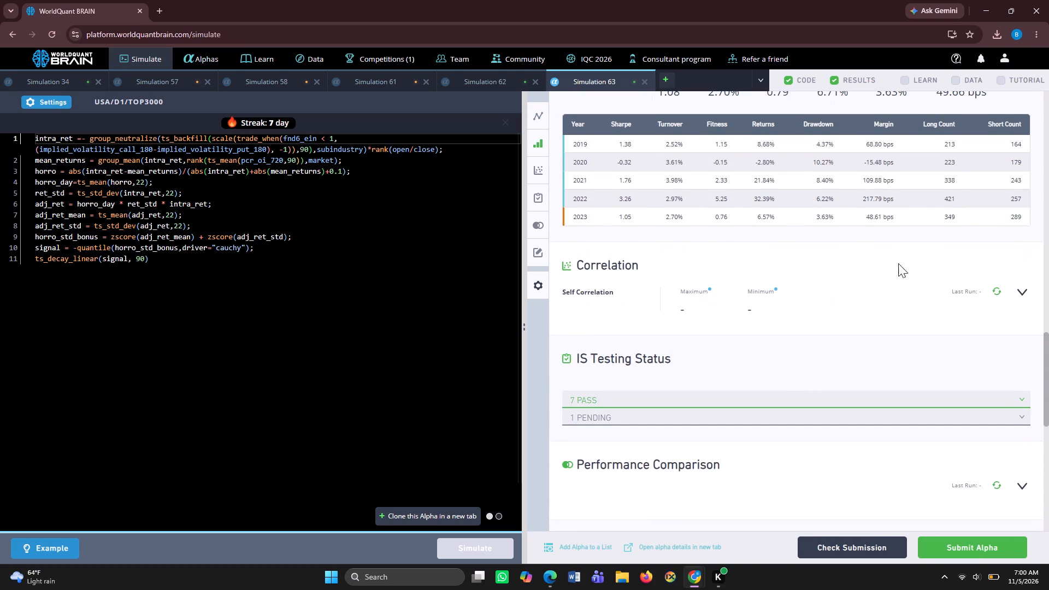
left_click(997, 291)
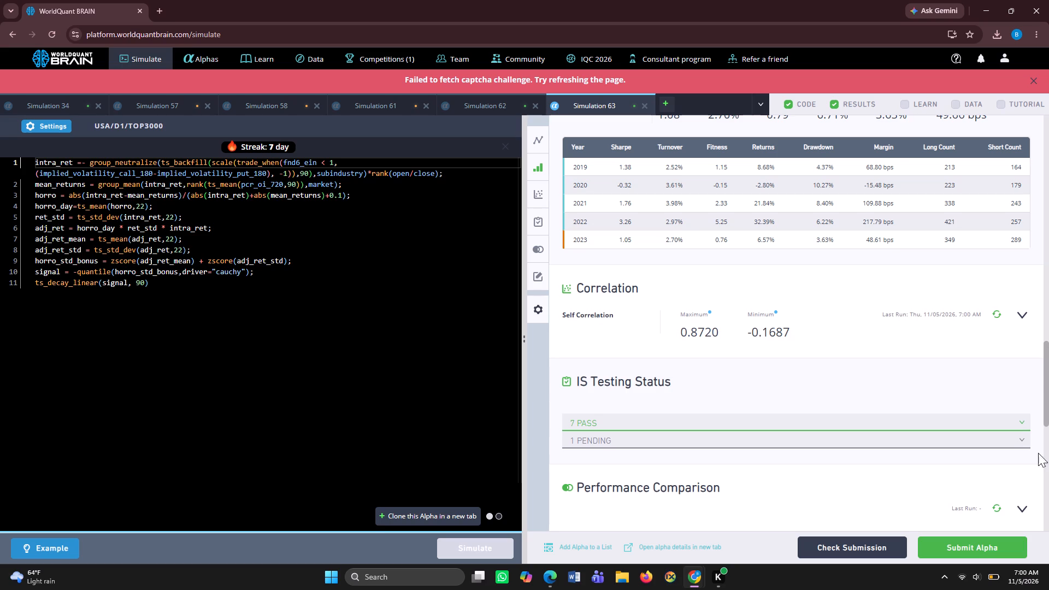
Try to submit the Simulation 63 Alpha.
left_click(982, 549)
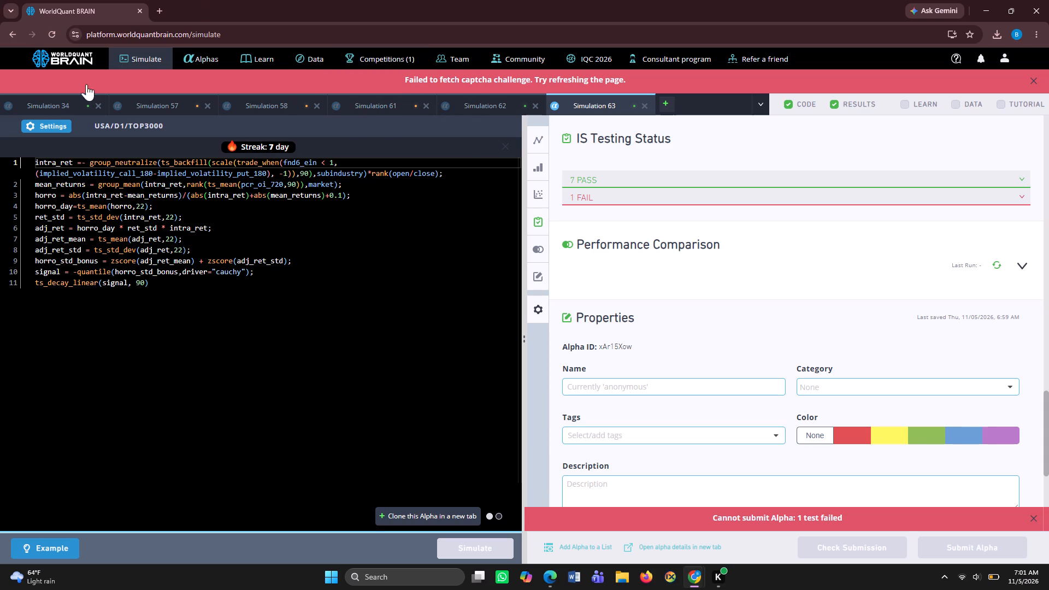
Set the neutralization to Industry in the Simulation 63 settings and apply it.
left_click_drag(56, 117, 62, 125)
left_click(62, 125)
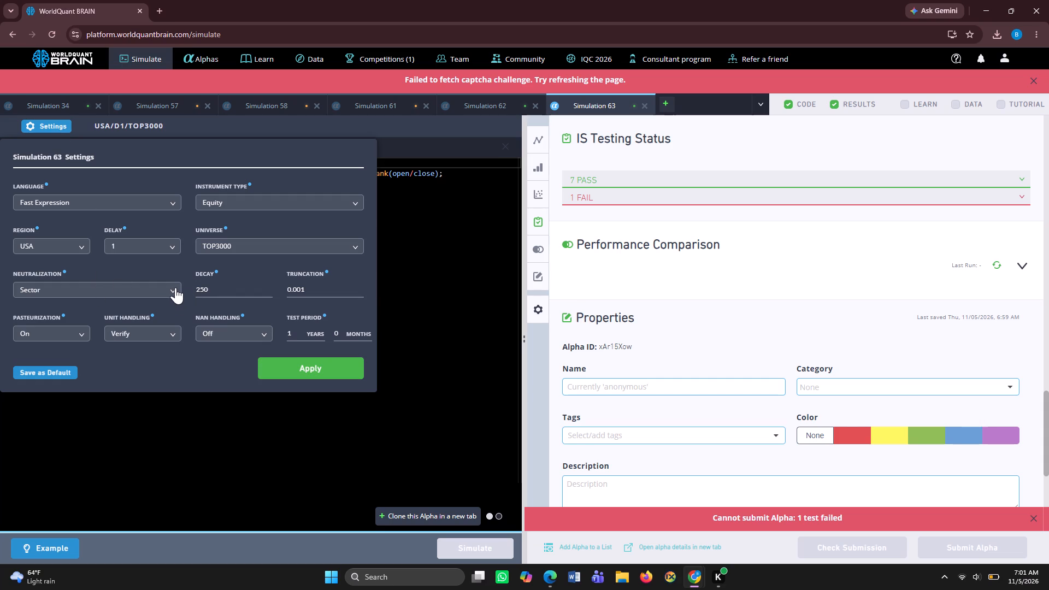
left_click(175, 287)
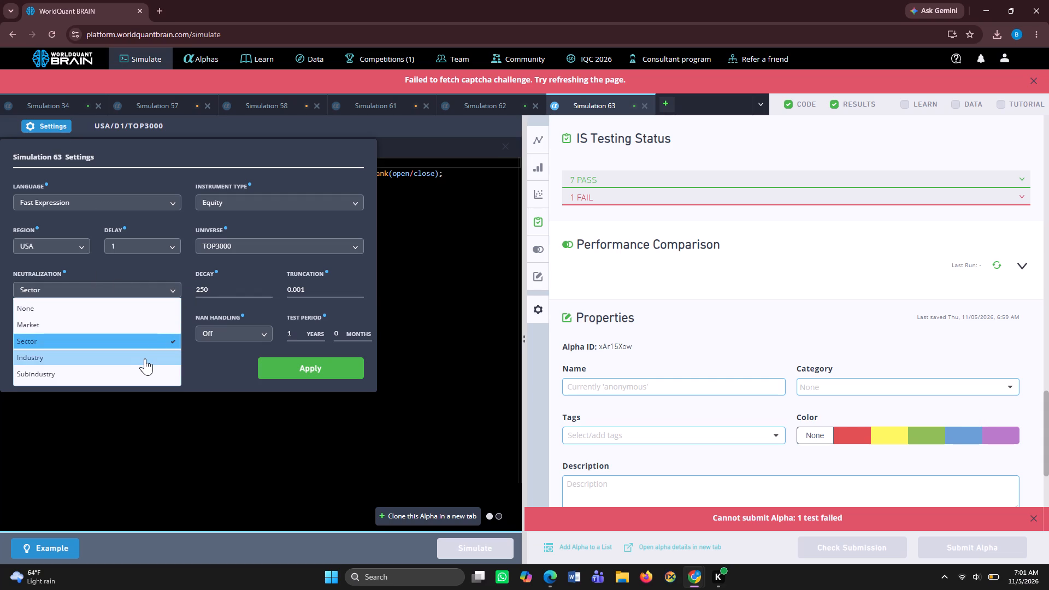
left_click(145, 358)
left_click(294, 372)
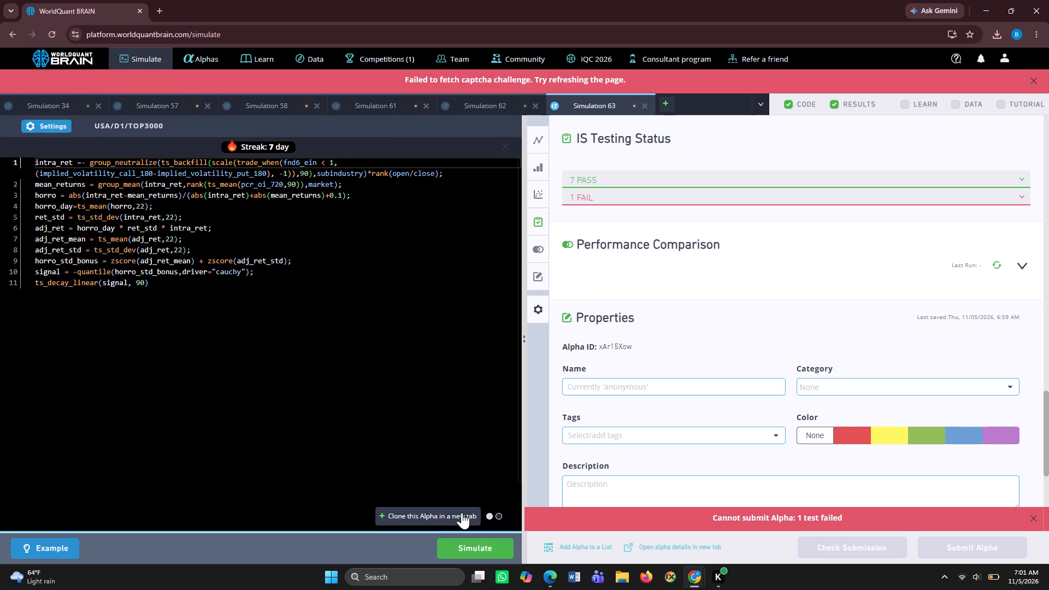
Clone the Simulation 63 Alpha with its modified settings into a new simulation and run it.
left_click(462, 512)
left_click(481, 551)
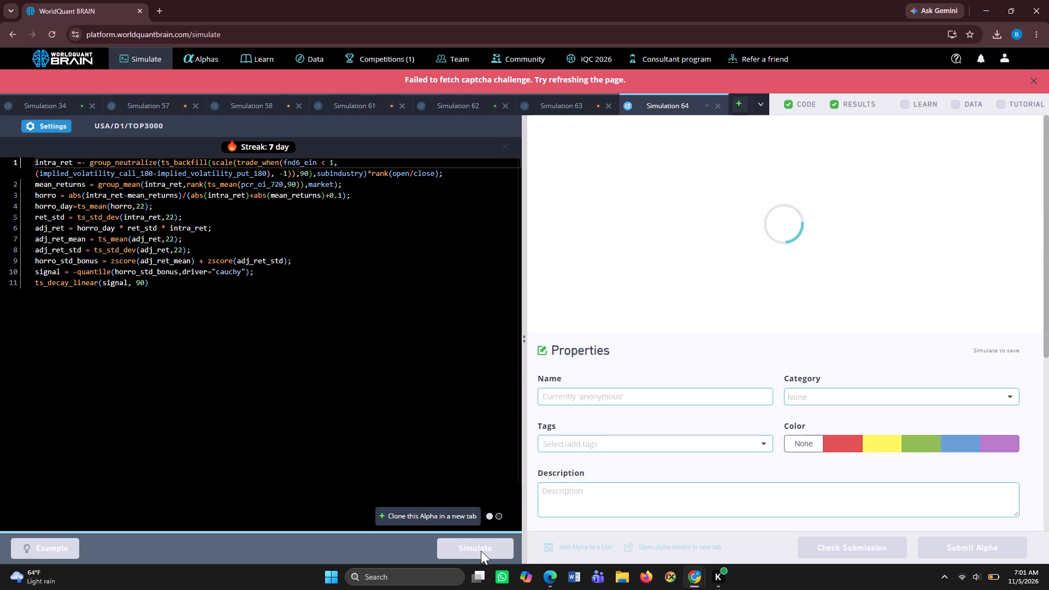
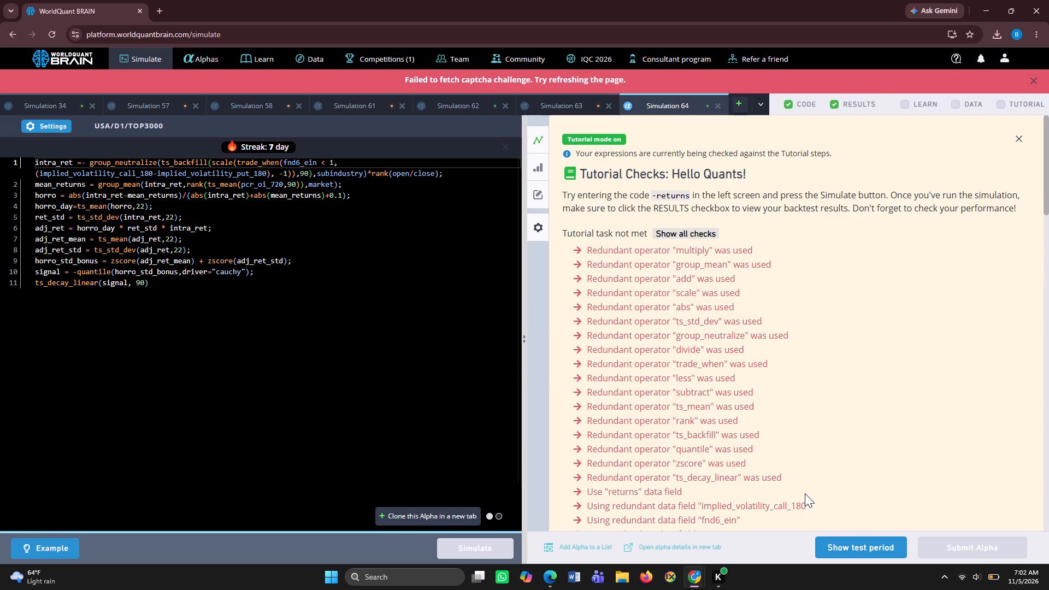
Reveal the Simulation 64 test period, examine its PnL chart and yearly IS Summary, and run the Self Correlation calculation.
left_click(841, 547)
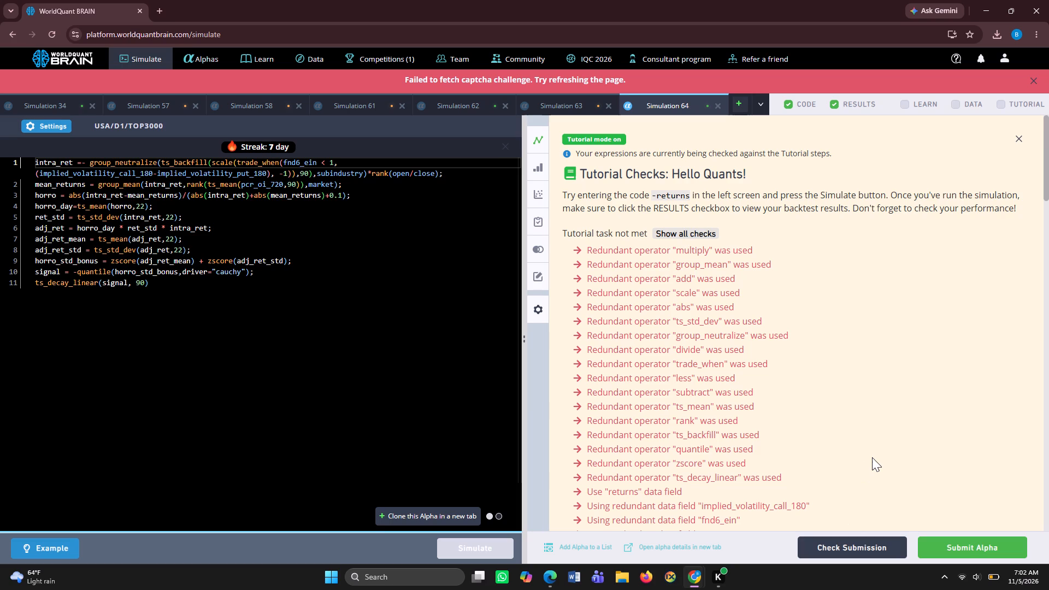
scroll(872, 457, "down", 5)
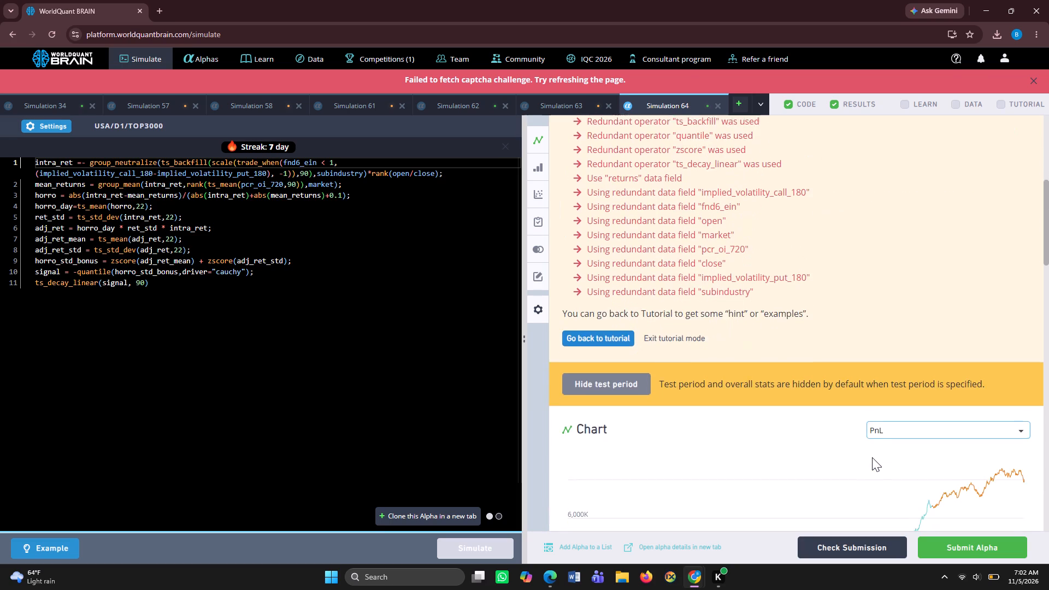
scroll(872, 457, "down", 4)
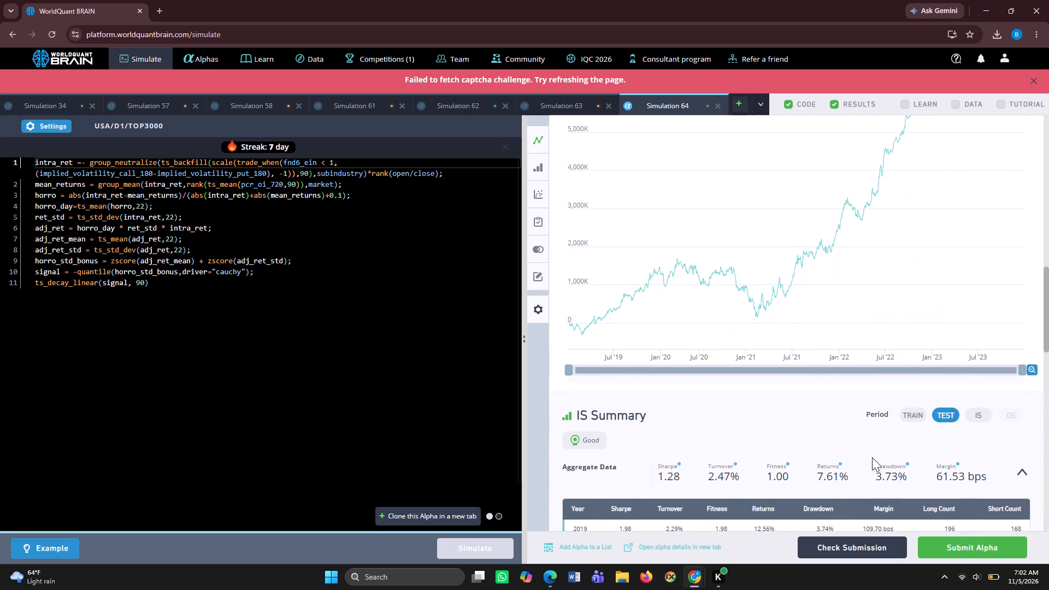
scroll(872, 457, "down", 5)
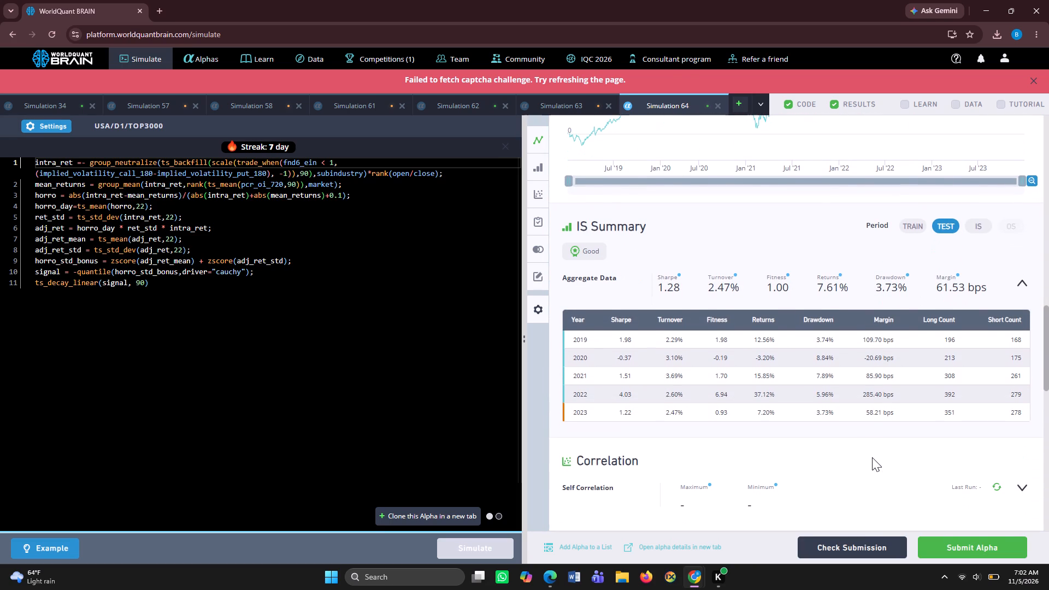
left_click(996, 486)
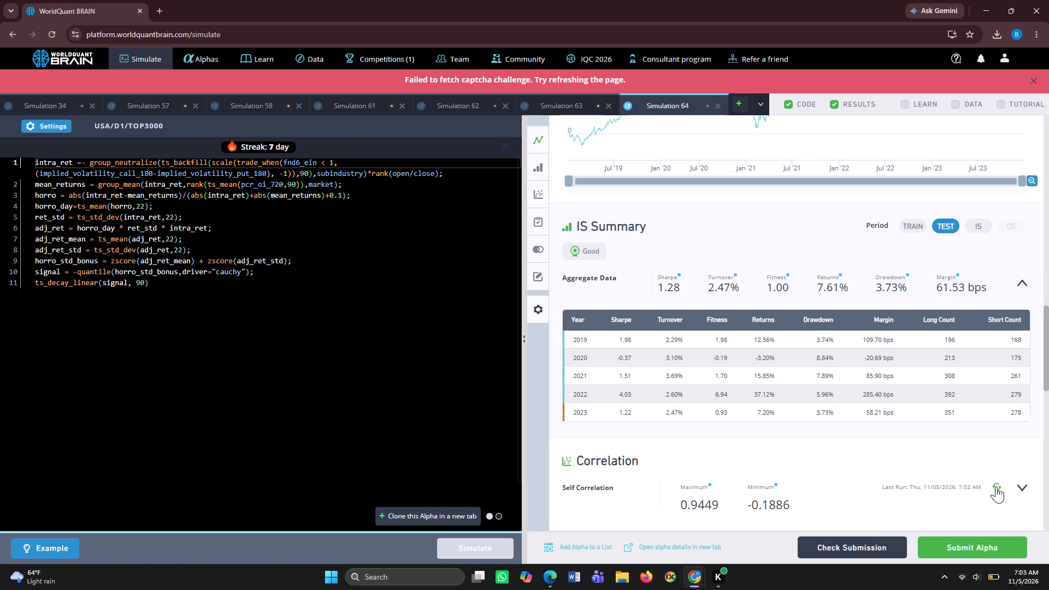
Try to submit the Simulation 64 Alpha.
left_click(974, 545)
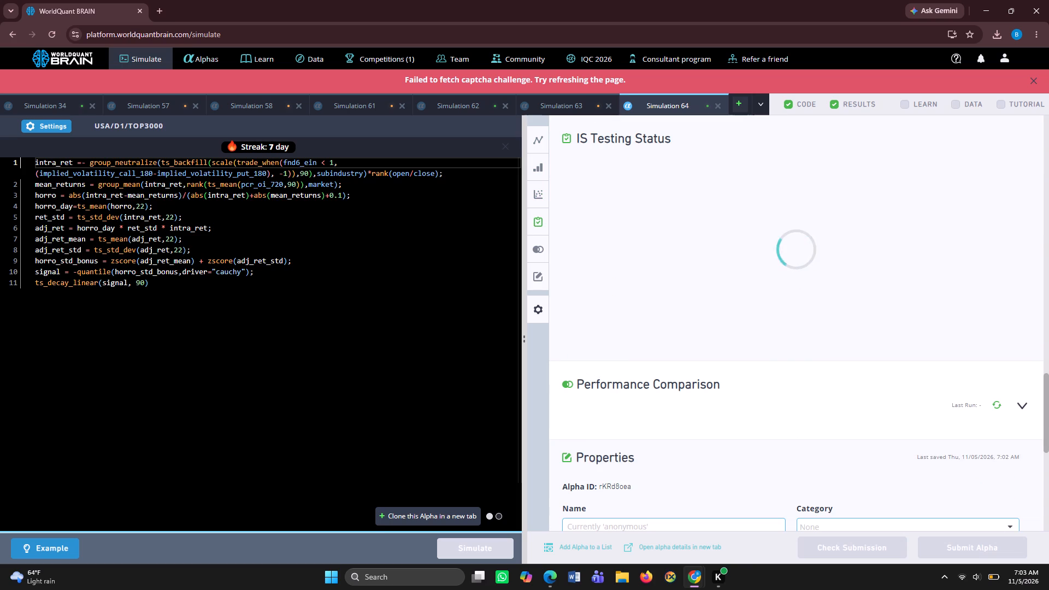
Set the decay to 500 and the truncation to 0.008 in the Simulation 64 settings and apply them.
left_click(53, 122)
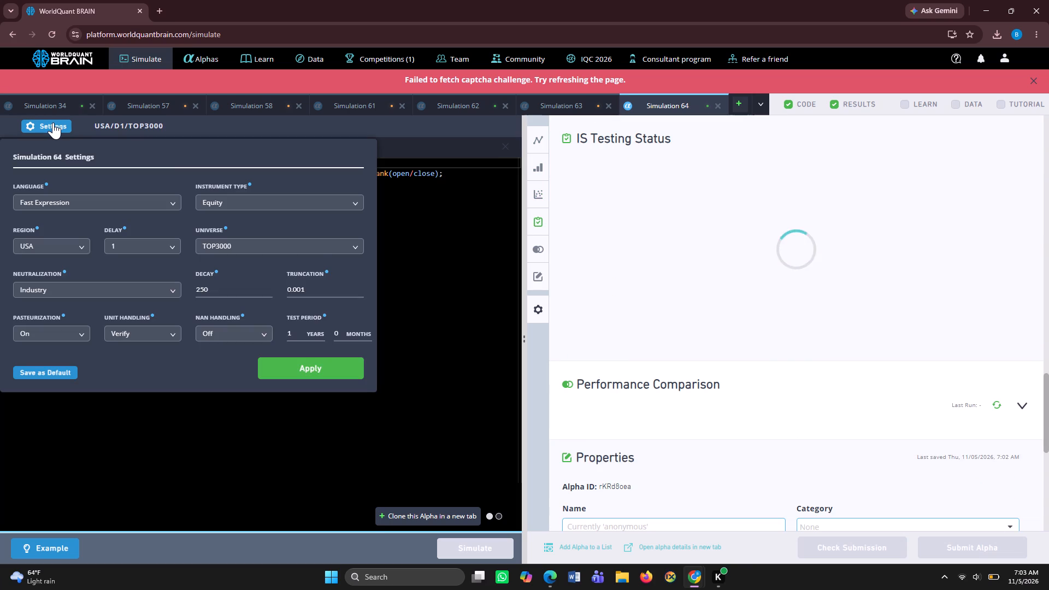
left_click(234, 291)
key("BackSpace")
key("BackSpace")
key("BackSpace")
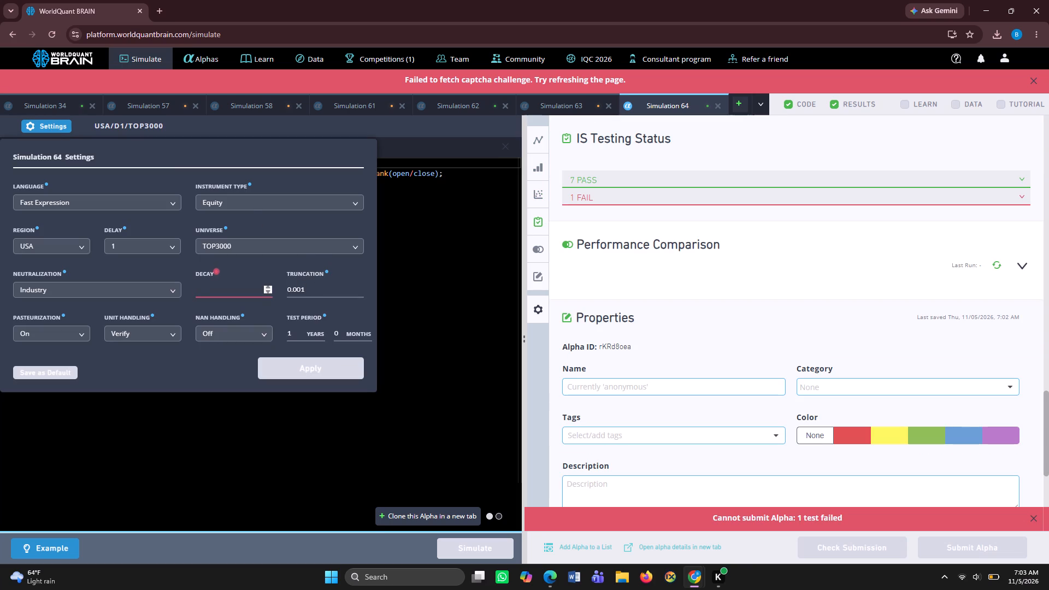
key("5")
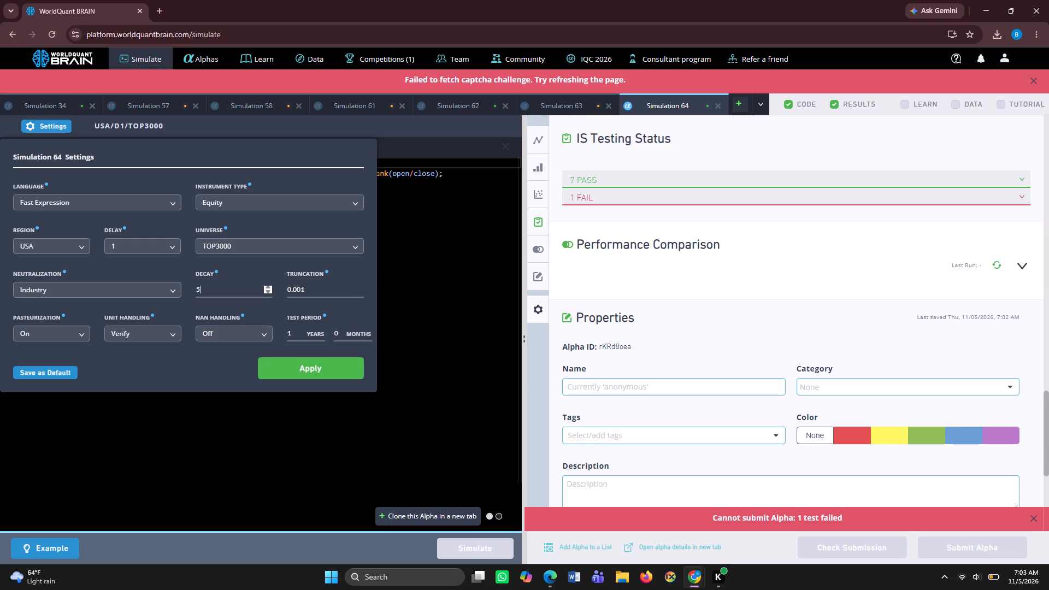
type("00")
left_click(308, 289)
key("BackSpace")
key("8")
left_click(297, 365)
Clone the Simulation 64 Alpha with its modified settings into a new simulation and run it.
left_click(422, 515)
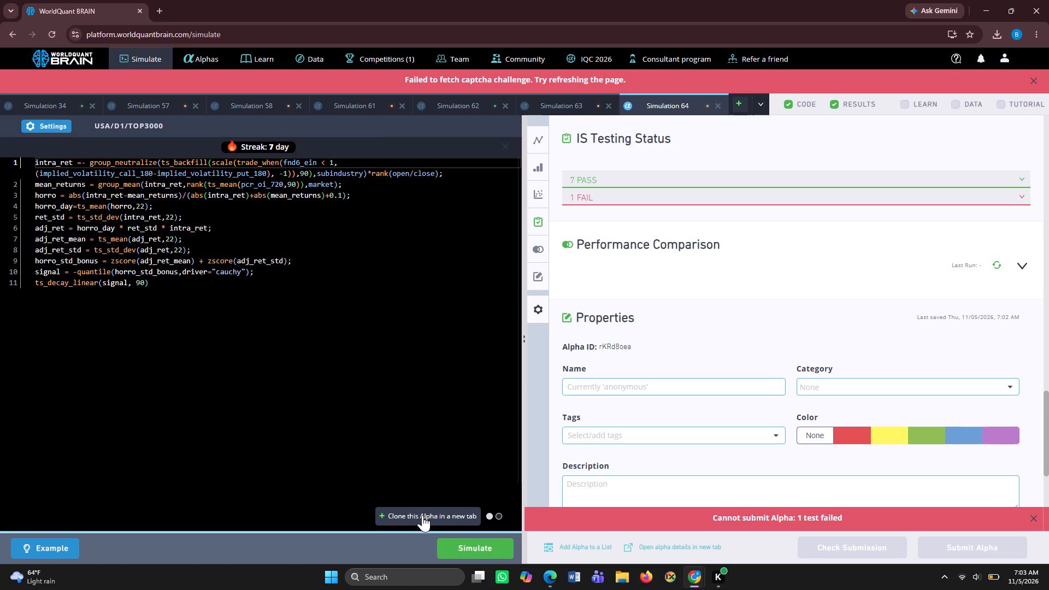
left_click(476, 547)
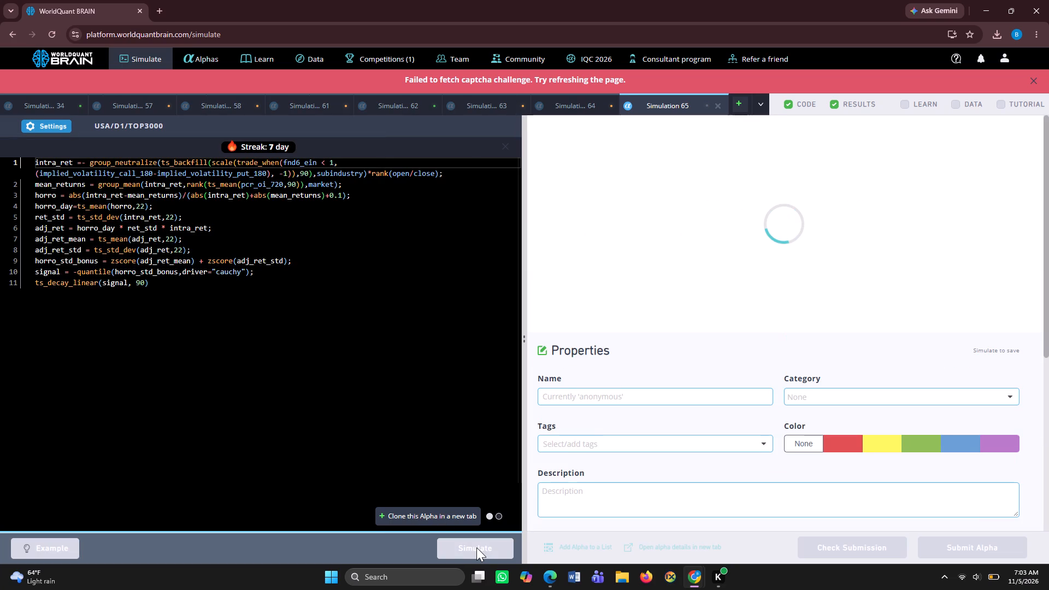
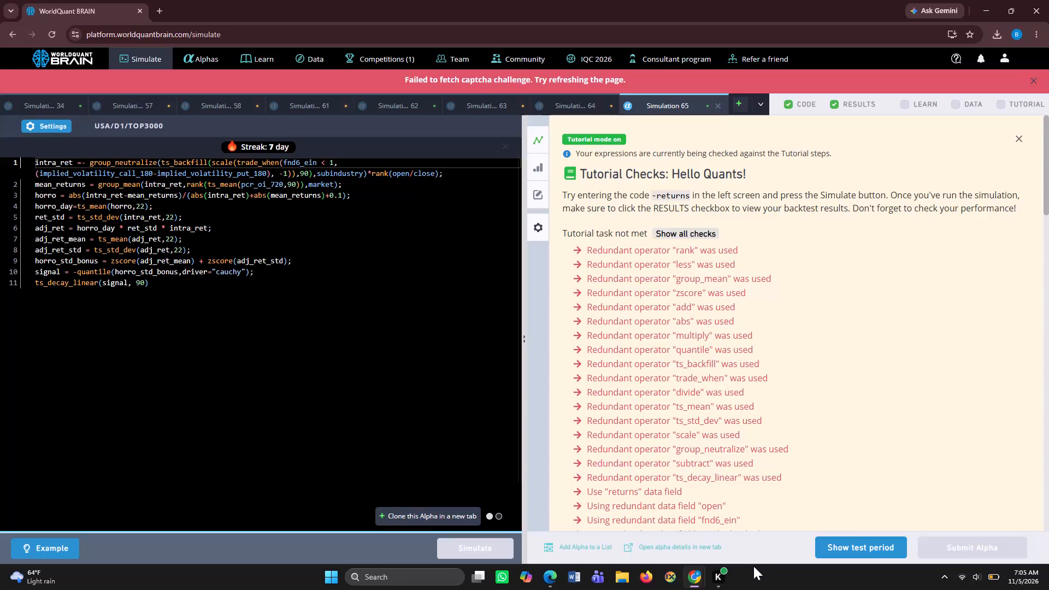
Reveal the Simulation 65 test period, examine its PnL chart and yearly IS Summary, and run the Self Correlation calculation.
left_click(873, 542)
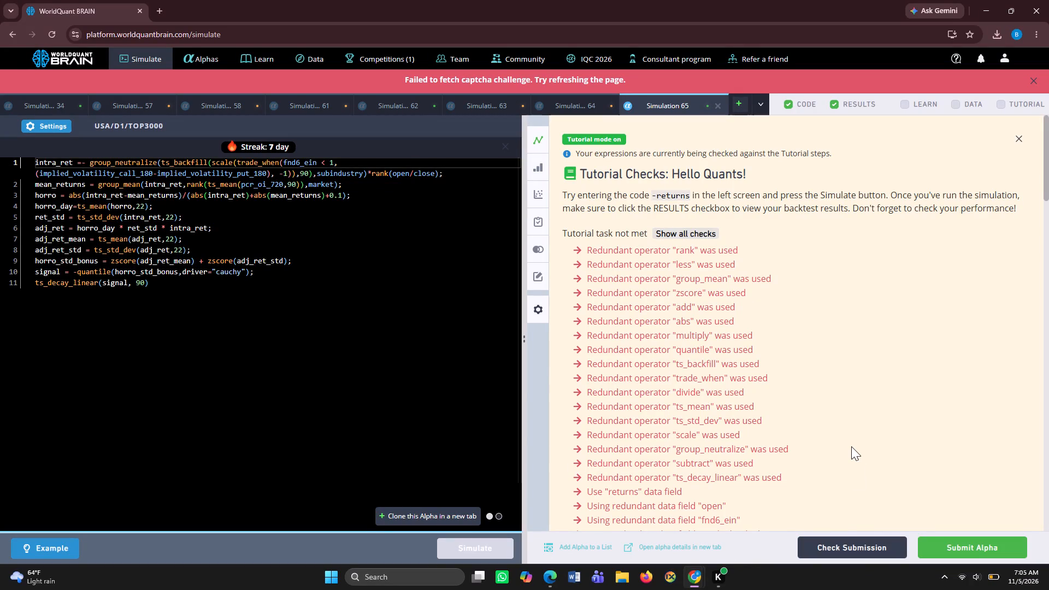
scroll(851, 446, "down", 7)
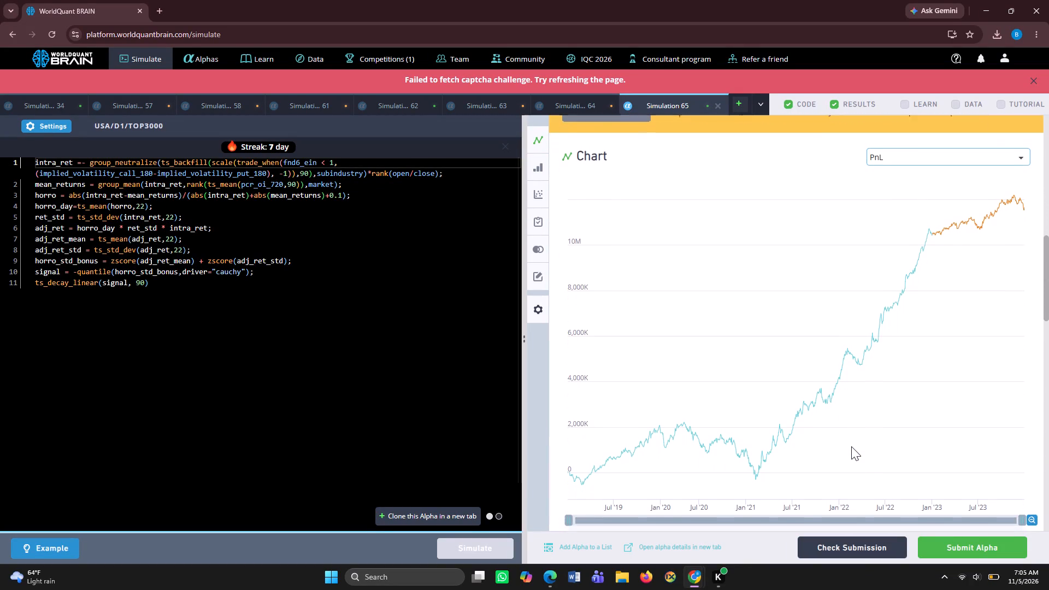
scroll(851, 446, "down", 3)
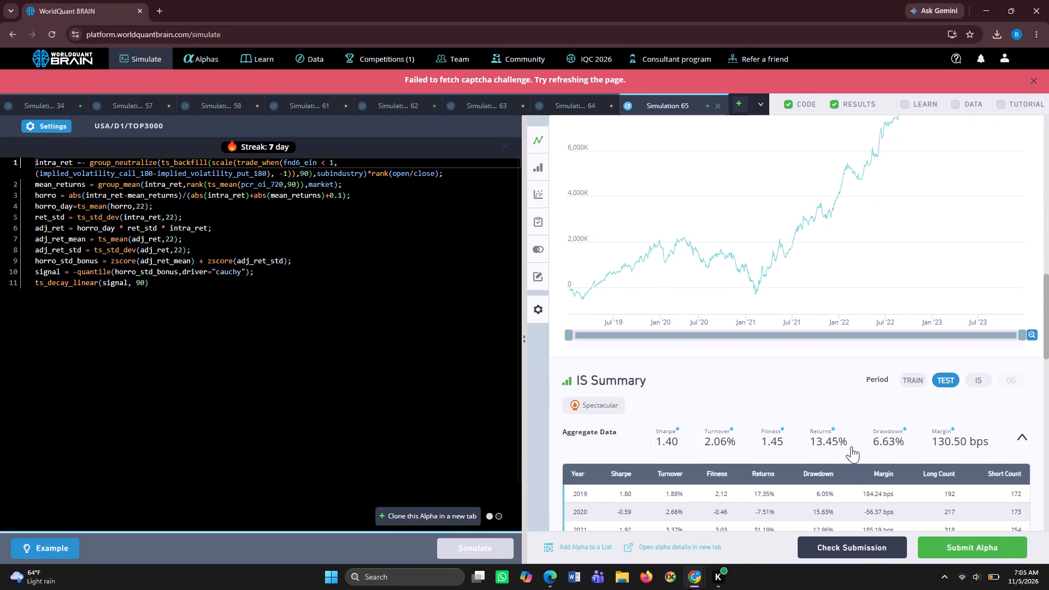
scroll(851, 446, "down", 5)
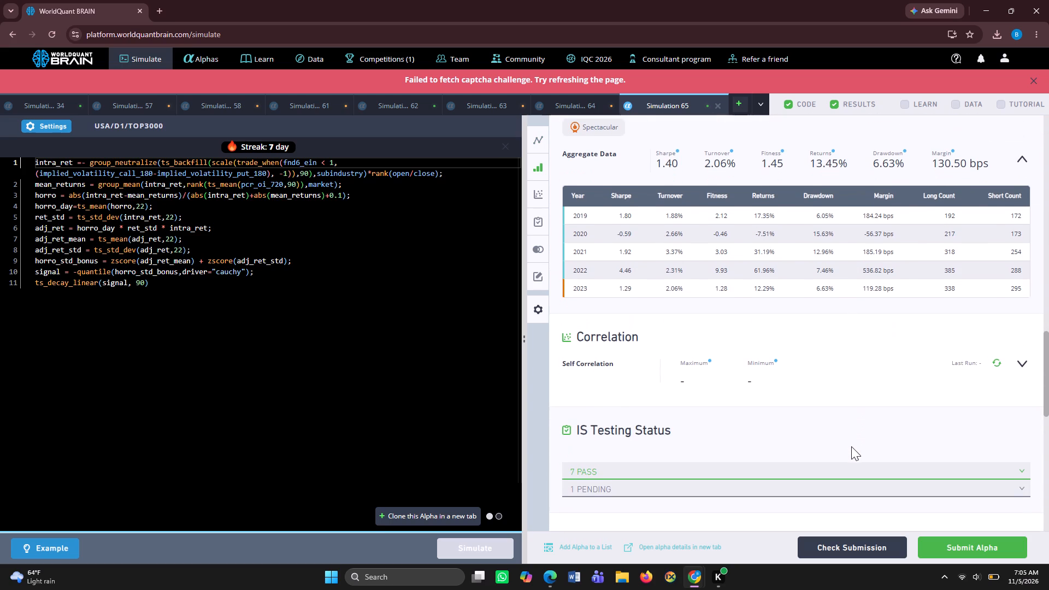
left_click(995, 361)
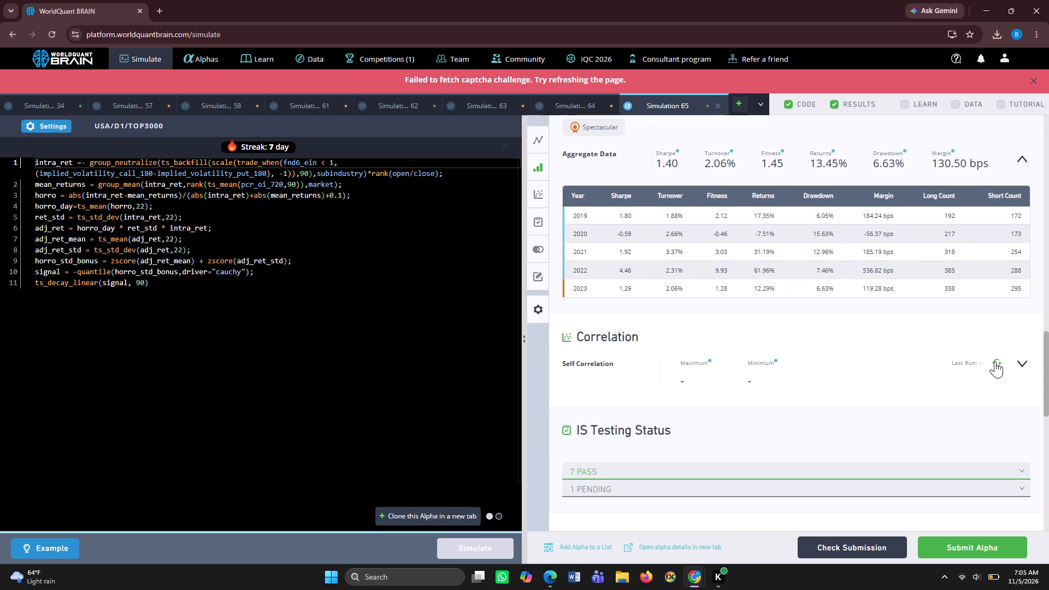
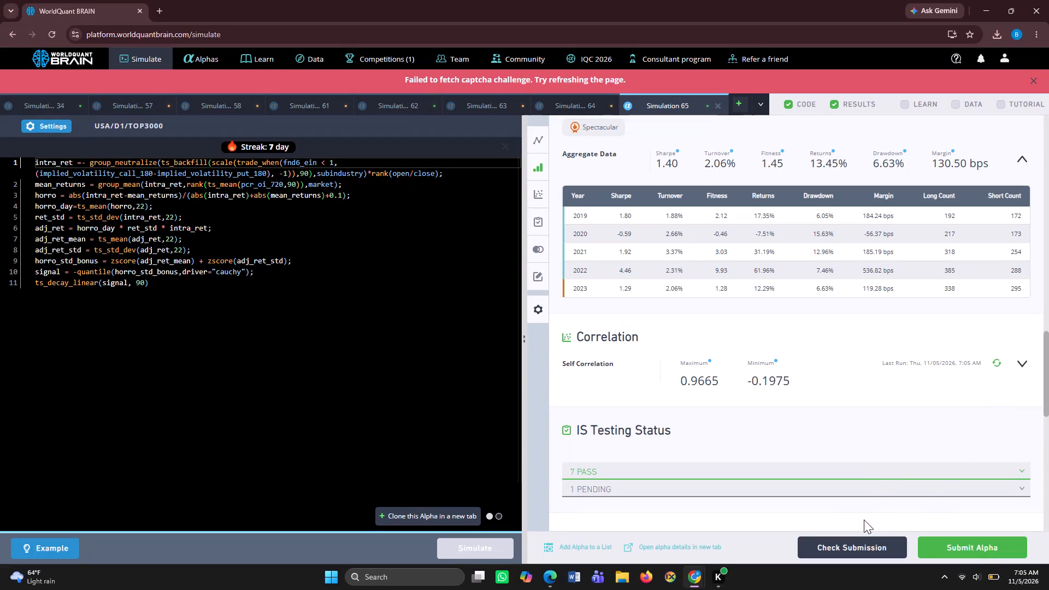
Try to submit the Simulation 65 Alpha.
left_click(966, 544)
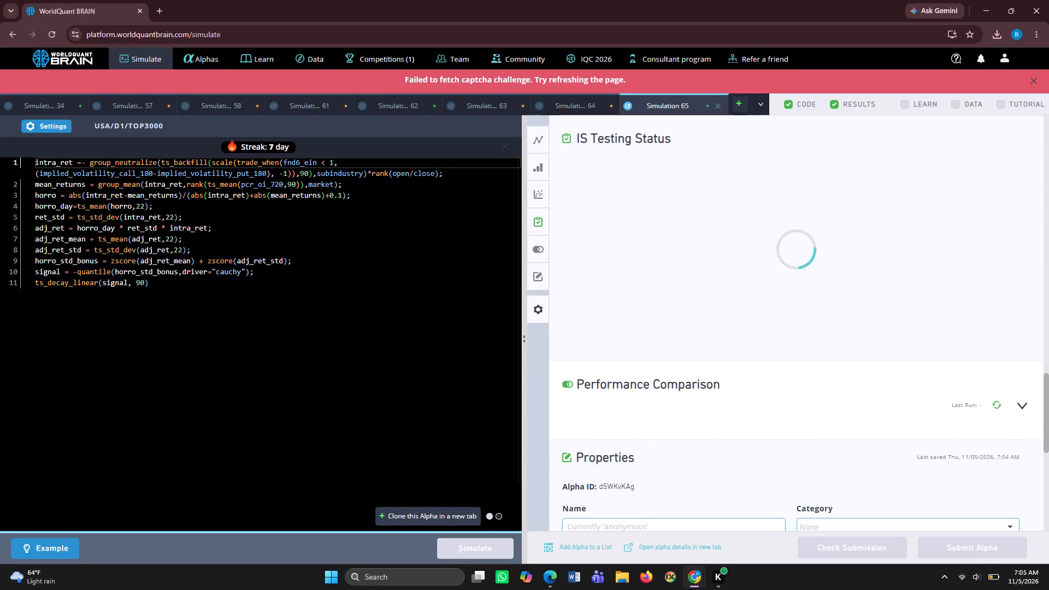
Set the truncation to 0.004 in the Simulation 65 settings, clone the Alpha into a new simulation and run its backtest.
left_click(53, 126)
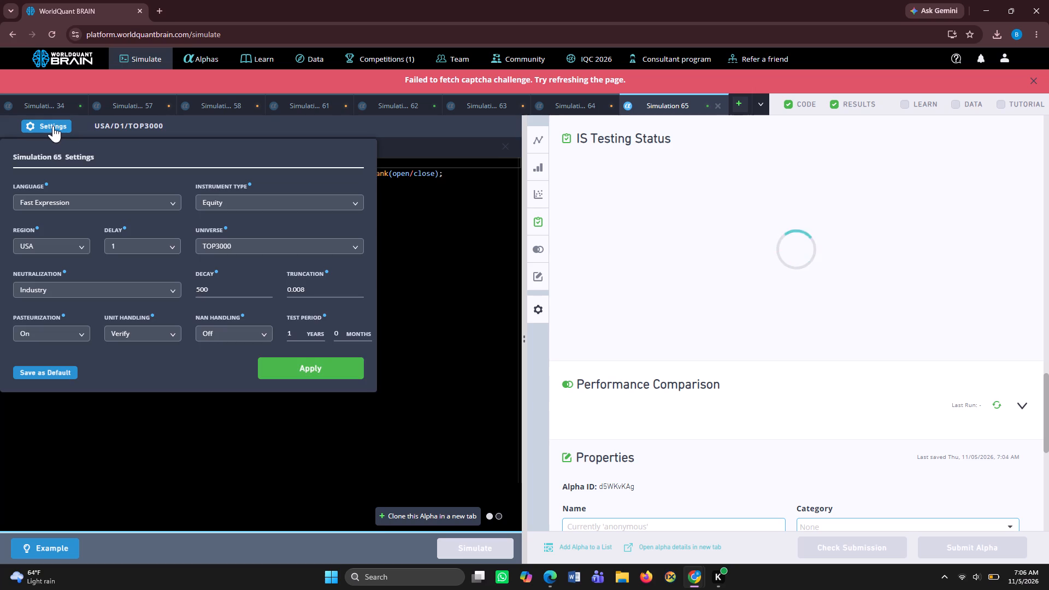
left_click(309, 290)
key("BackSpace")
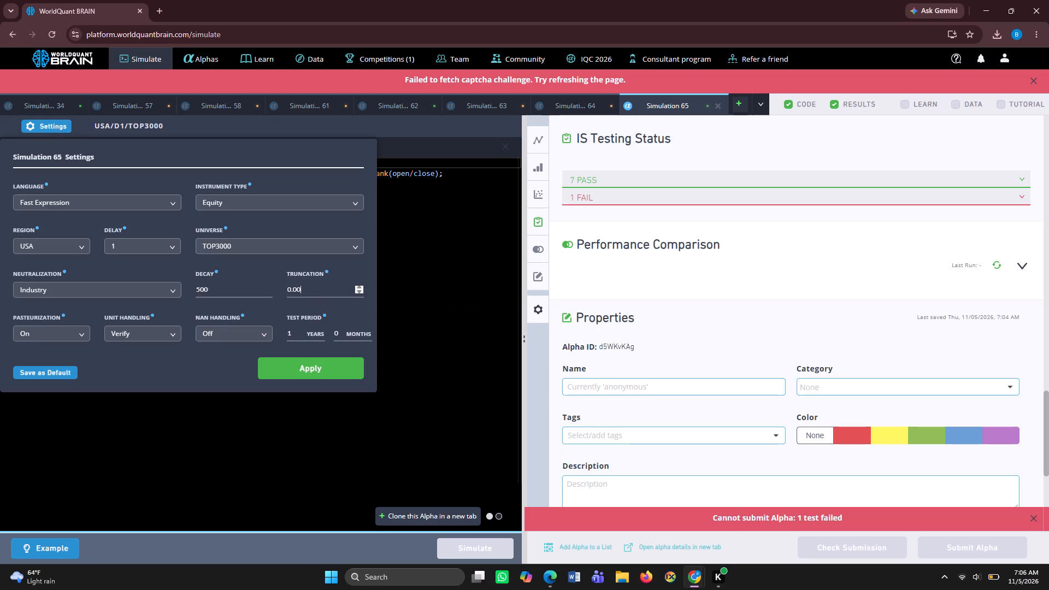
key("4")
left_click(313, 365)
left_click(404, 517)
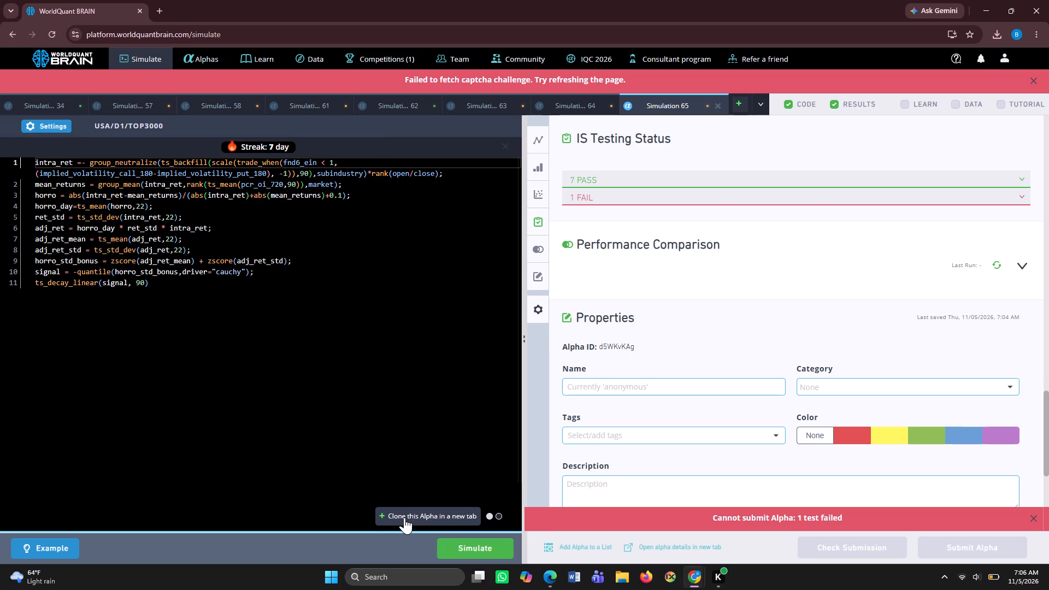
left_click(463, 545)
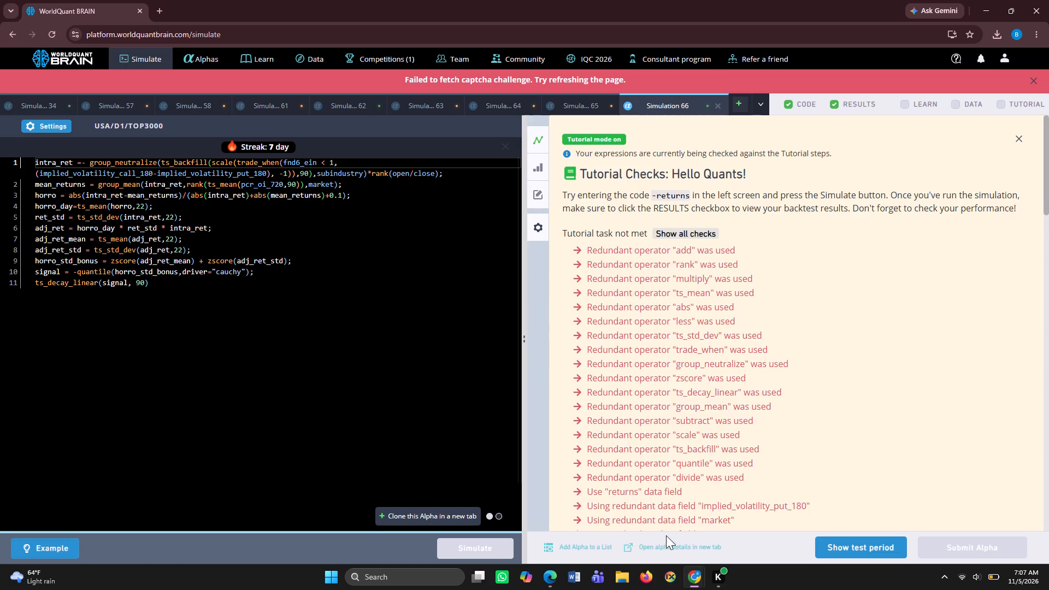
Reveal the Simulation 66 test period, examine its yearly IS Summary, and run the Self Correlation calculation.
left_click(867, 544)
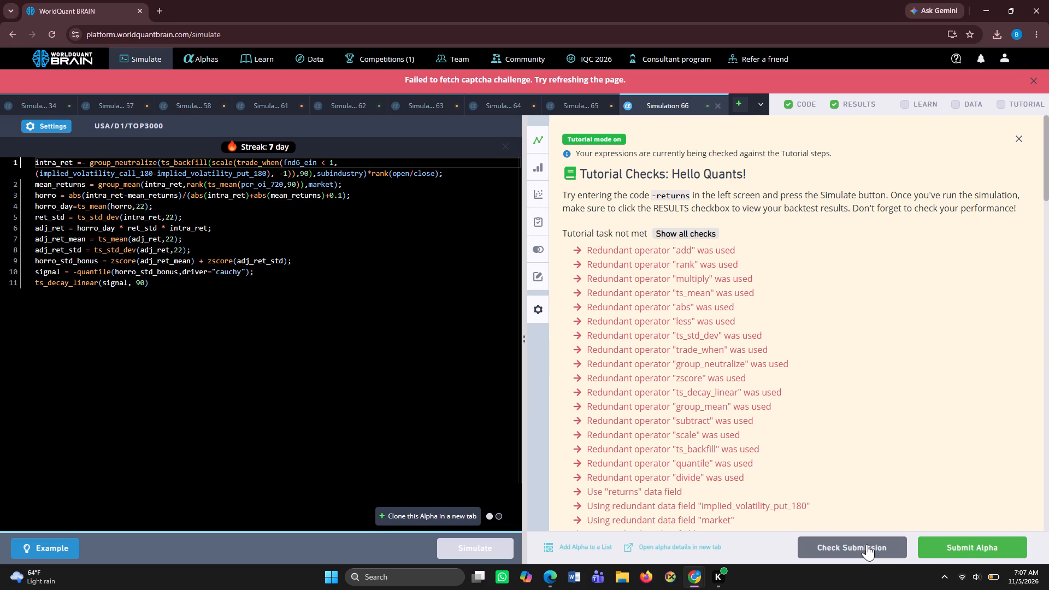
scroll(912, 411, "down", 6)
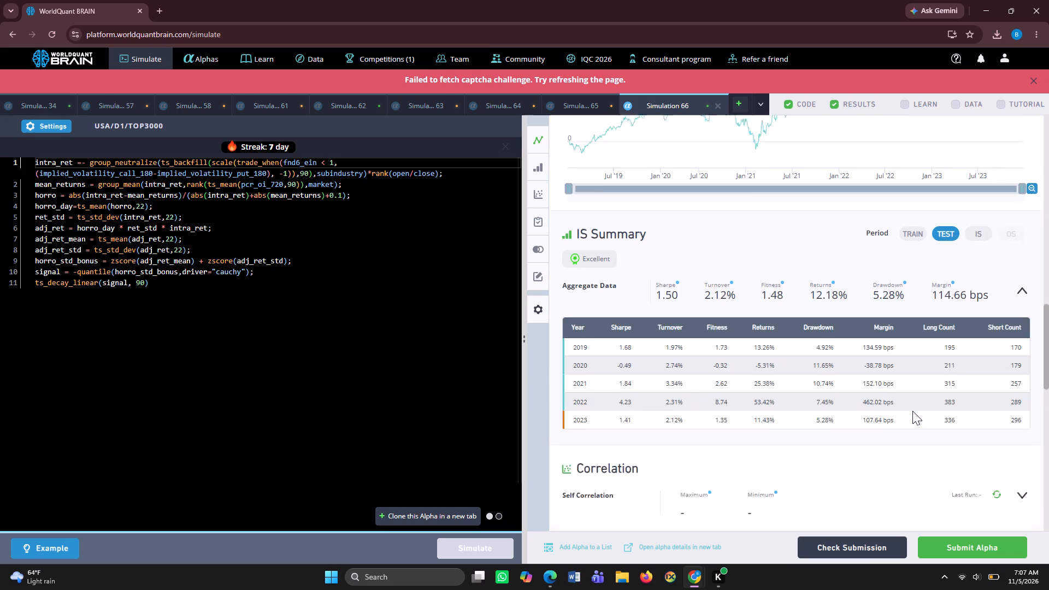
scroll(912, 411, "down", 1)
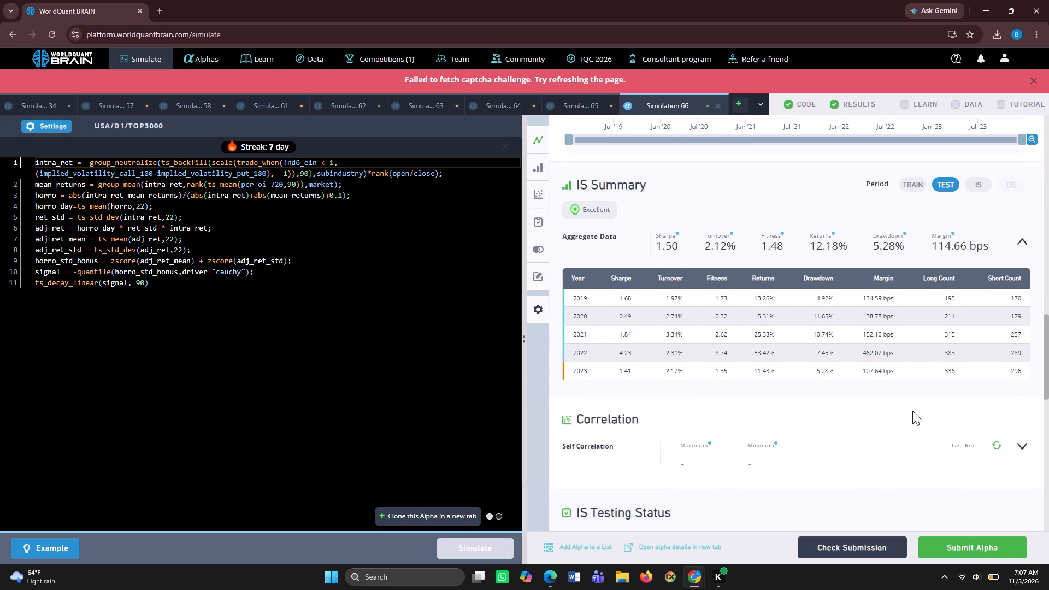
left_click(994, 446)
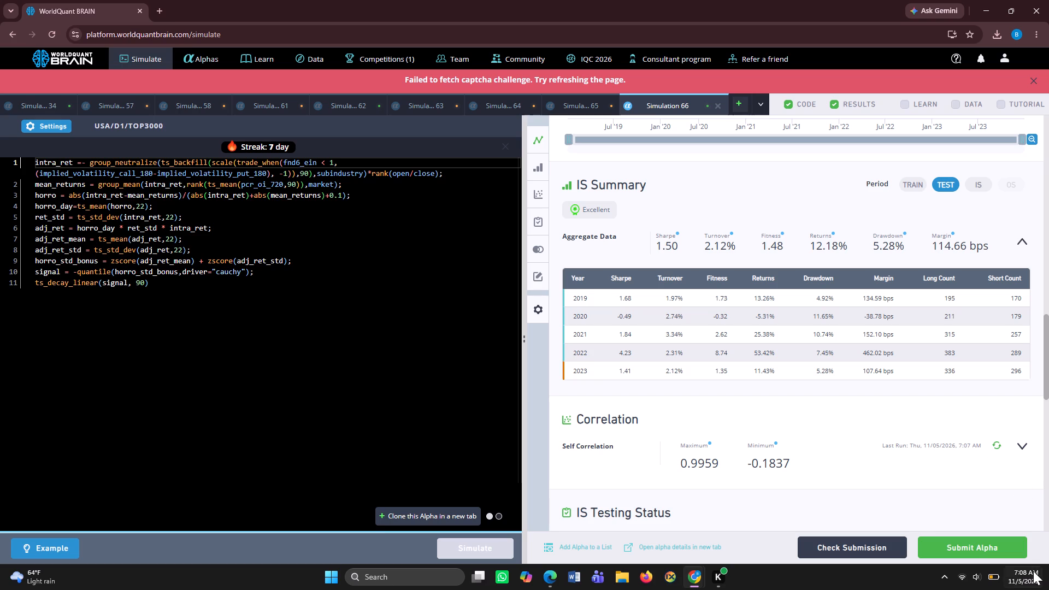
Try to submit the Simulation 66 Alpha.
left_click(992, 540)
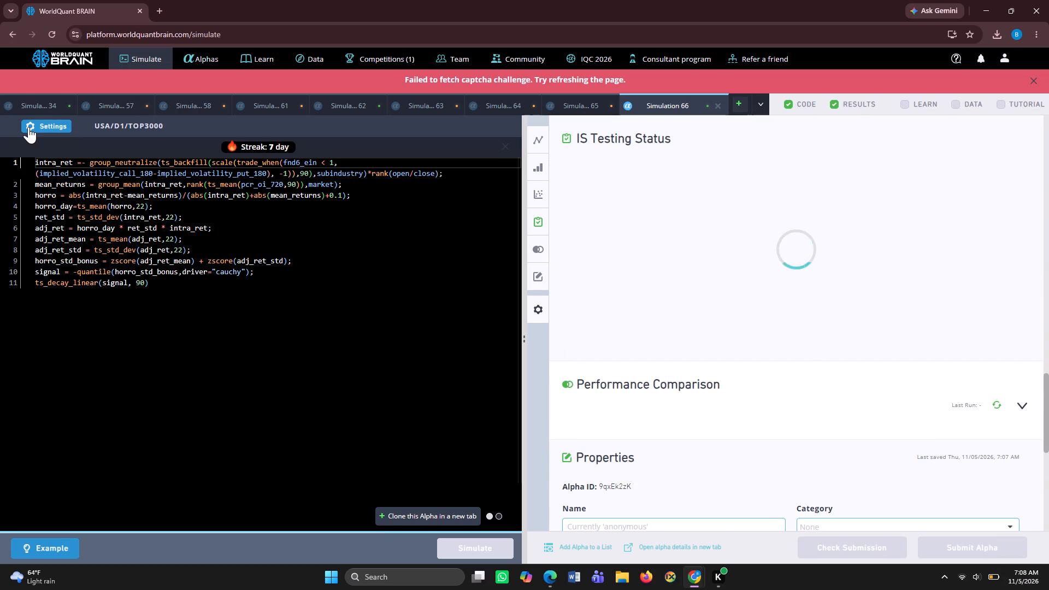
Set the test period to 0 years in the Simulation 66 settings, clone the Alpha into a new simulation and start its backtest.
left_click(48, 125)
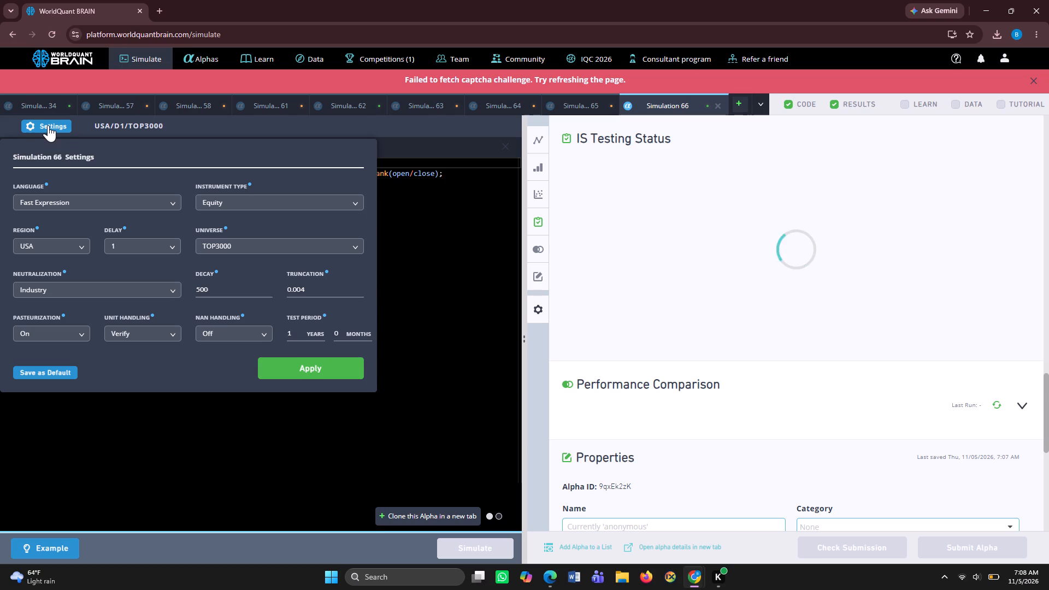
left_click(304, 336)
key("BackSpace")
key("0")
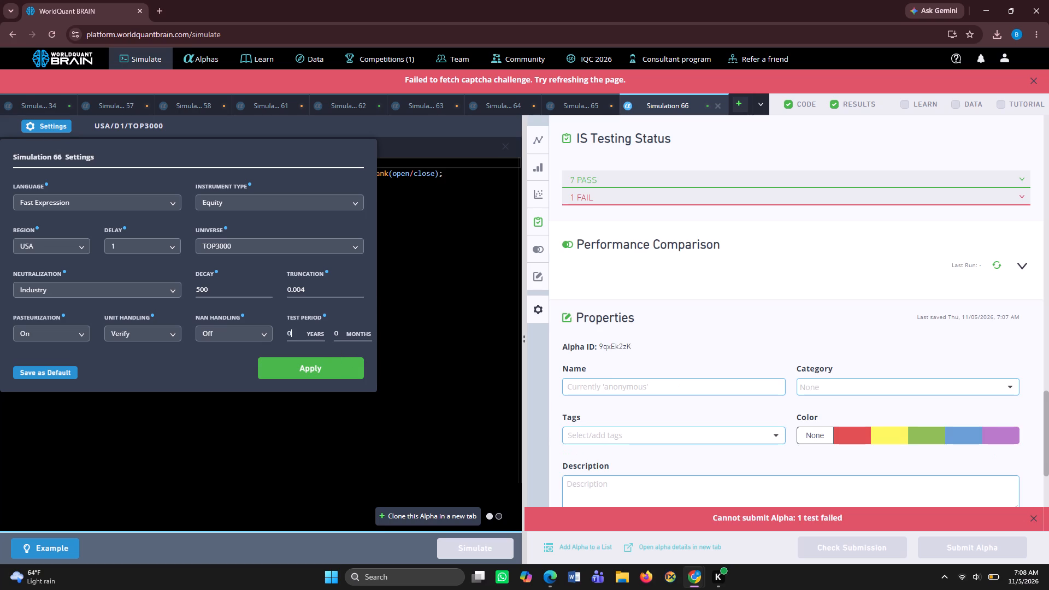
left_click(321, 365)
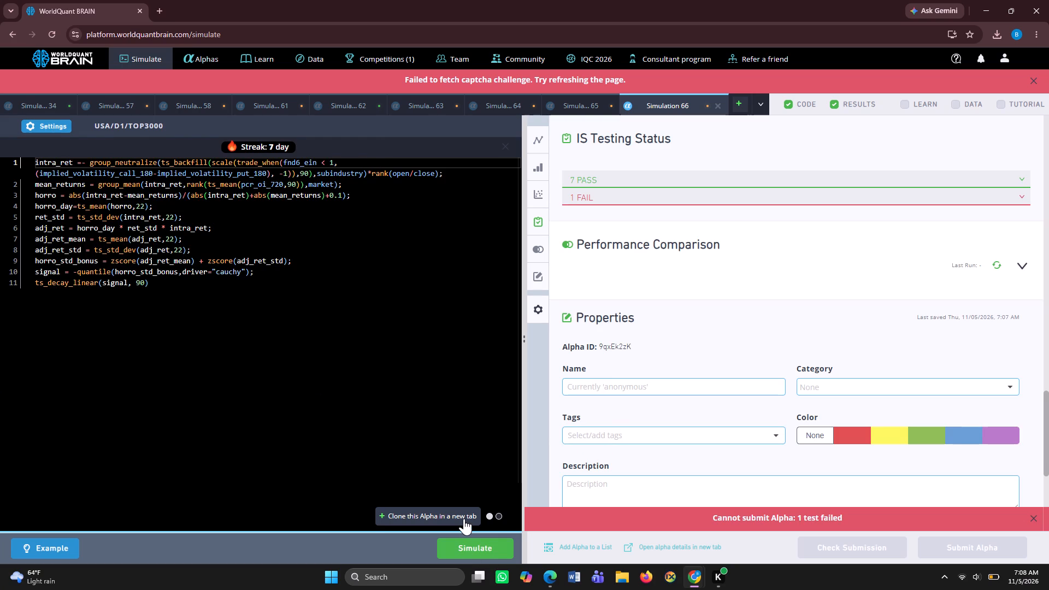
left_click(464, 518)
left_click(481, 551)
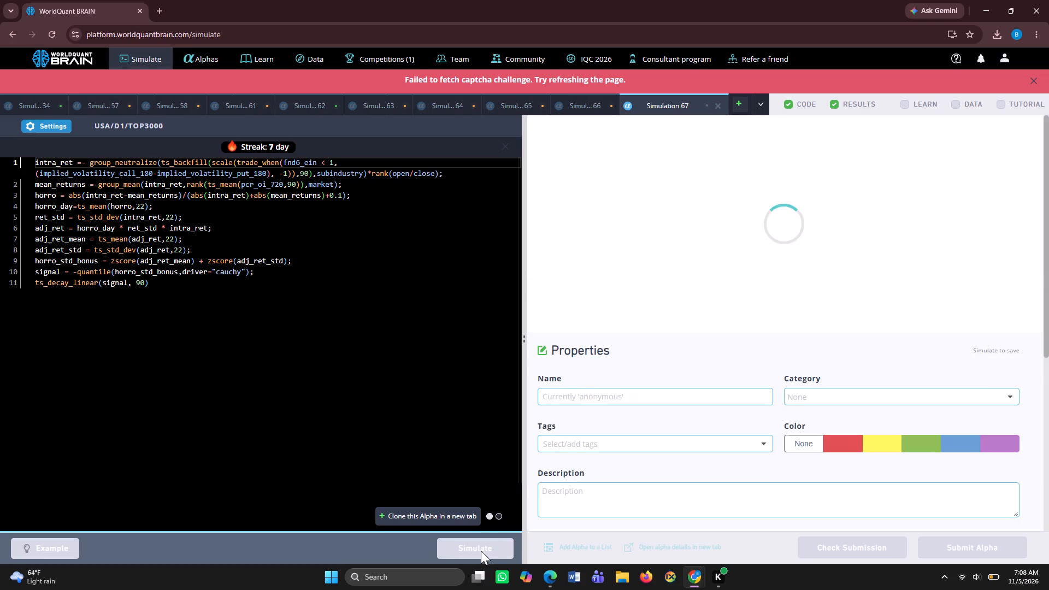
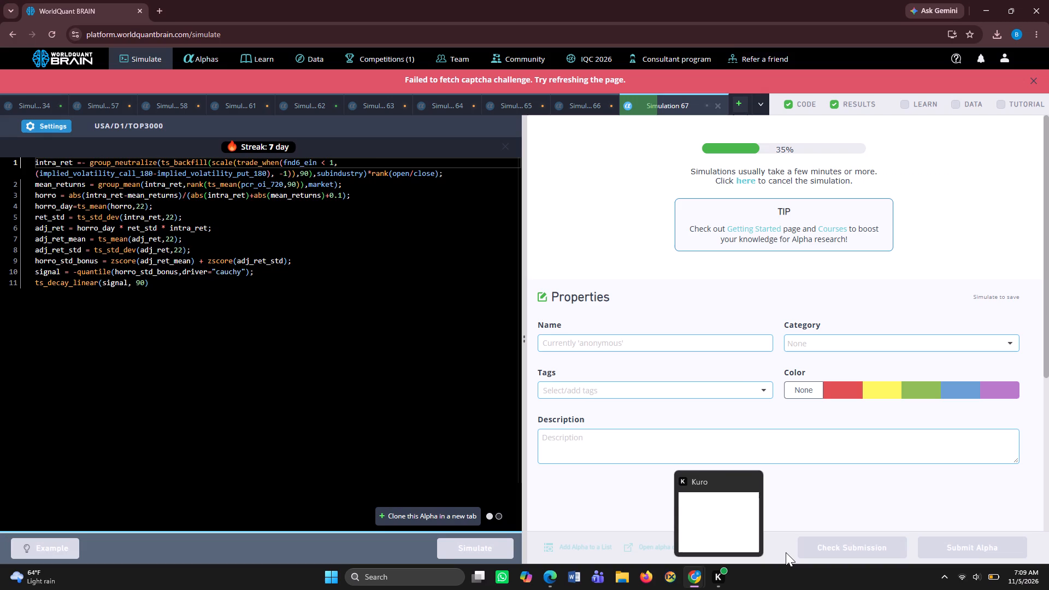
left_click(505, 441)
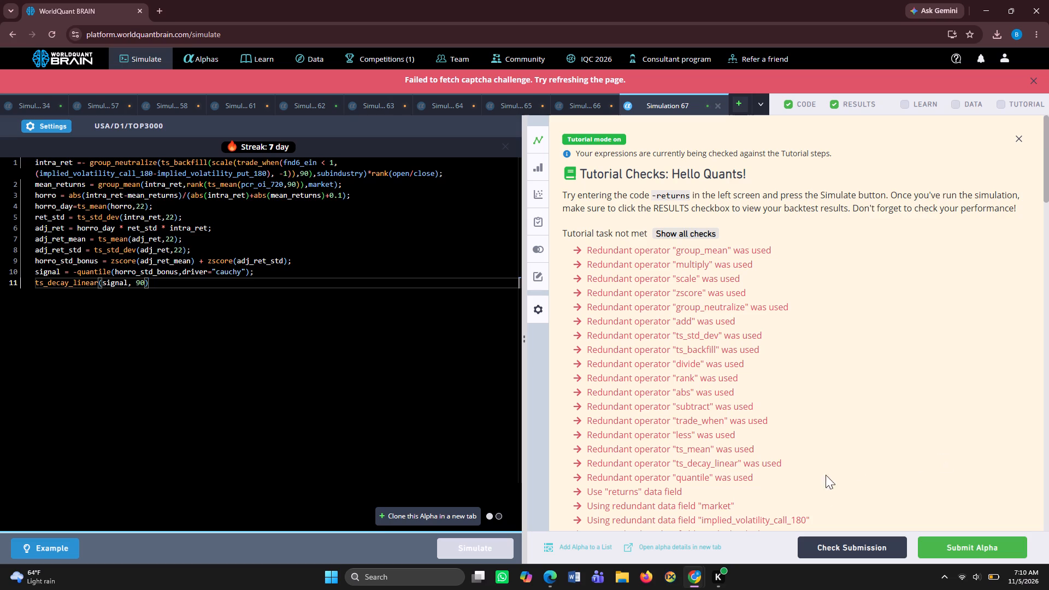
Examine the yearly IS Summary and IS Testing Status of Simulation 67, and run the Self Correlation calculation.
scroll(881, 473, "down", 6)
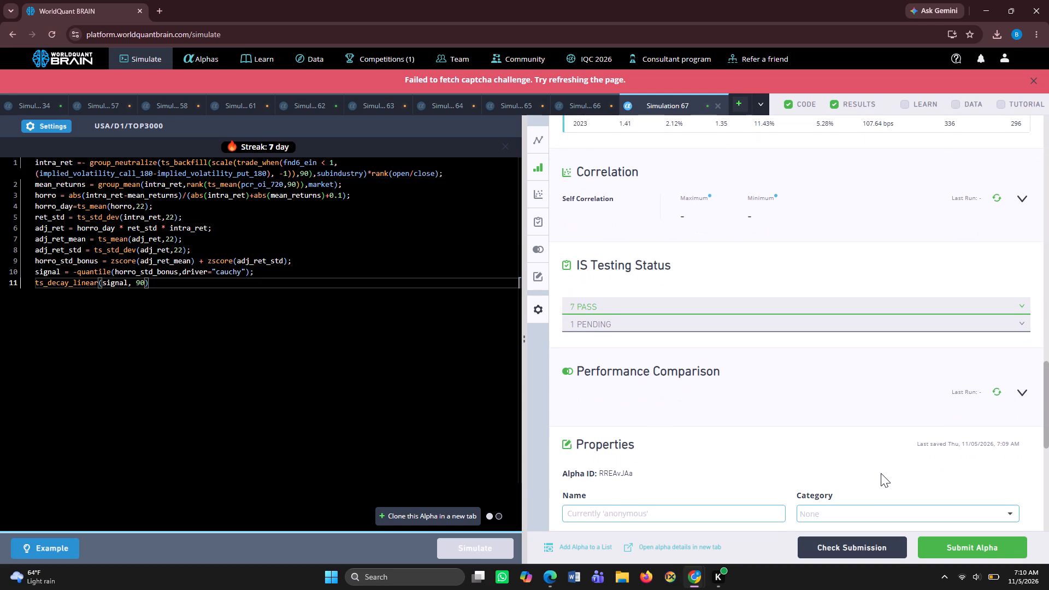
scroll(881, 473, "up", 2)
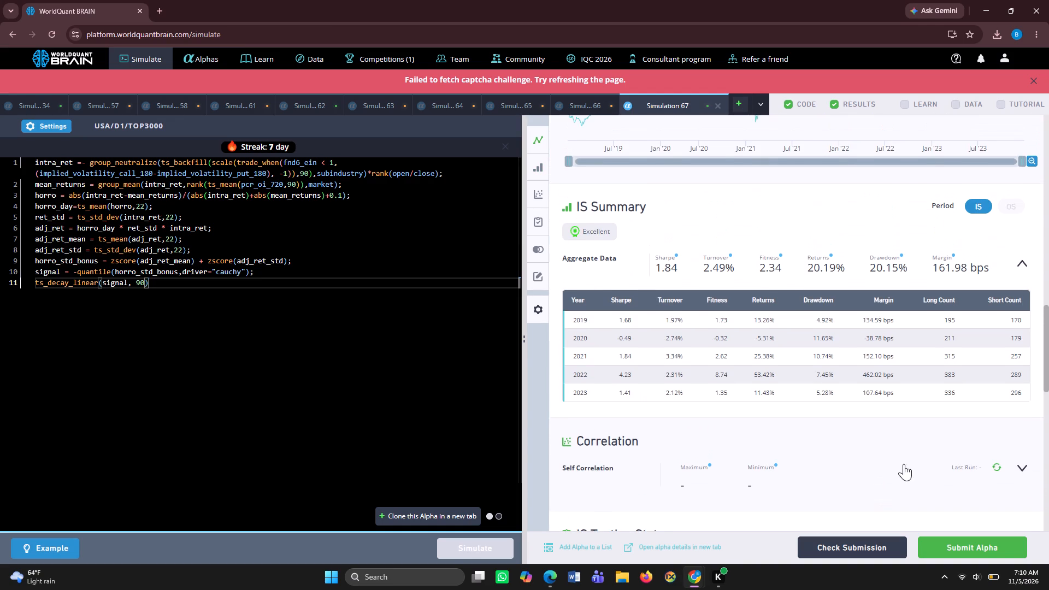
left_click(999, 466)
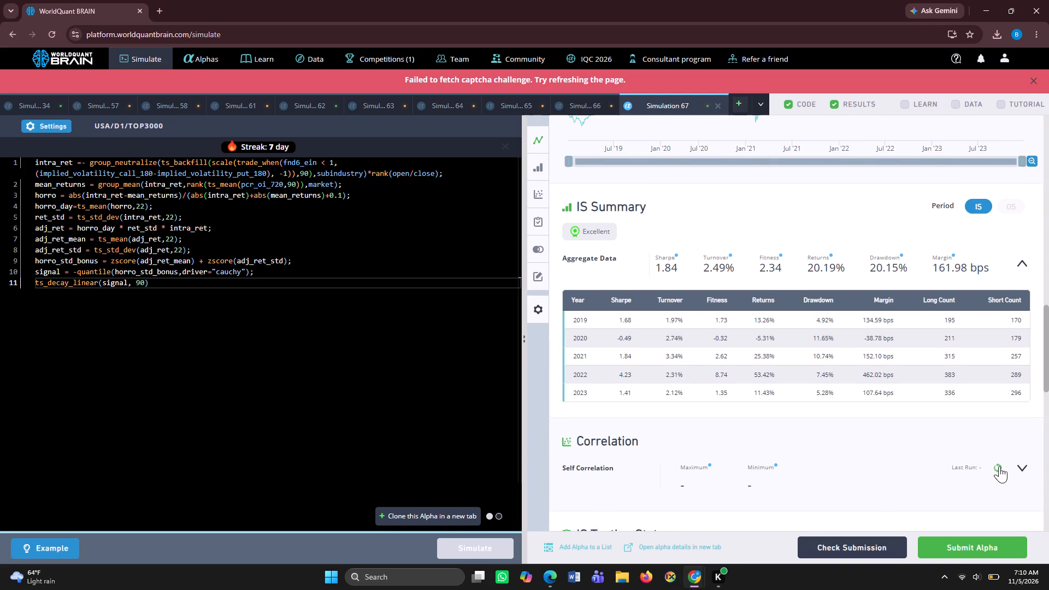
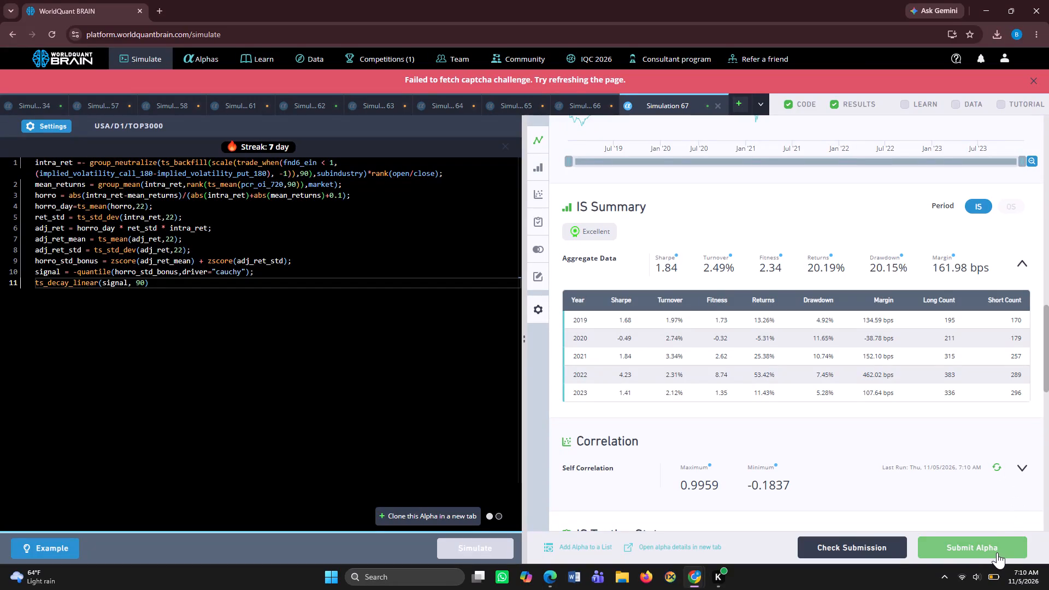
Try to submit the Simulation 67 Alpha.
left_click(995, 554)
Set the truncation to 0.009 in the Simulation 67 settings and apply the change.
left_click(57, 126)
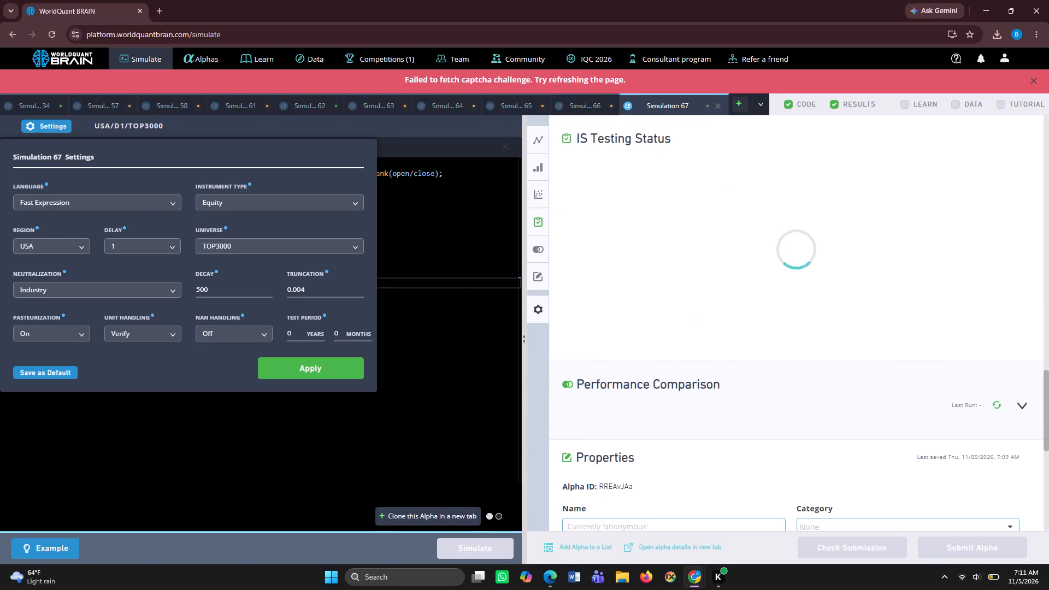
left_click(307, 289)
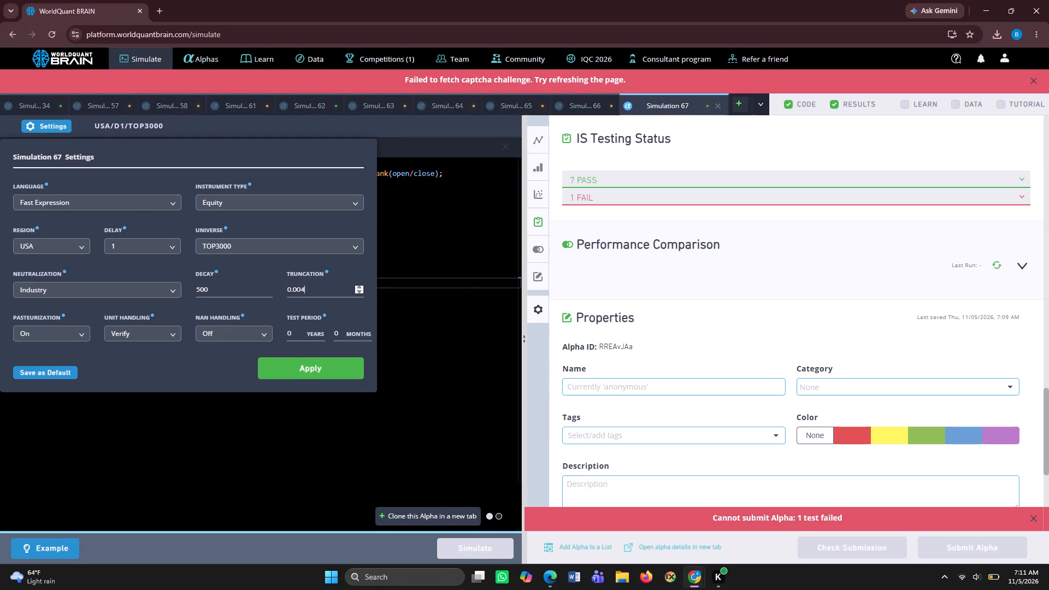
key("BackSpace")
key("9")
left_click(320, 366)
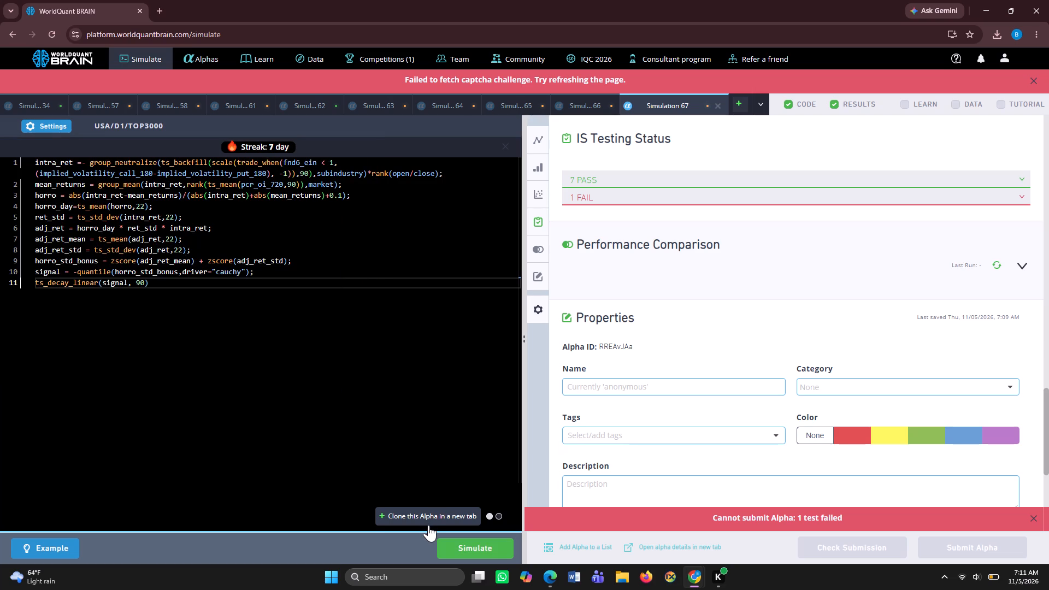
Clone the Simulation 67 Alpha into a new simulation tab and run its backtest.
left_click(434, 517)
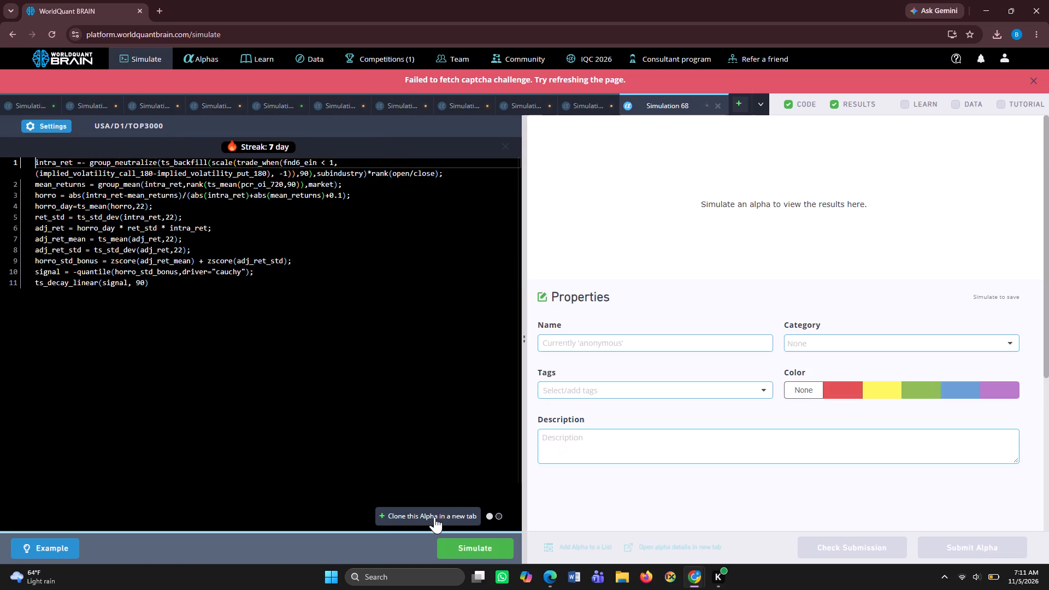
left_click(470, 541)
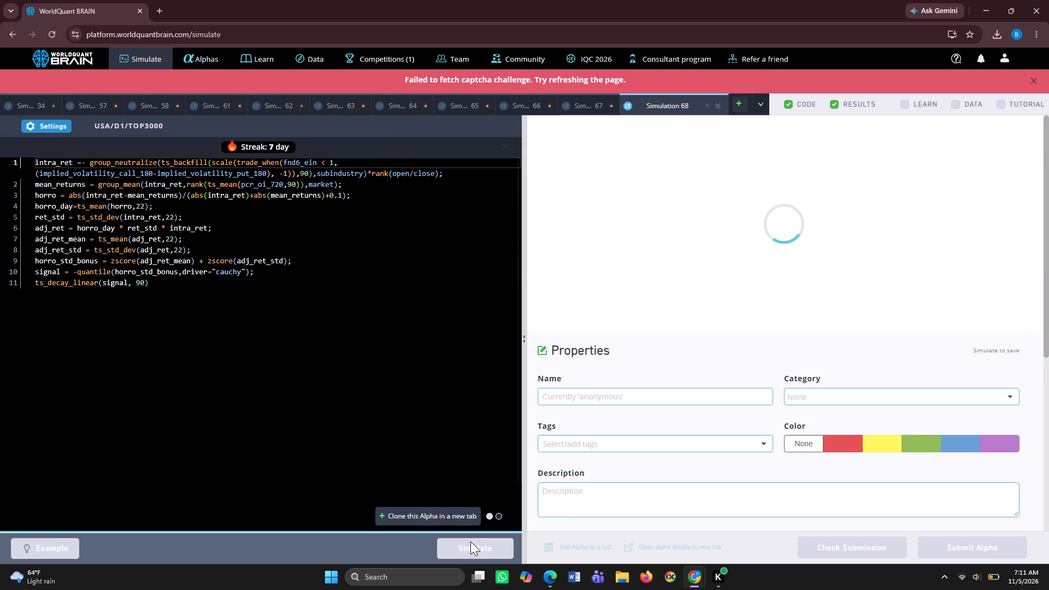
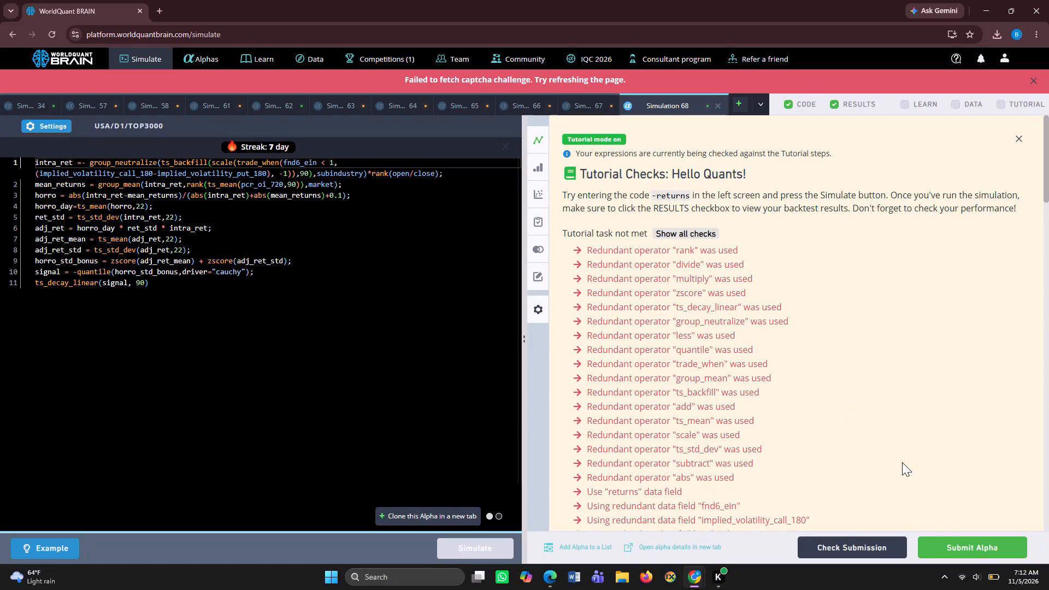
Run the self-correlation calculation for the Simulation 68 Alpha.
scroll(848, 430, "down", 6)
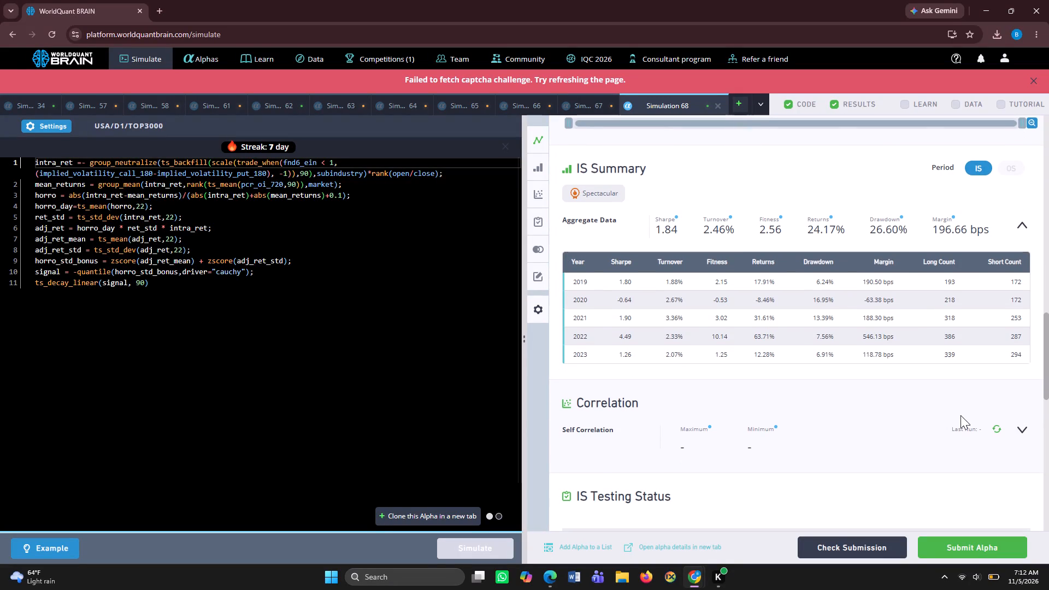
left_click(994, 426)
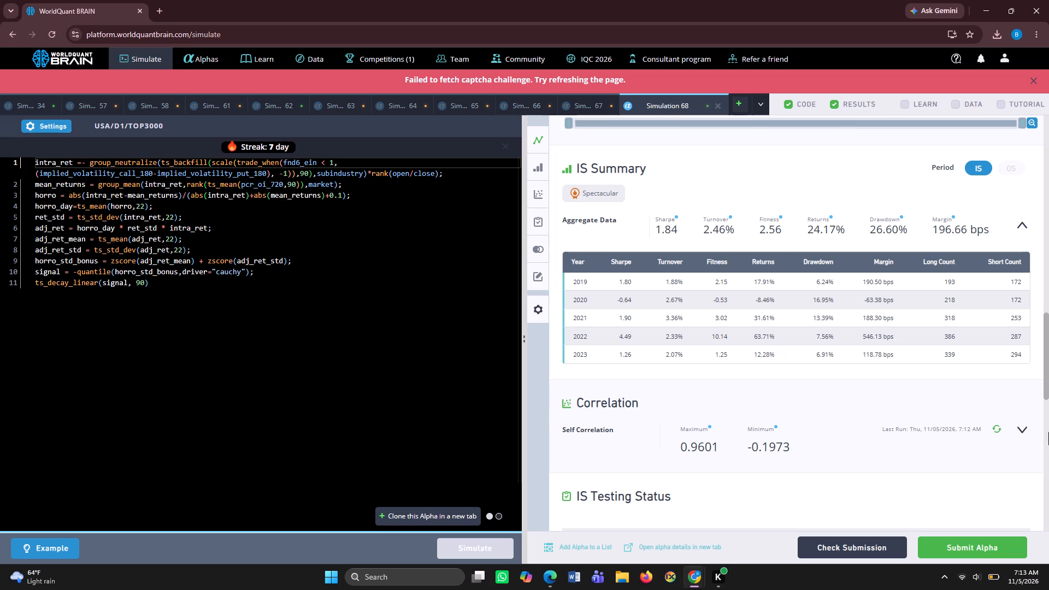
Try to submit the Simulation 68 Alpha.
left_click(948, 543)
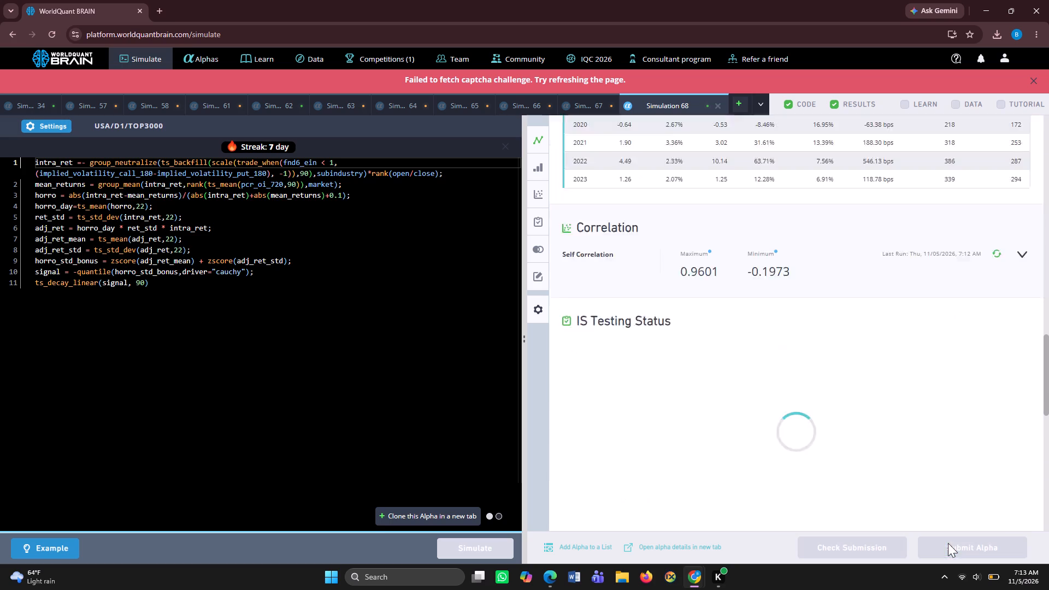
Set the truncation to 0.0009 in the Simulation 68 settings and apply the change.
left_click(56, 121)
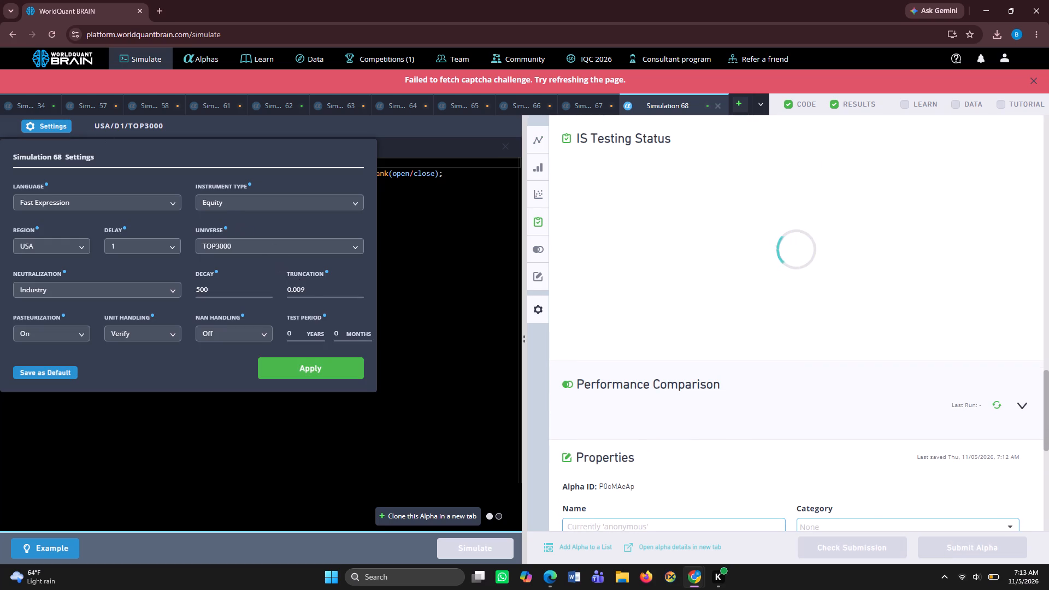
left_click(310, 288)
key("BackSpace")
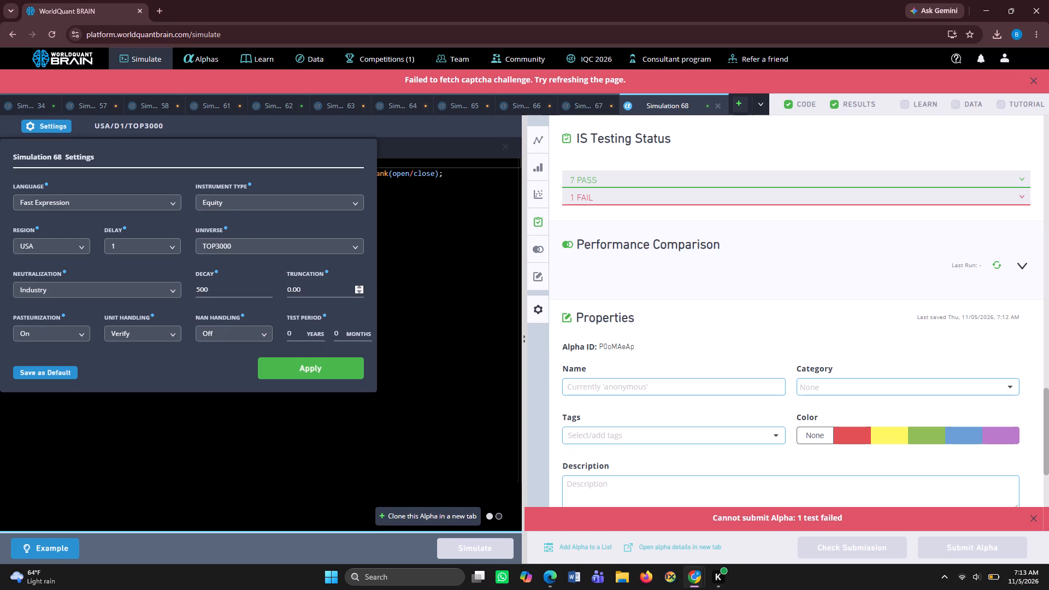
key("0")
key("9")
left_click(311, 367)
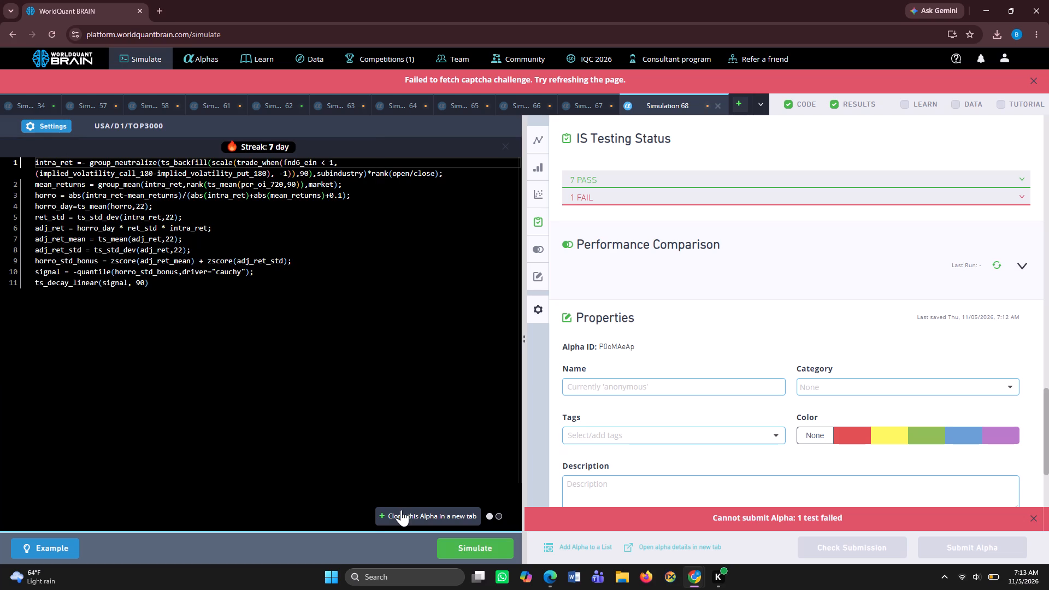
Clone the Simulation 68 Alpha into a new simulation tab and run its backtest.
left_click(401, 510)
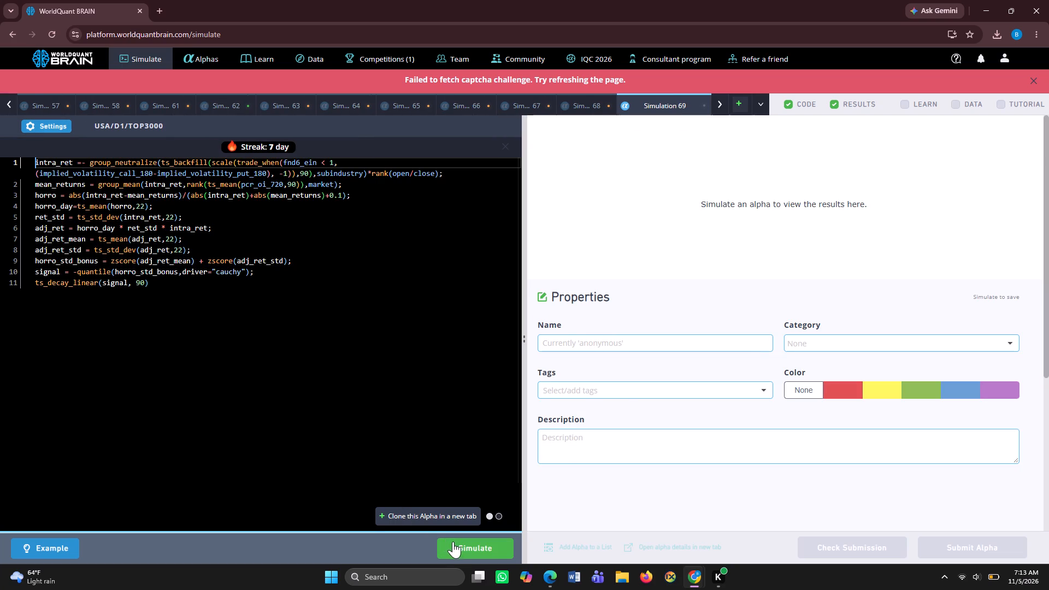
left_click(456, 545)
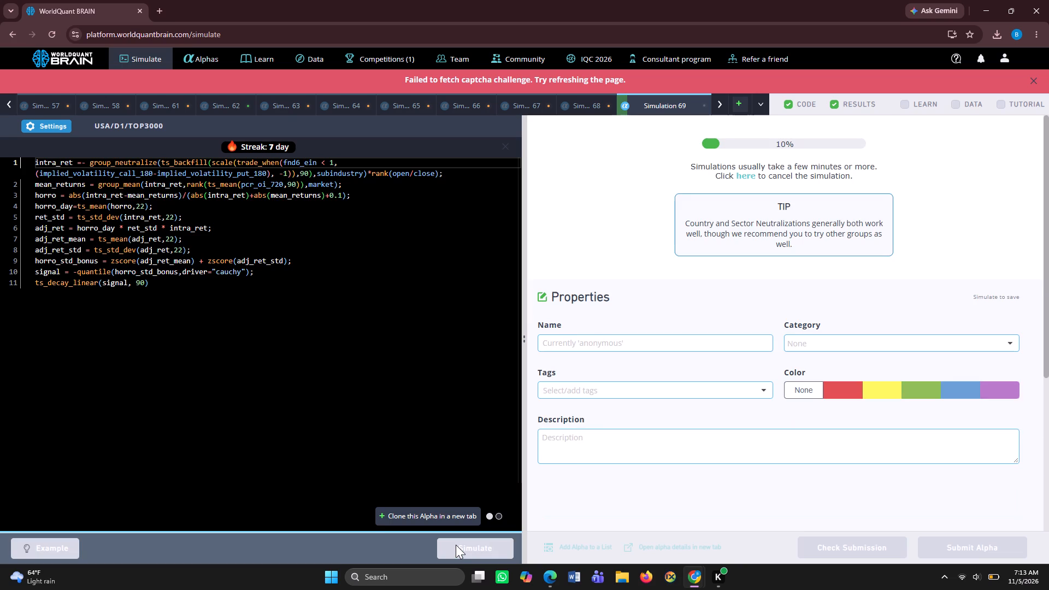
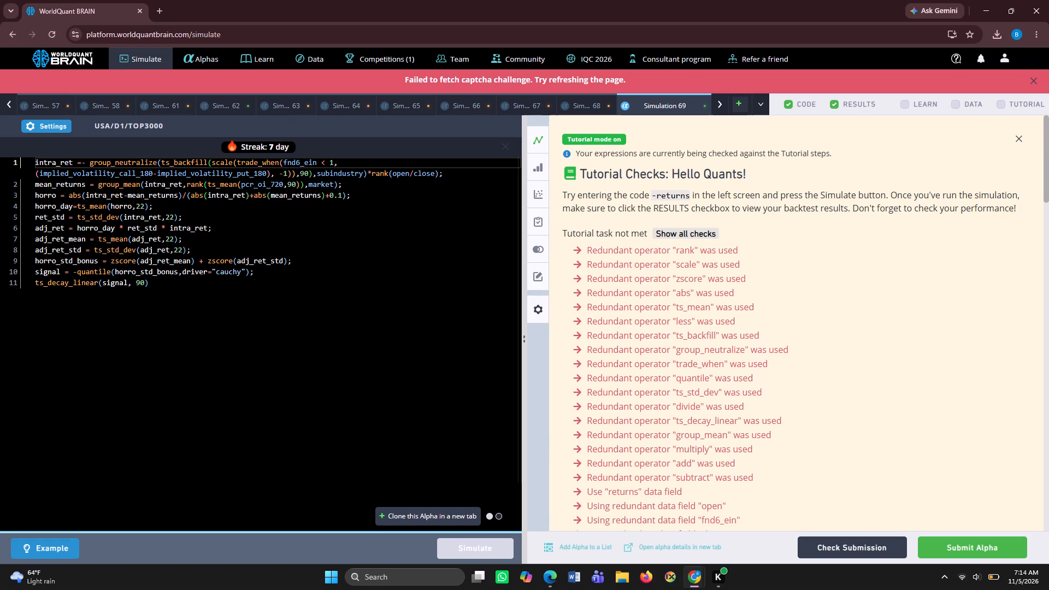
Run the self-correlation calculation for the Simulation 69 Alpha.
scroll(871, 448, "down", 2)
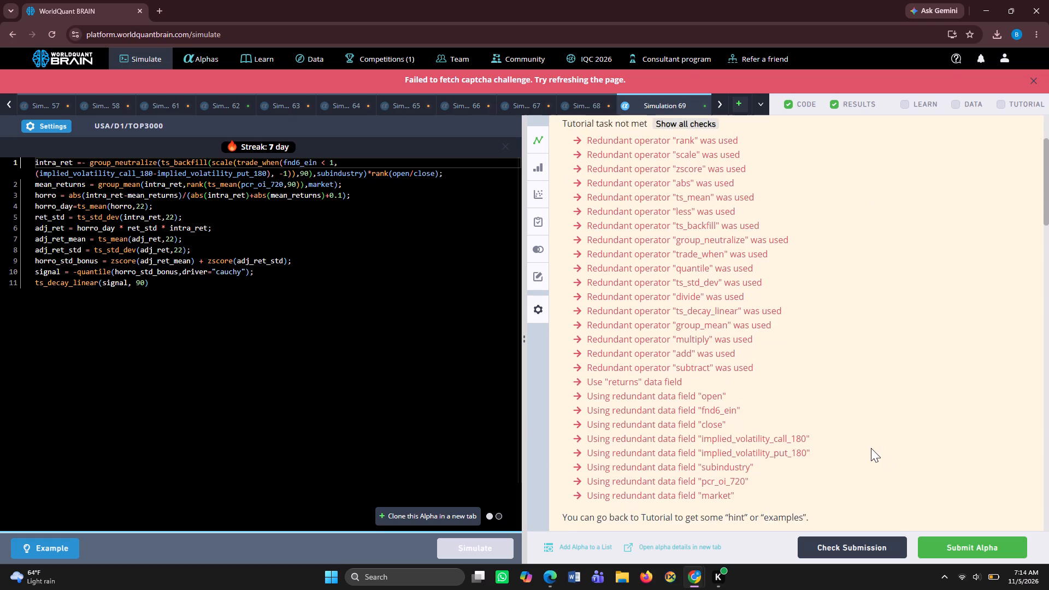
scroll(871, 448, "down", 4)
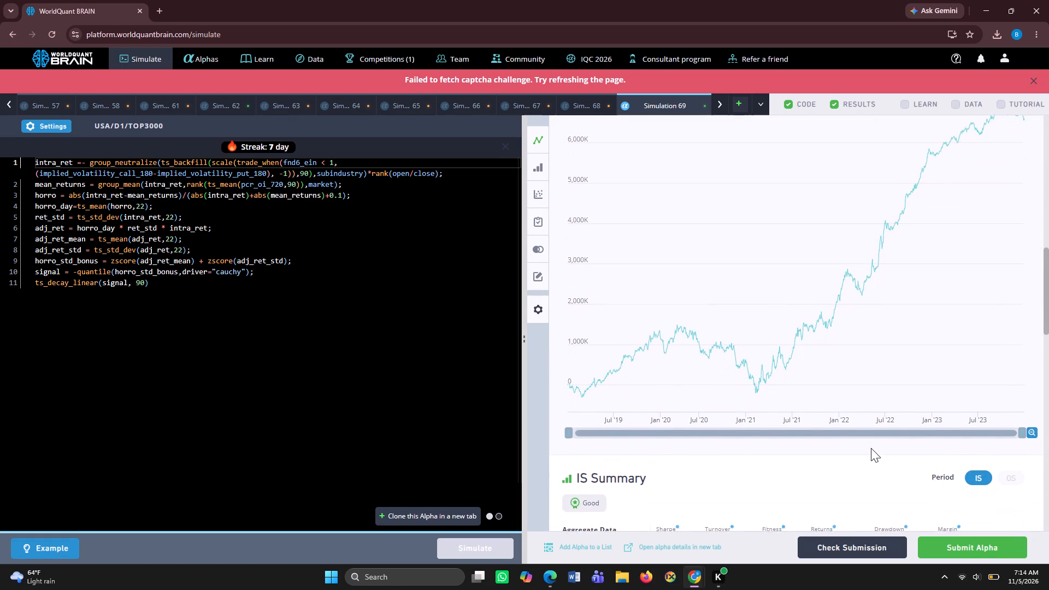
scroll(871, 448, "down", 5)
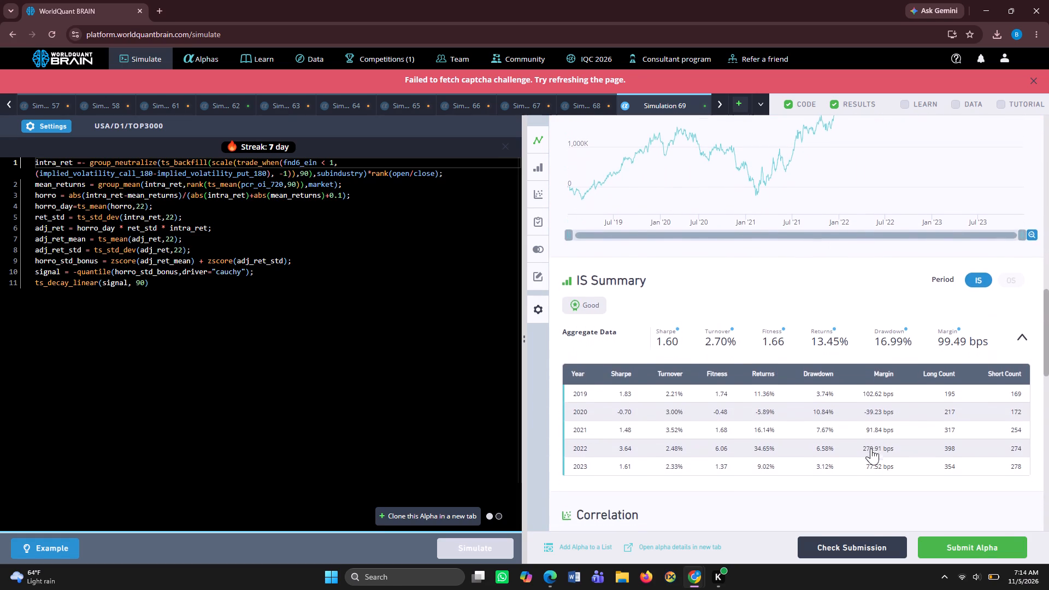
scroll(871, 448, "down", 2)
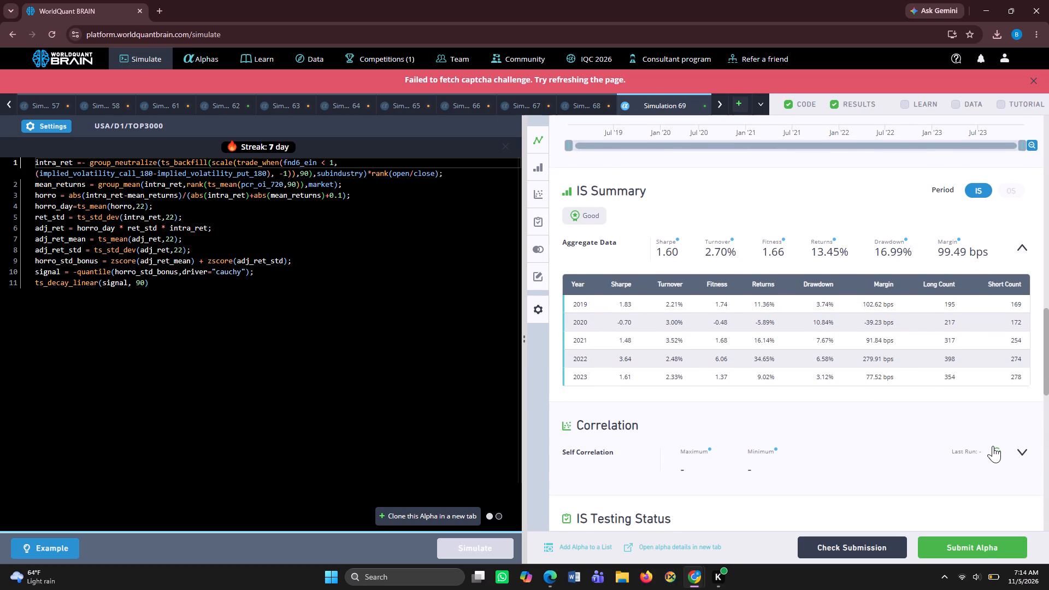
left_click(992, 446)
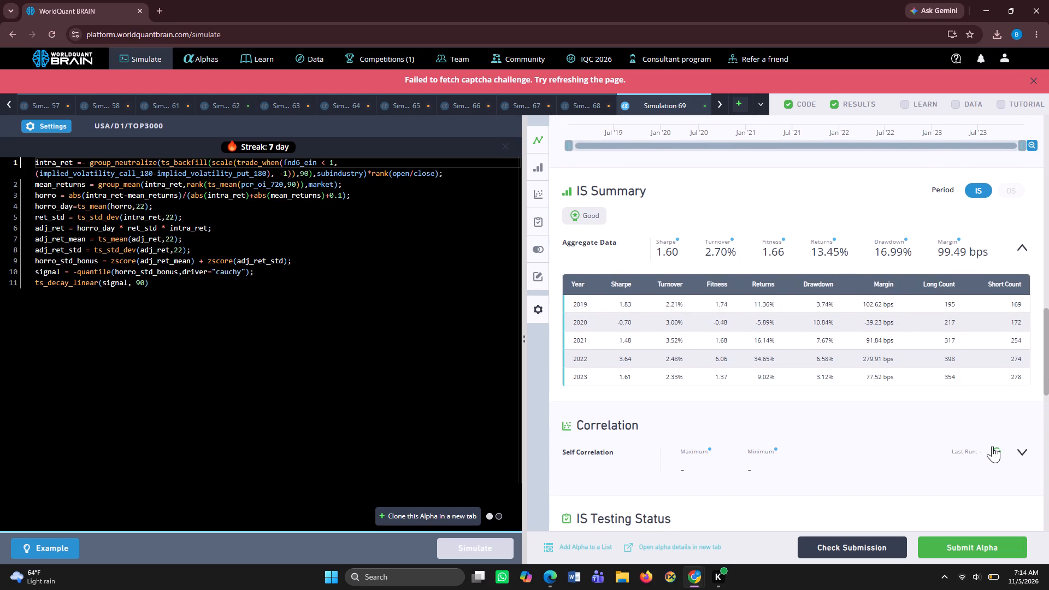
left_click(997, 450)
Try to submit the Simulation 69 Alpha.
left_click(997, 548)
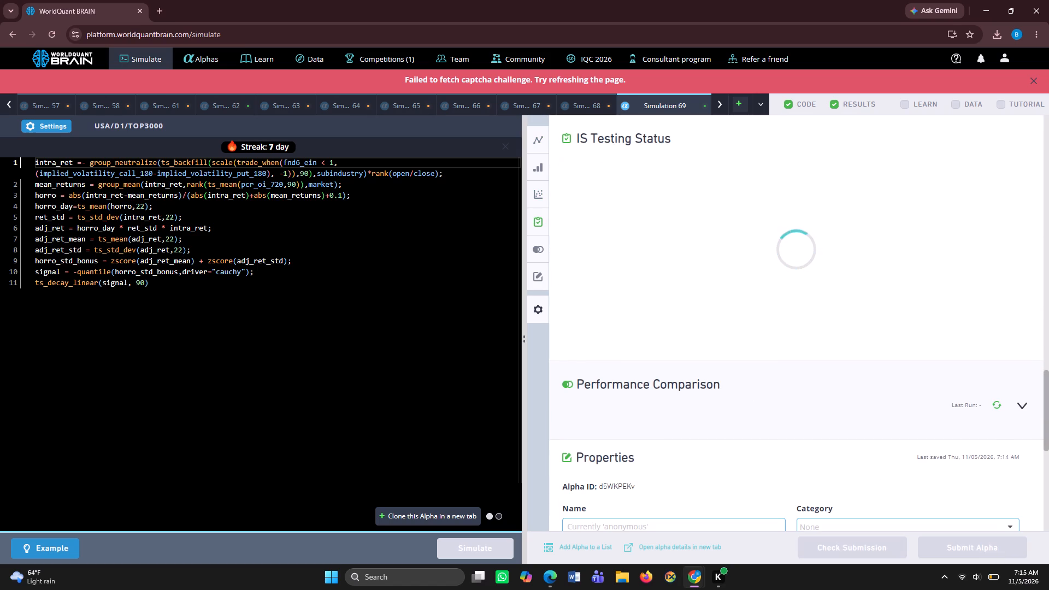
Set the universe to TOP2000 in the Simulation 69 settings and apply the change.
left_click(52, 125)
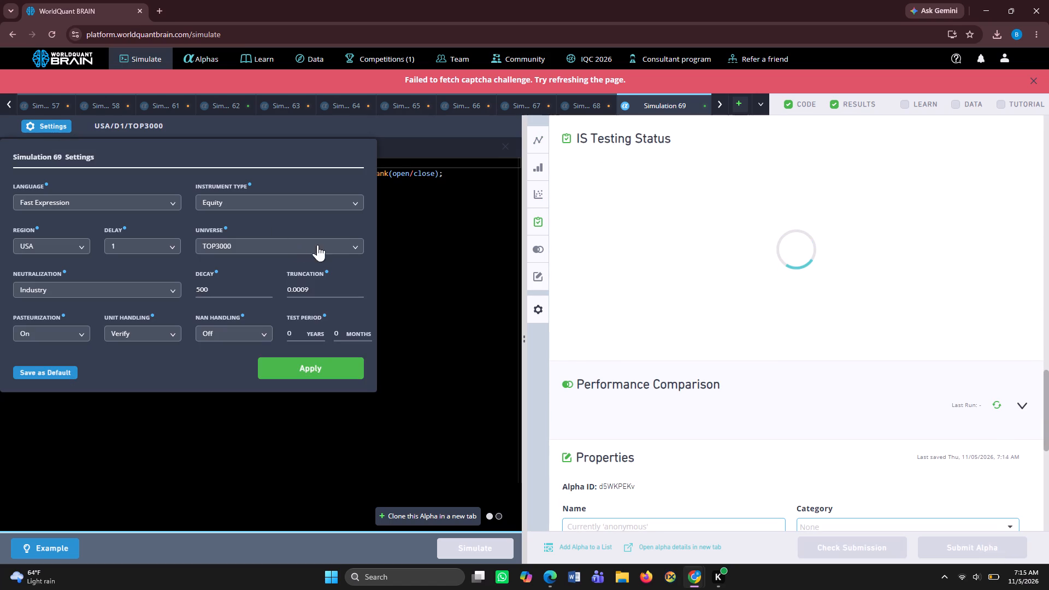
left_click(353, 242)
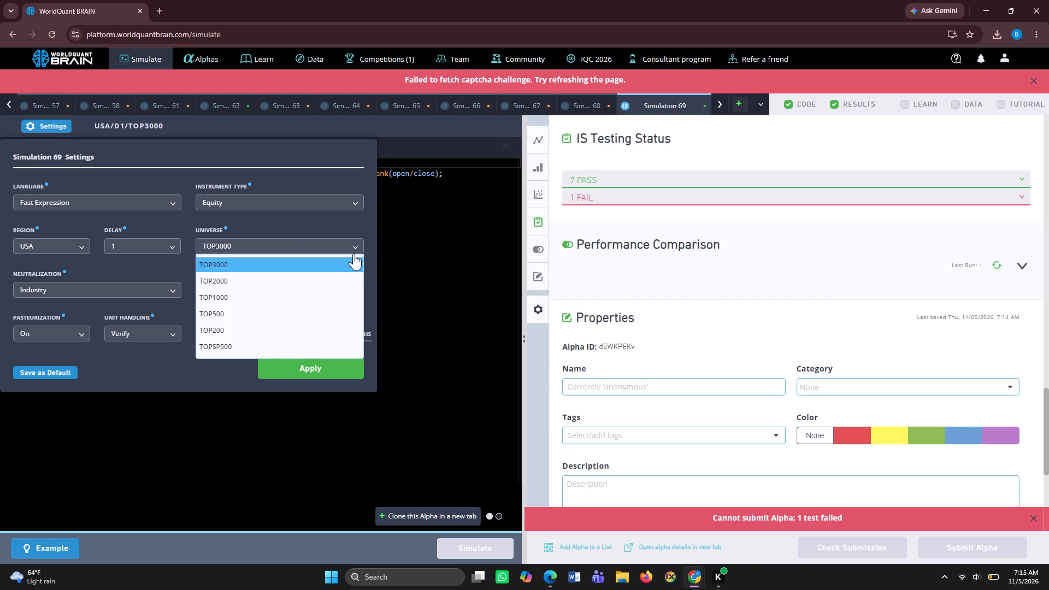
left_click(351, 281)
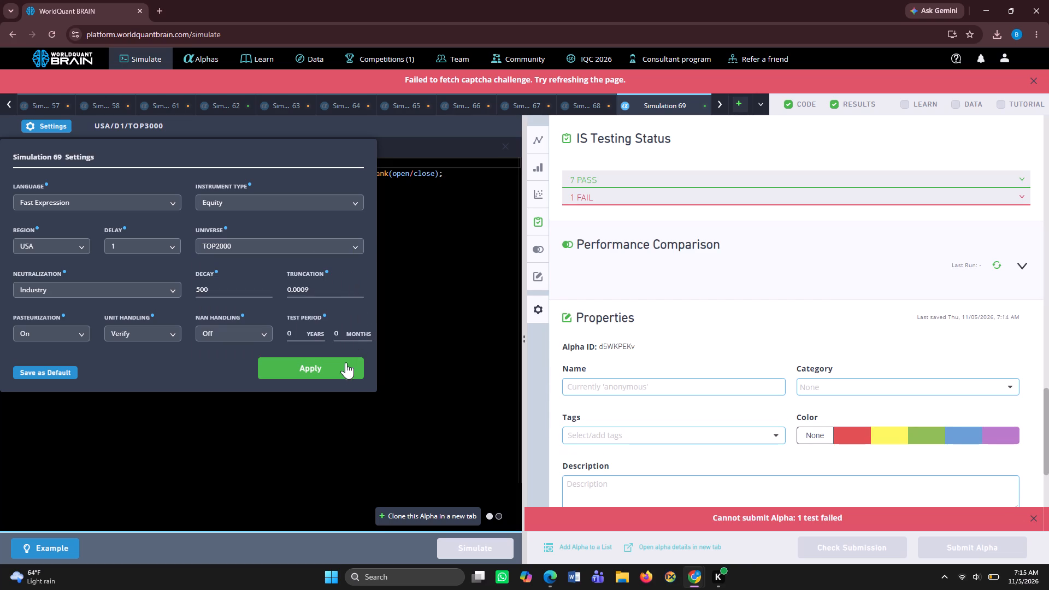
left_click(340, 371)
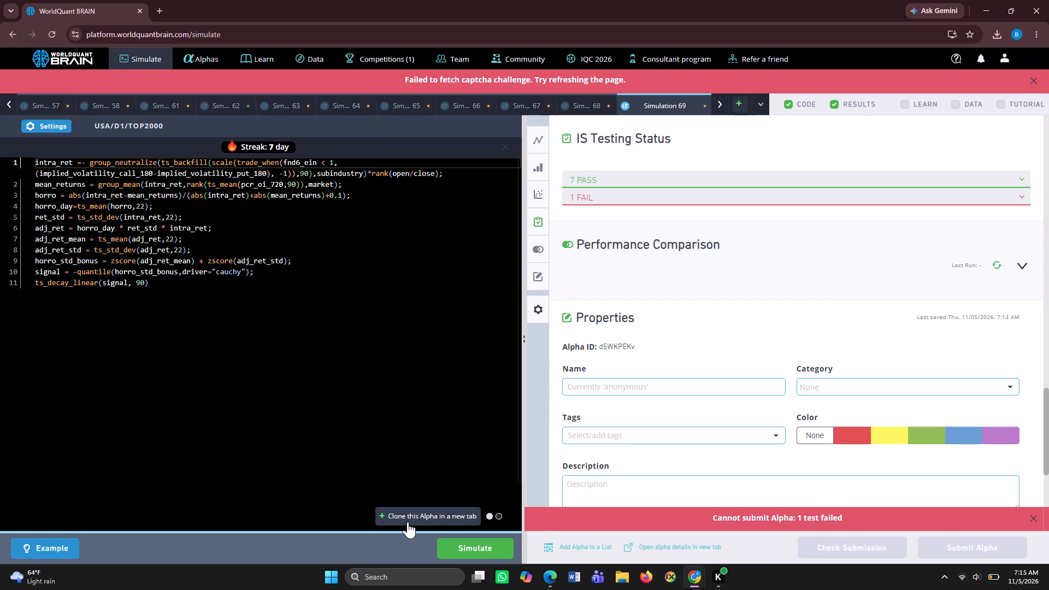
Clone the Simulation 69 Alpha into a new simulation tab and run its backtest.
left_click(409, 510)
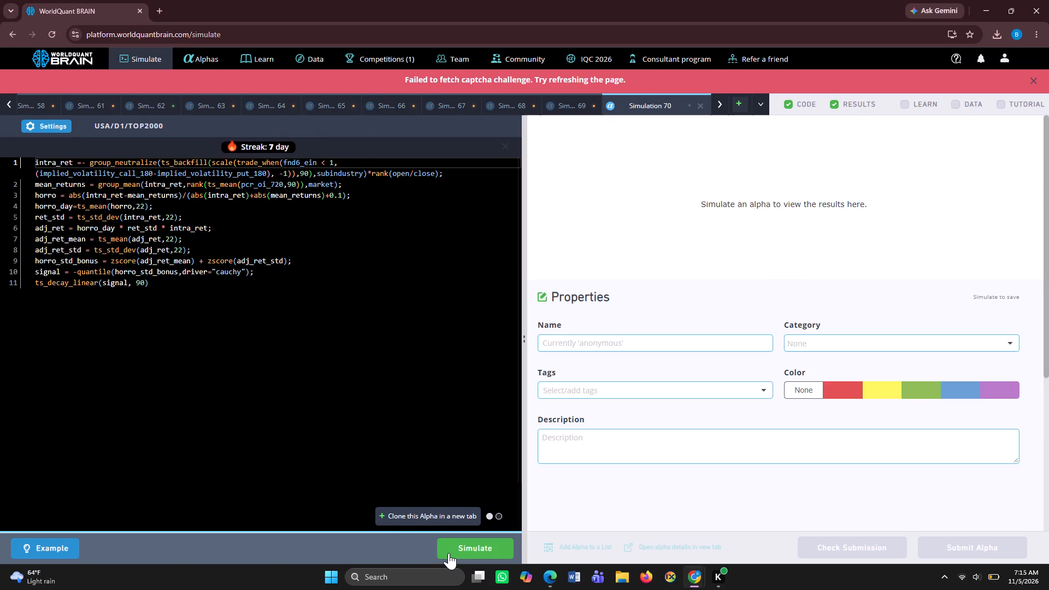
left_click(449, 553)
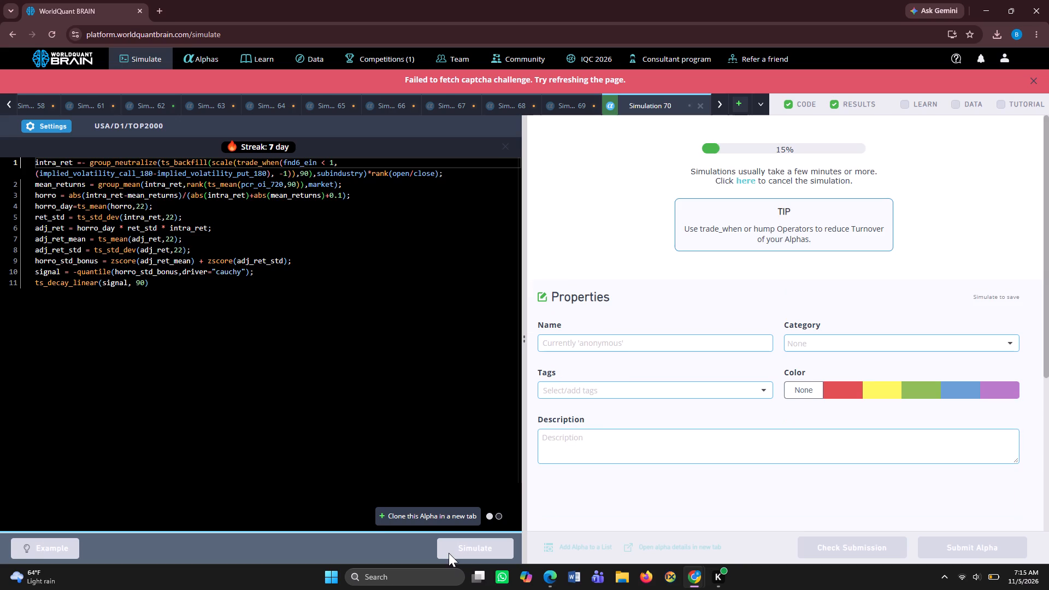
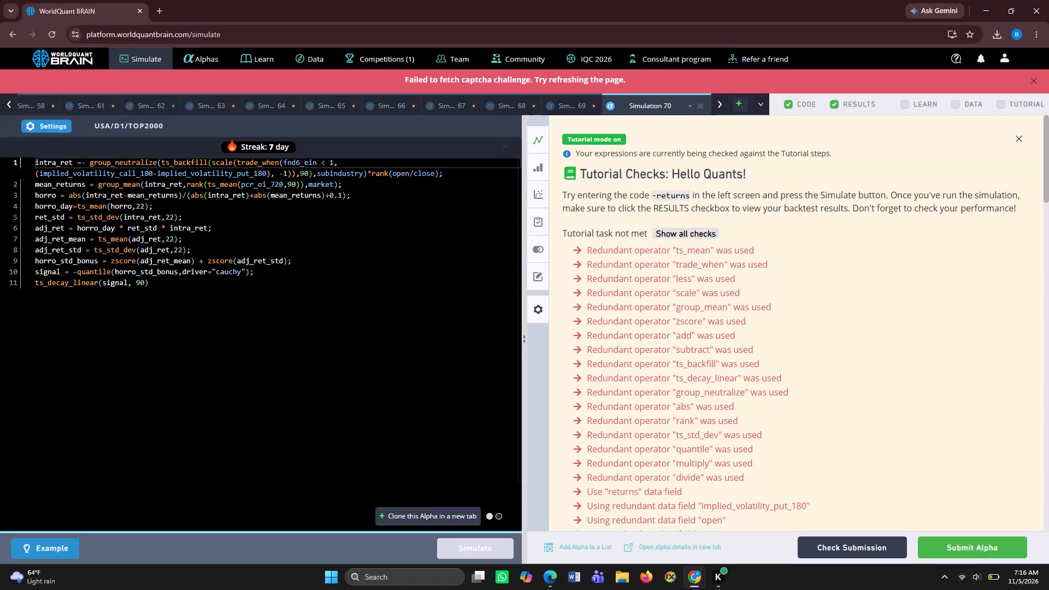
Run the self-correlation calculation for the Simulation 70 Alpha.
scroll(806, 420, "down", 2)
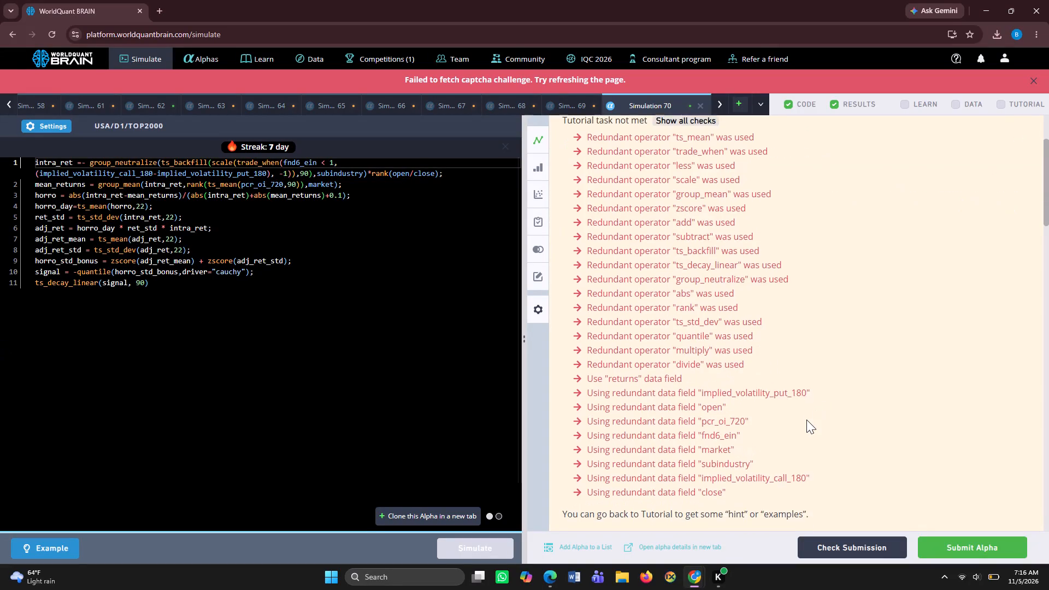
scroll(806, 420, "down", 5)
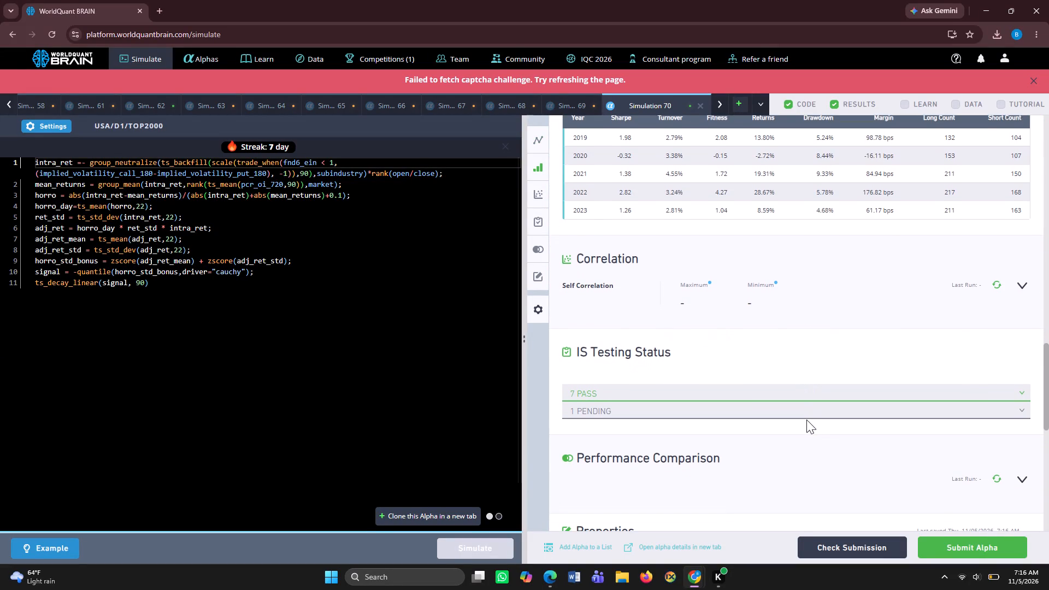
left_click(996, 283)
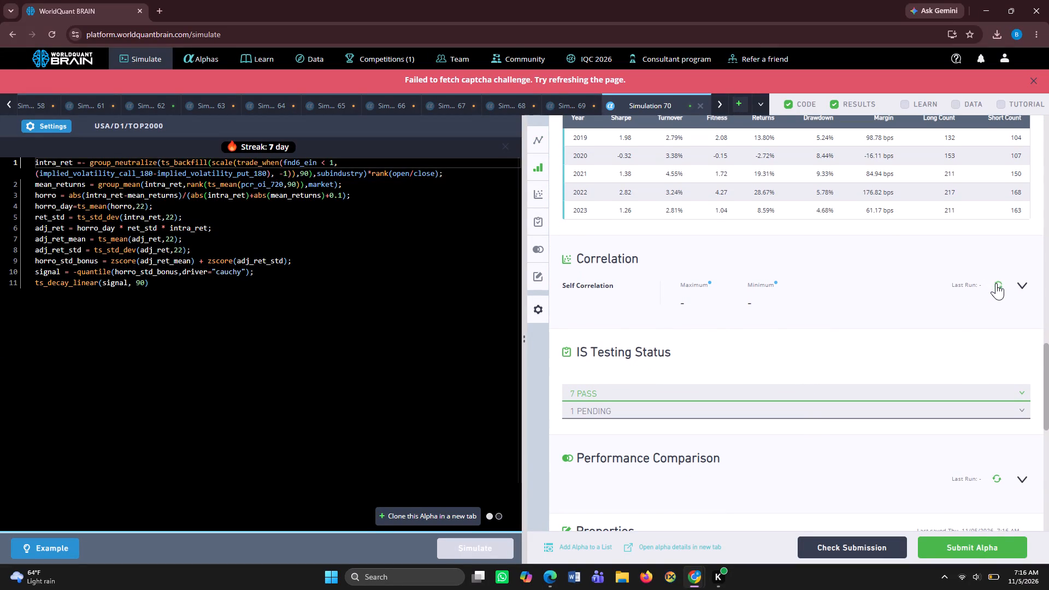
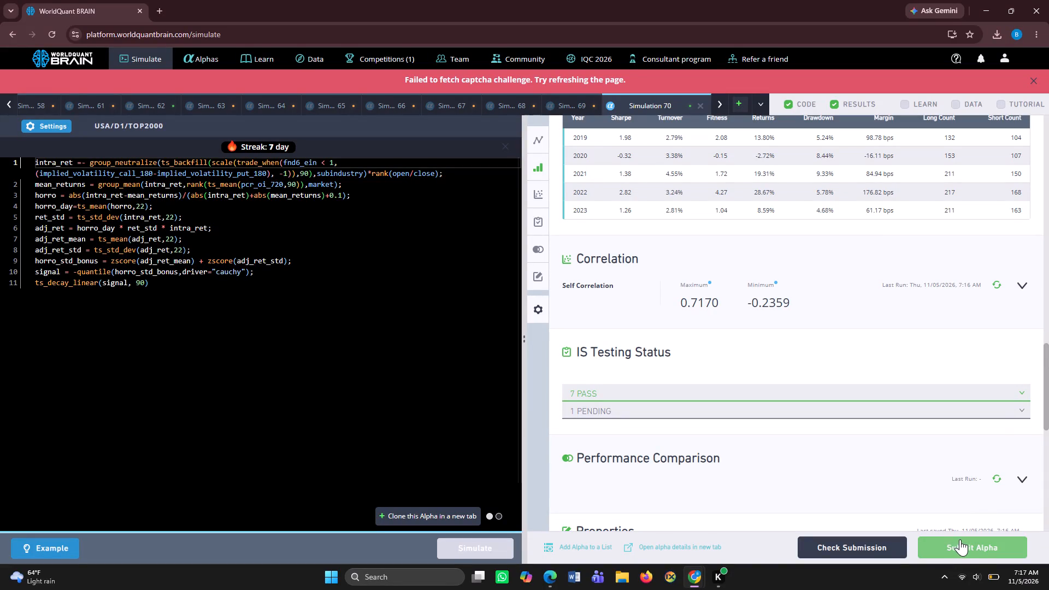
Try to submit the Simulation 70 Alpha.
left_click(963, 544)
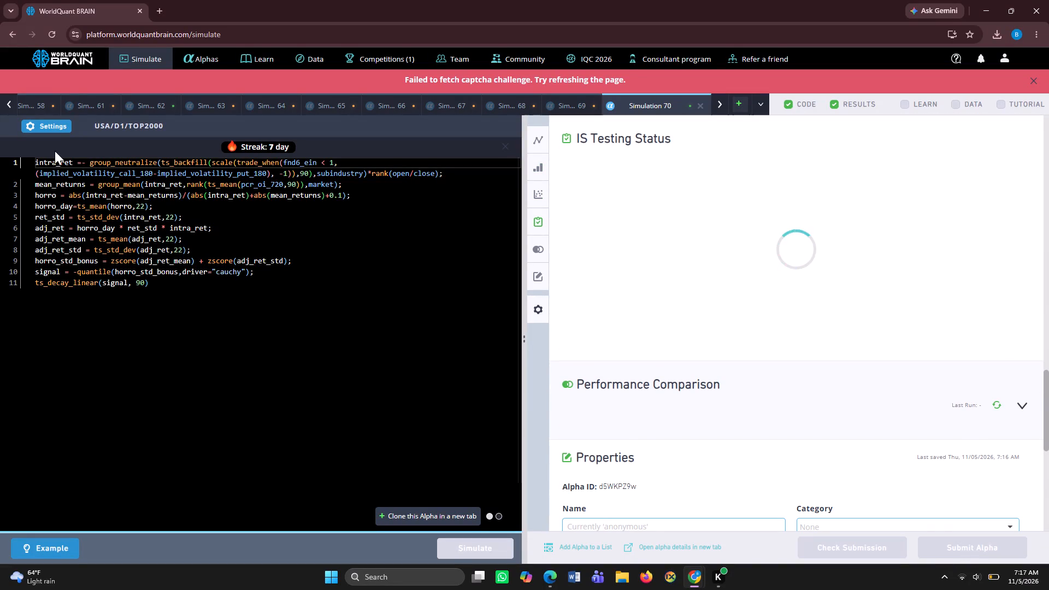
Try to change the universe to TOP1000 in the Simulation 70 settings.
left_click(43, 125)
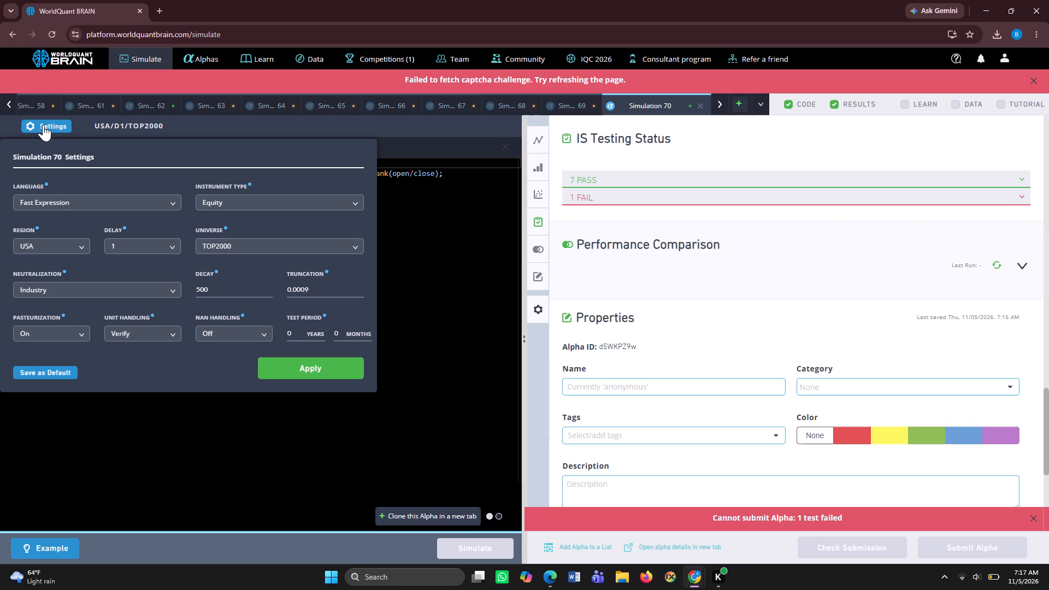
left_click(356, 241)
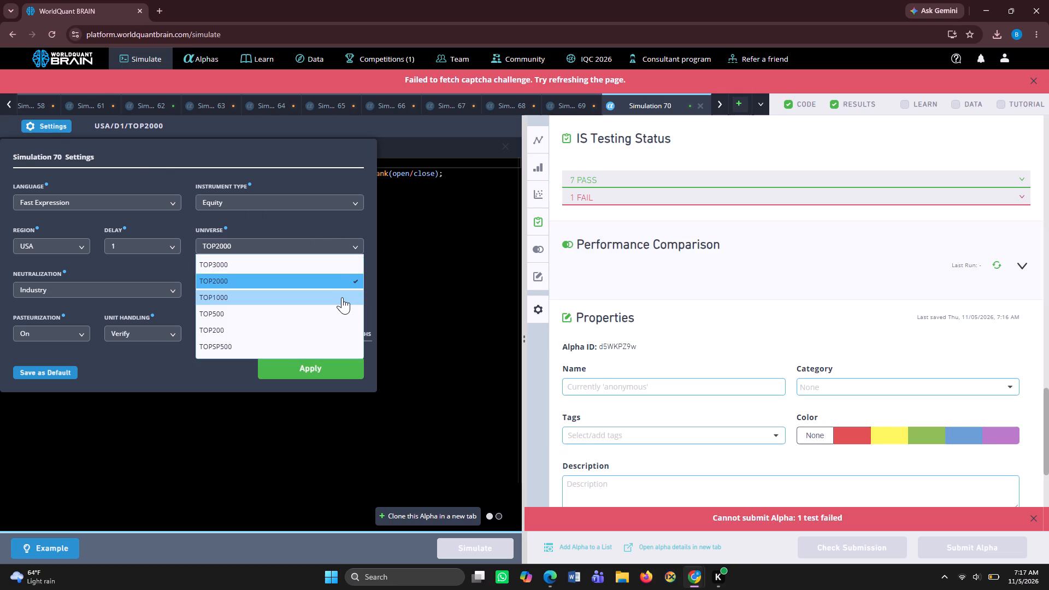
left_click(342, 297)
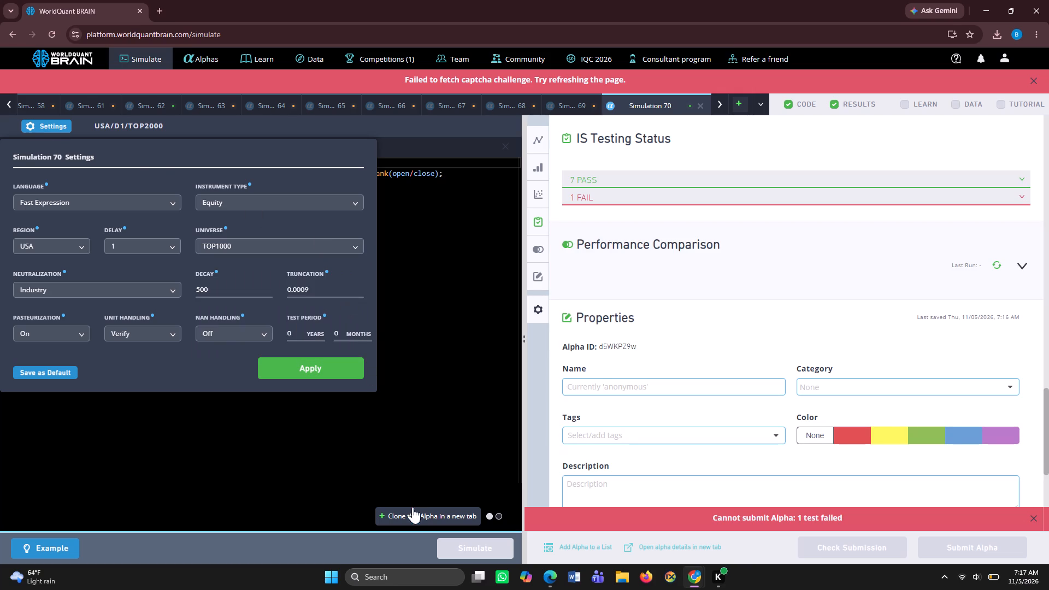
Clone the Simulation 70 Alpha into a new tab and run the clone's simulation.
left_click(420, 512)
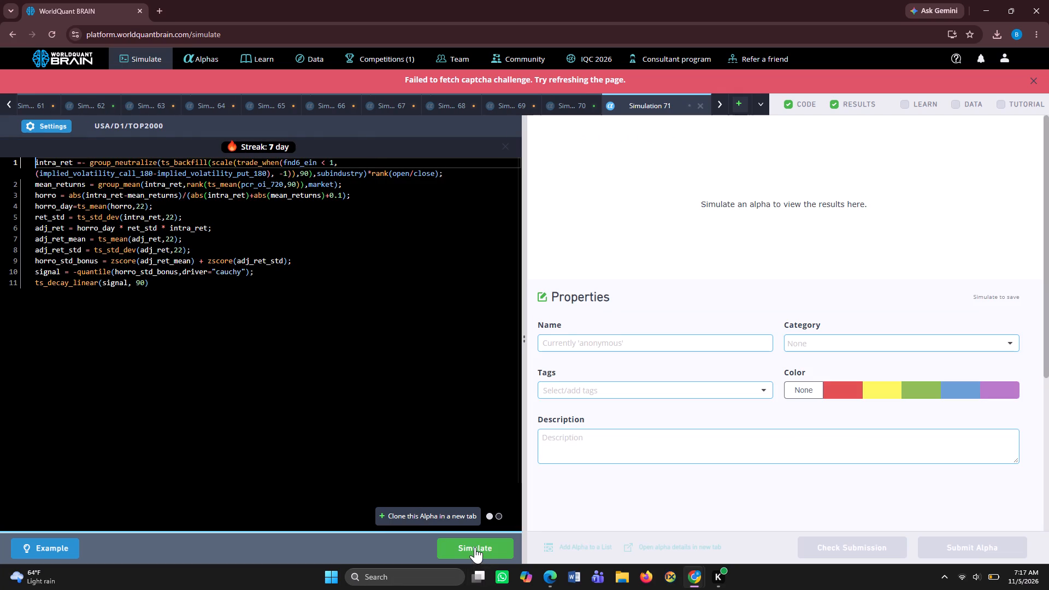
left_click(475, 547)
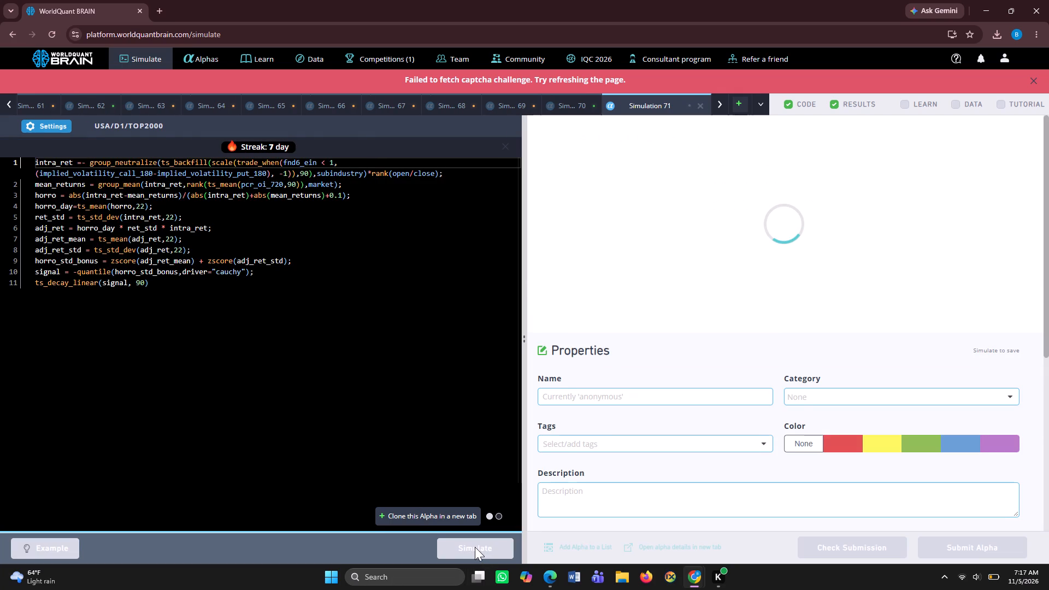
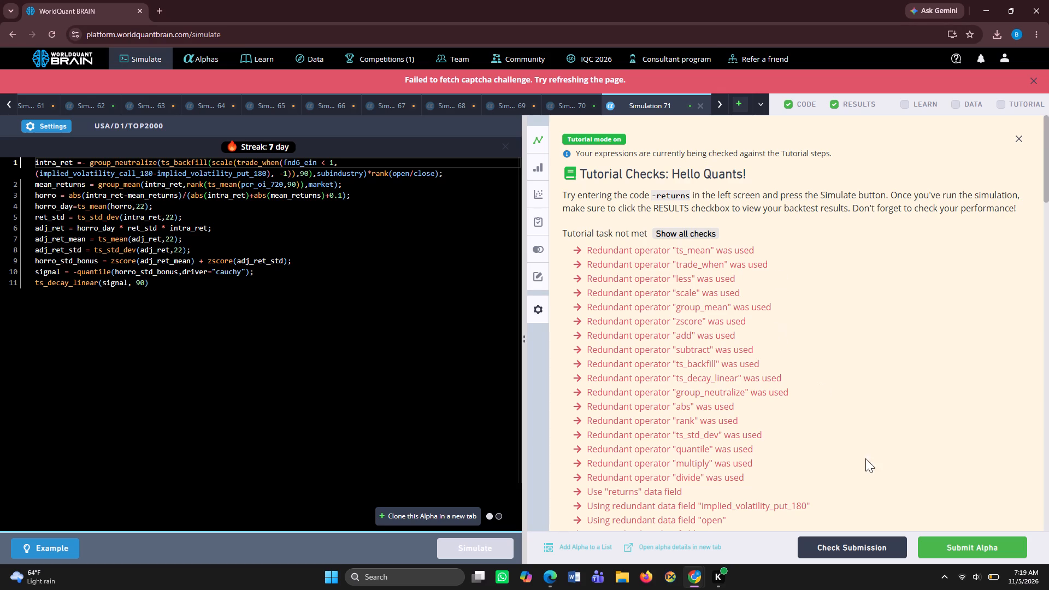
Review the Simulation 71 backtest results down to the IS Summary and run its self-correlation check.
scroll(877, 446, "down", 5)
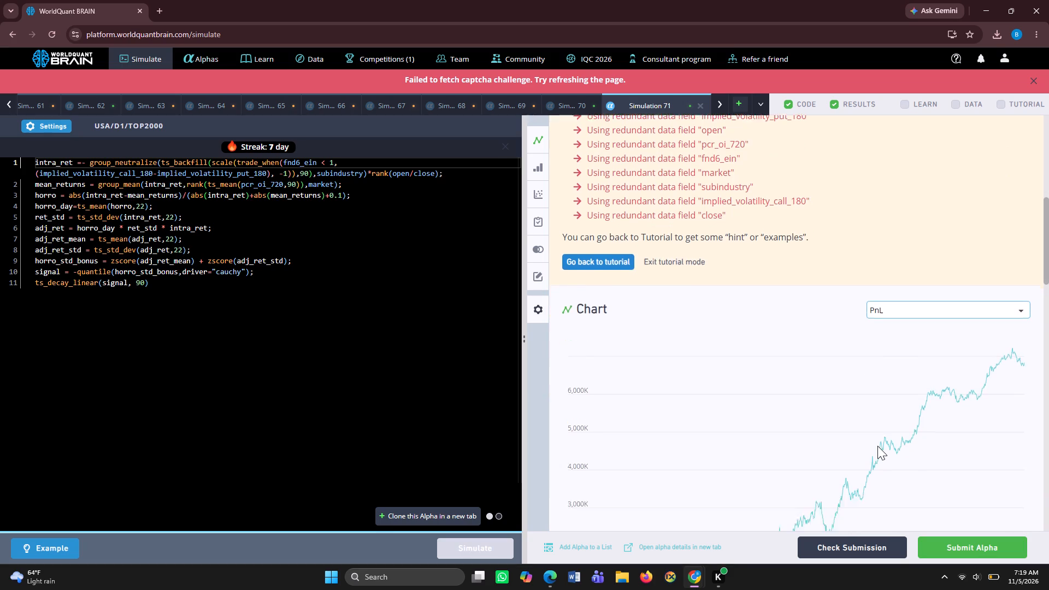
scroll(877, 446, "down", 4)
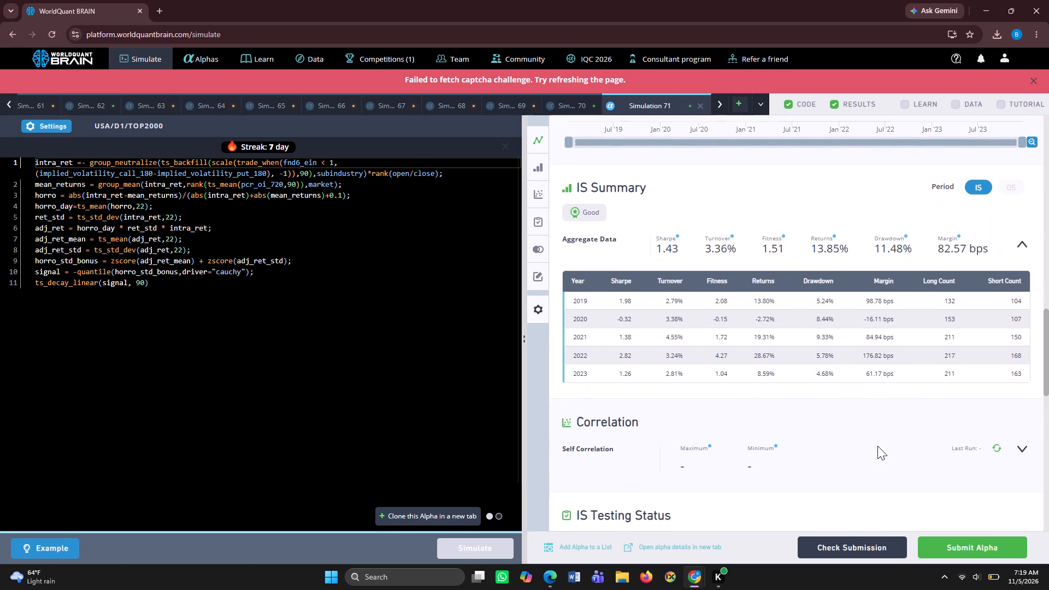
scroll(877, 446, "down", 1)
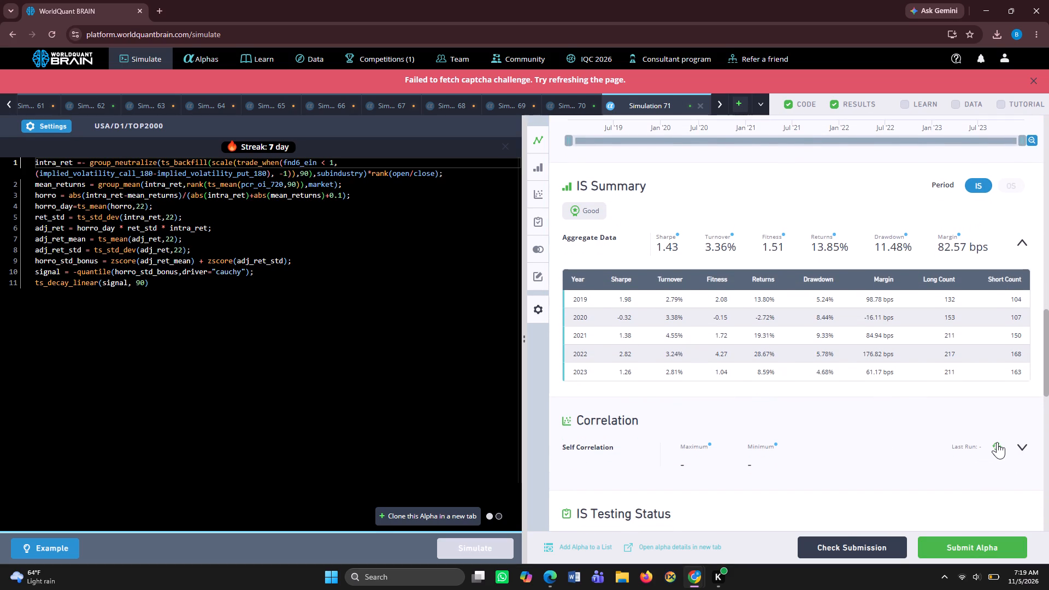
left_click(998, 442)
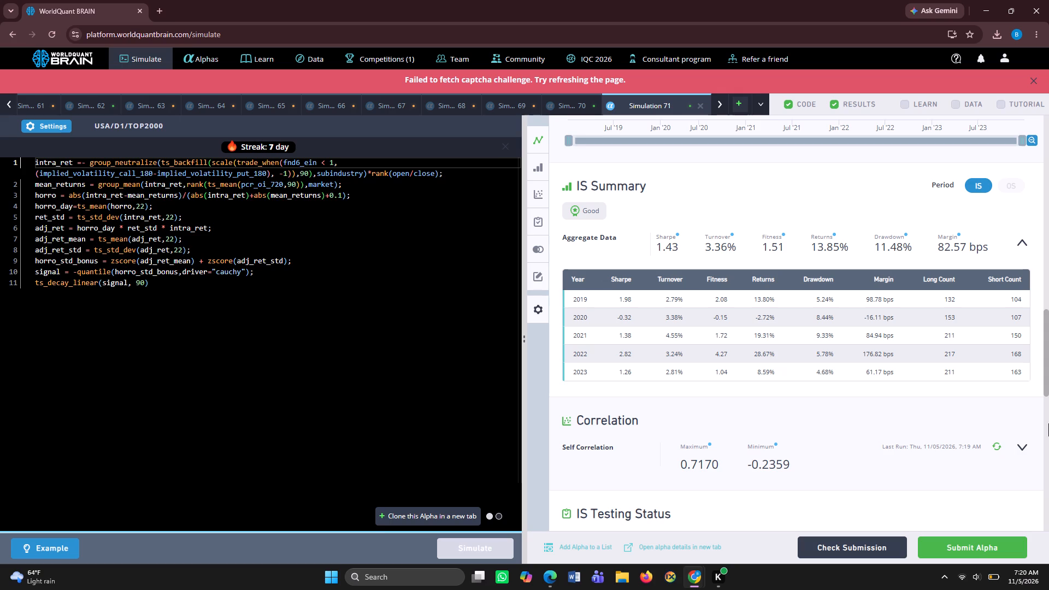
Try to submit the Simulation 71 Alpha.
left_click(974, 548)
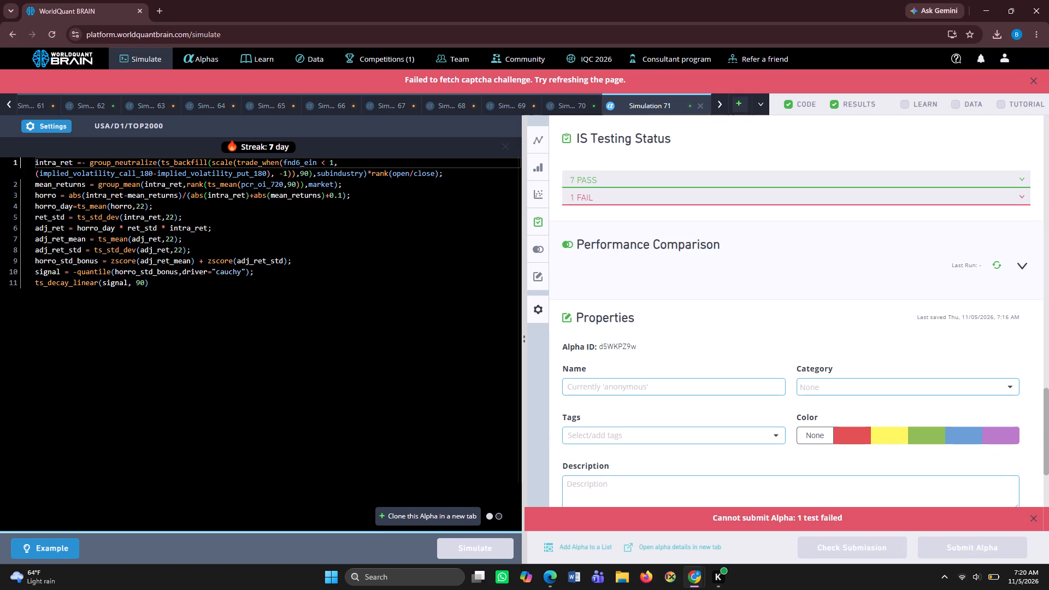
Set the truncation to 0.00009 in the Simulation 71 settings and apply the change.
left_click(45, 123)
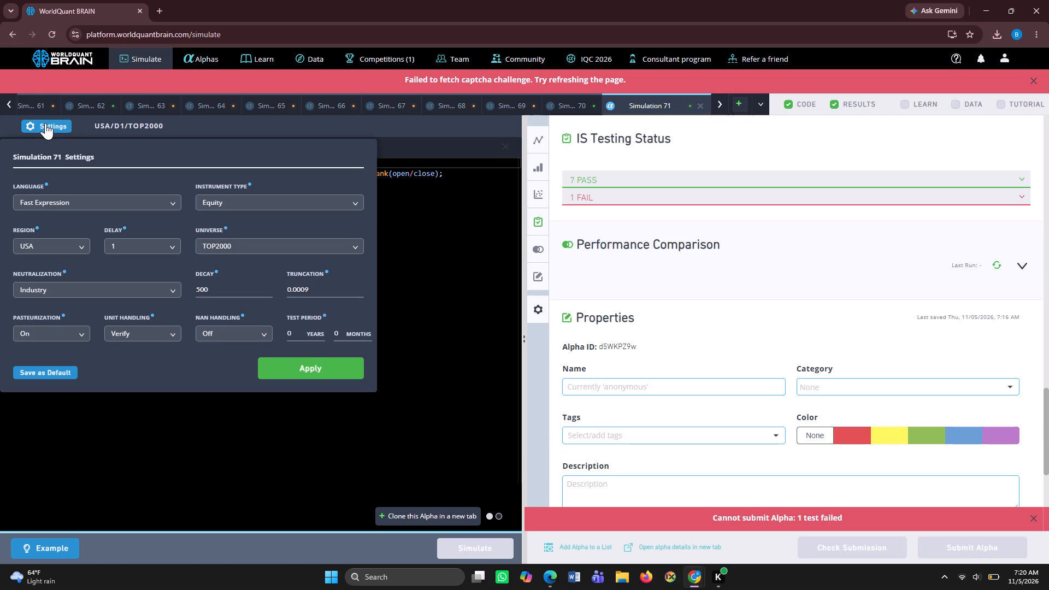
left_click(315, 288)
key("BackSpace")
key("0")
key("9")
left_click(320, 361)
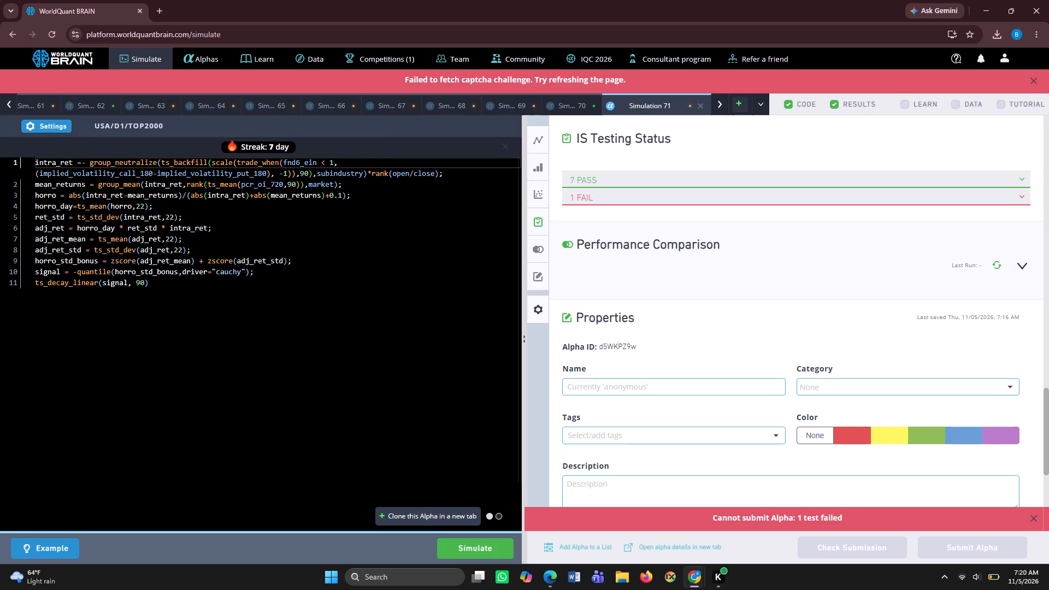
Clone the Simulation 71 Alpha into a new tab and run the clone's simulation.
left_click(427, 511)
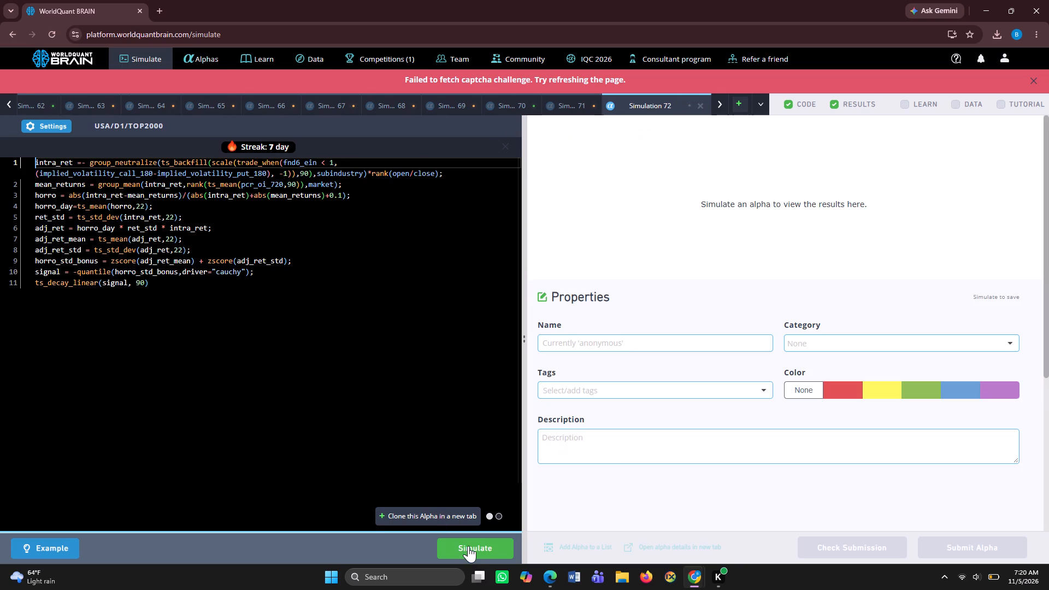
left_click(467, 547)
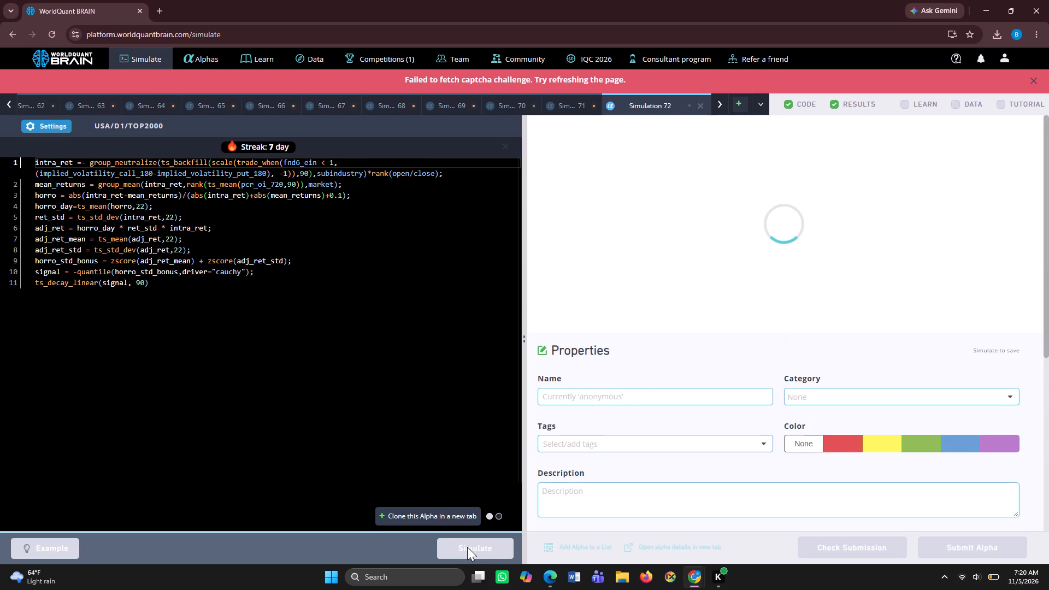
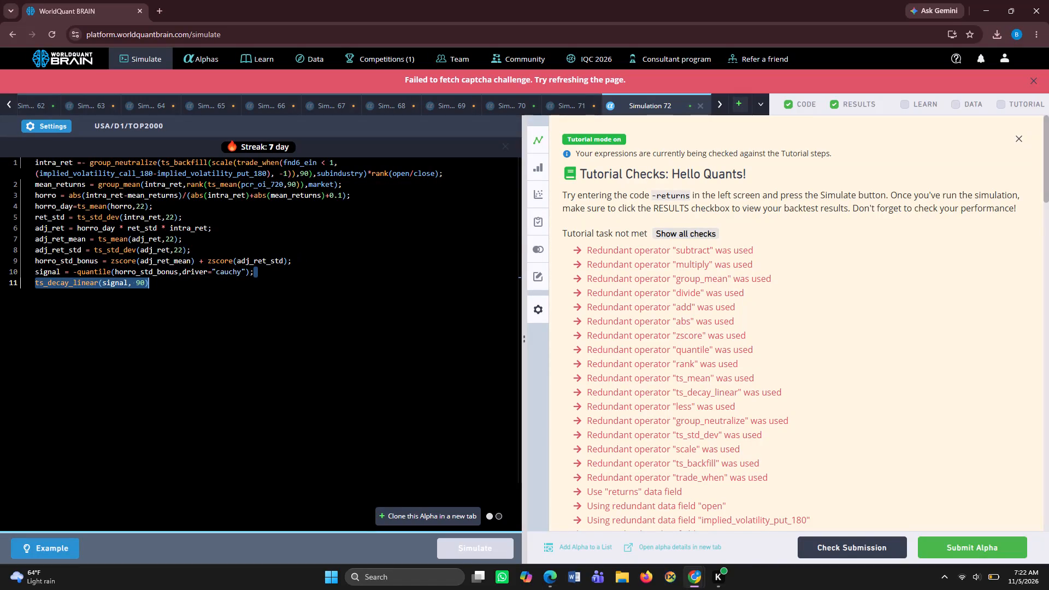
Review the Simulation 72 backtest results down to the IS Summary and run its self-correlation check.
scroll(711, 349, "down", 5)
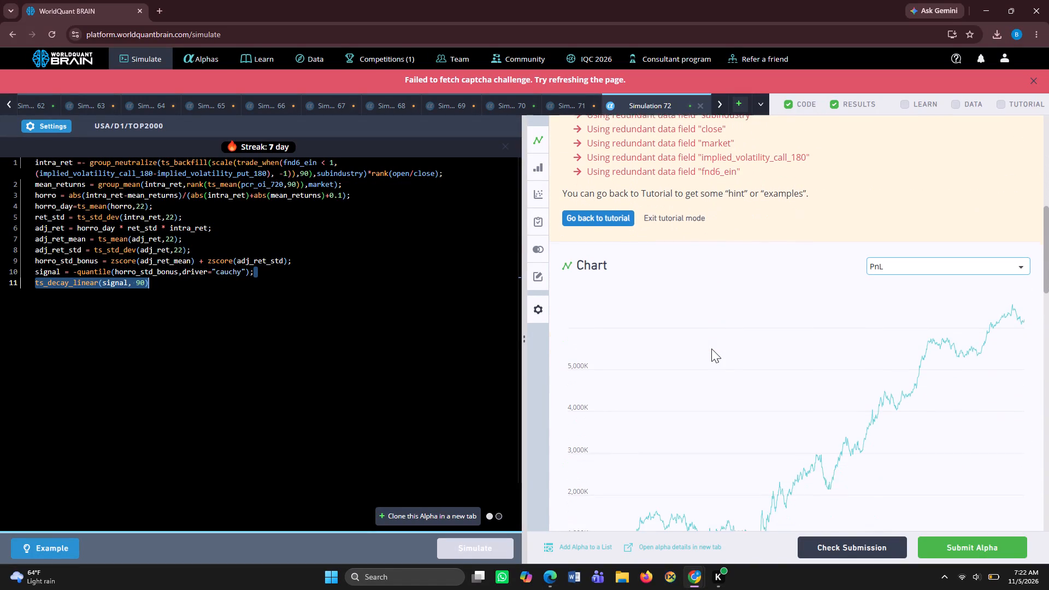
scroll(711, 349, "down", 5)
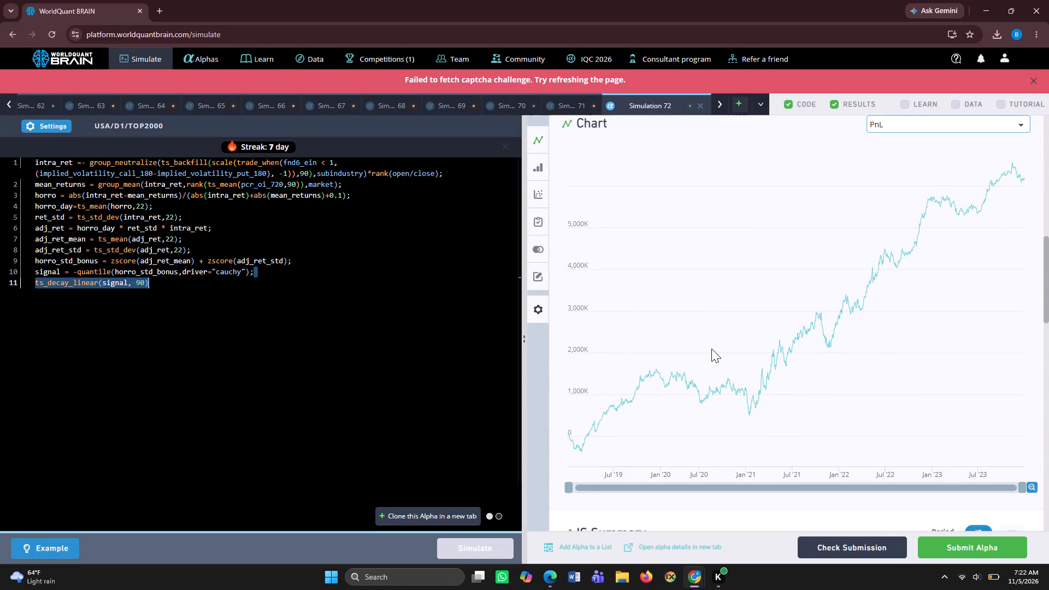
scroll(711, 349, "down", 4)
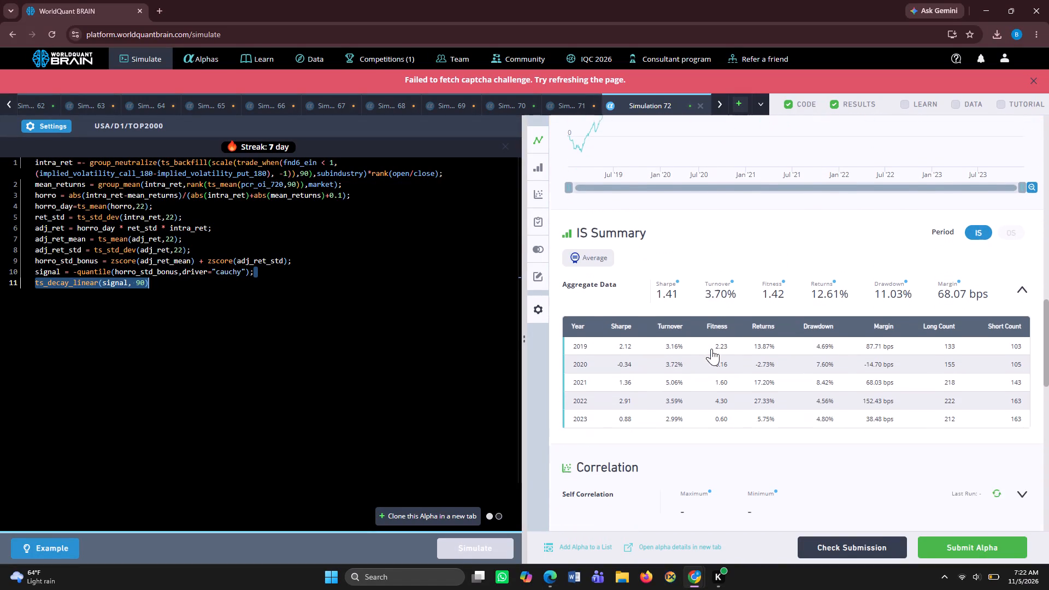
scroll(711, 349, "down", 1)
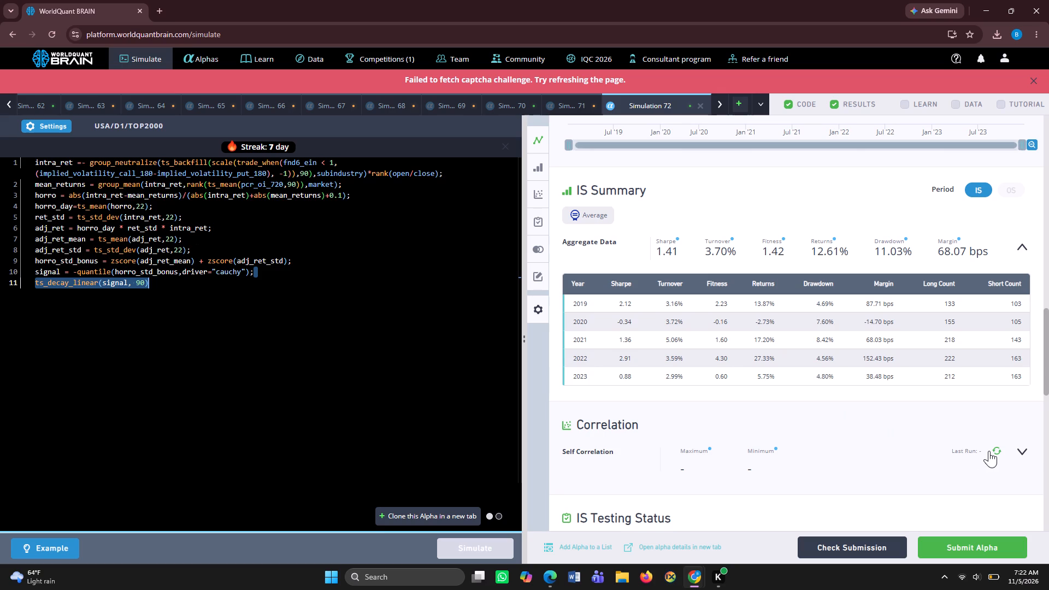
left_click(998, 445)
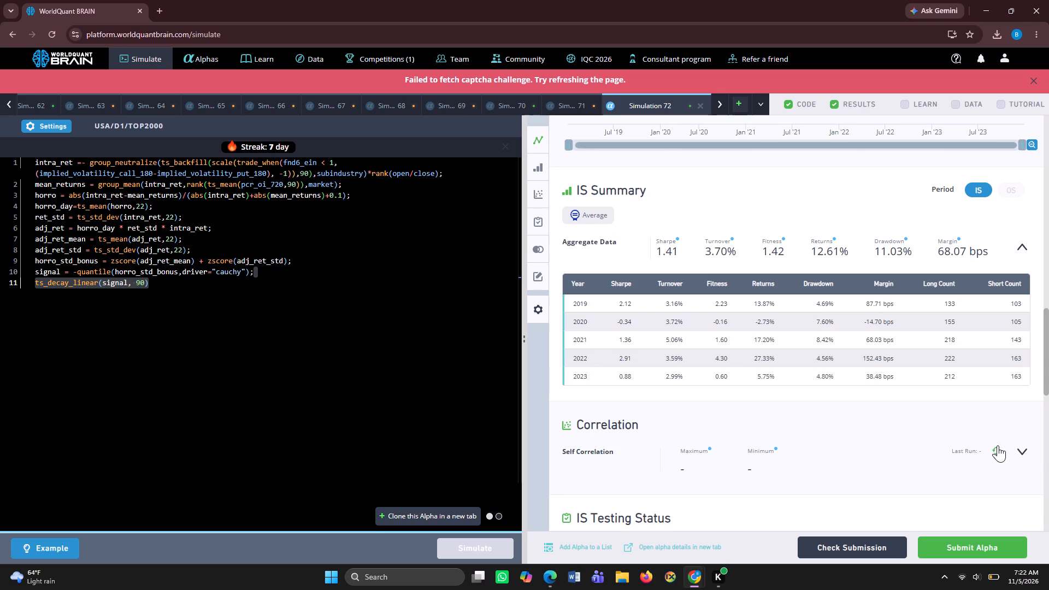
left_click(998, 451)
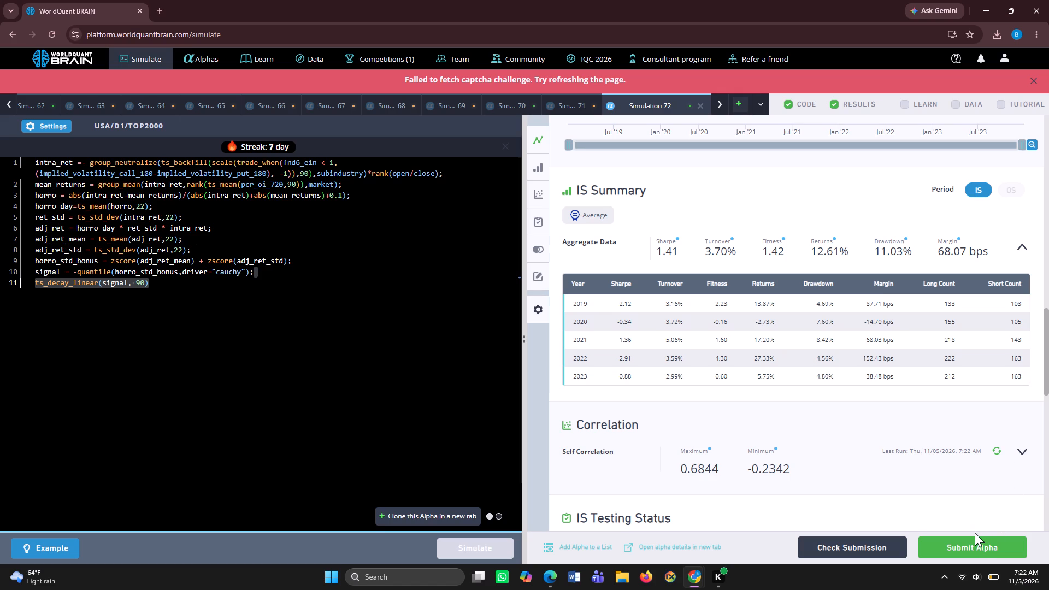
Submit the Simulation 72 Alpha.
left_click(982, 547)
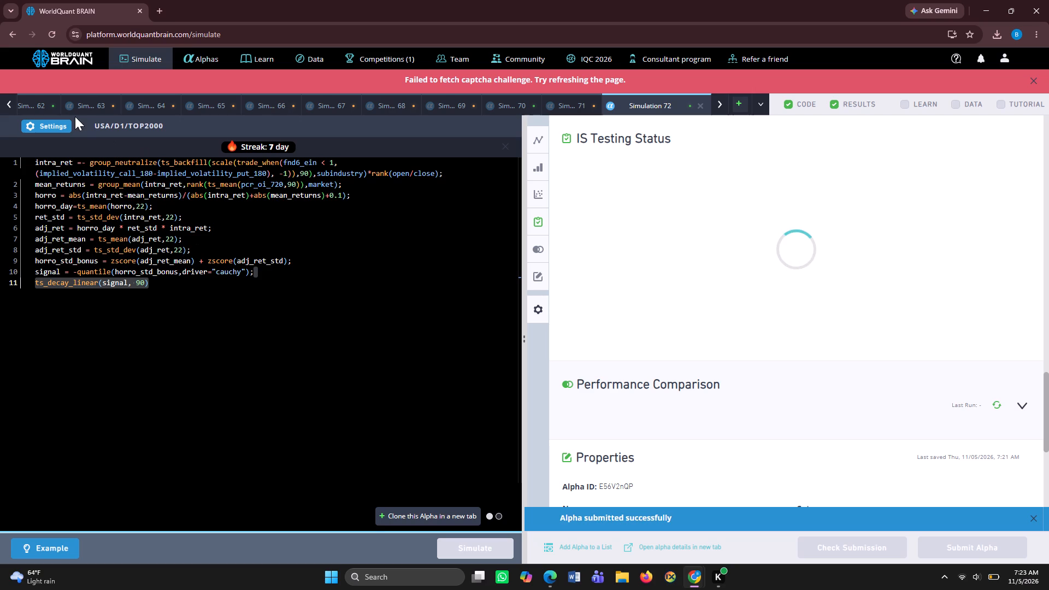
Set the test period to 1 year in the Simulation 72 settings and apply the change.
left_click(57, 123)
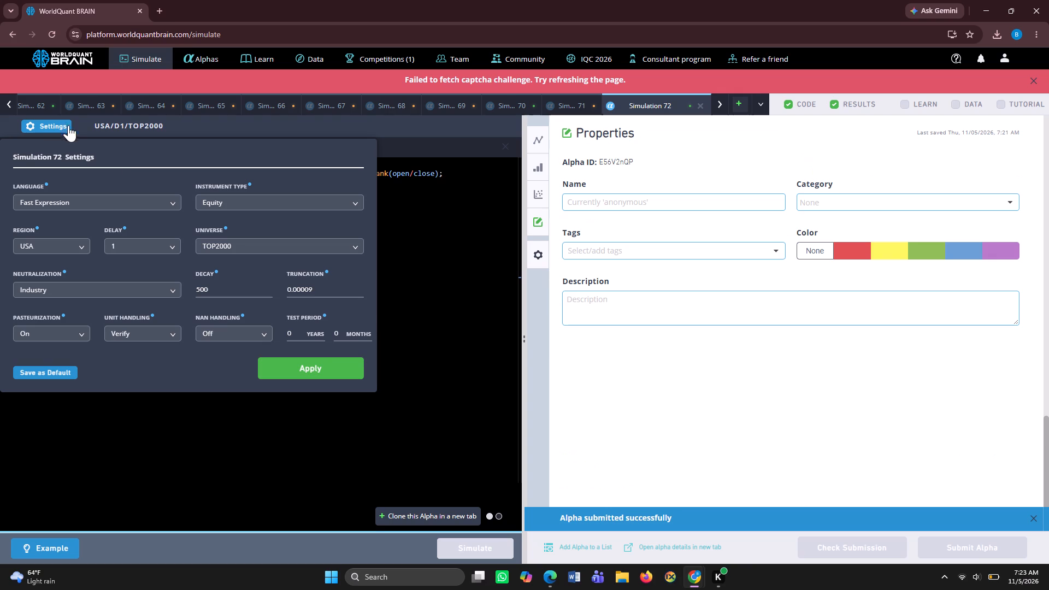
left_click(294, 330)
key("BackSpace")
key("1")
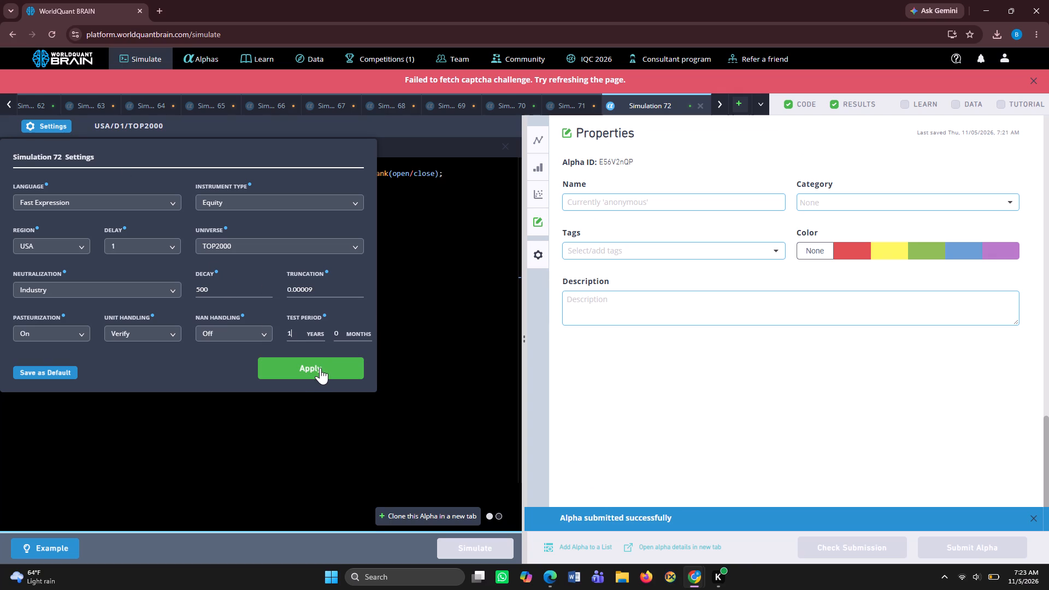
left_click(320, 367)
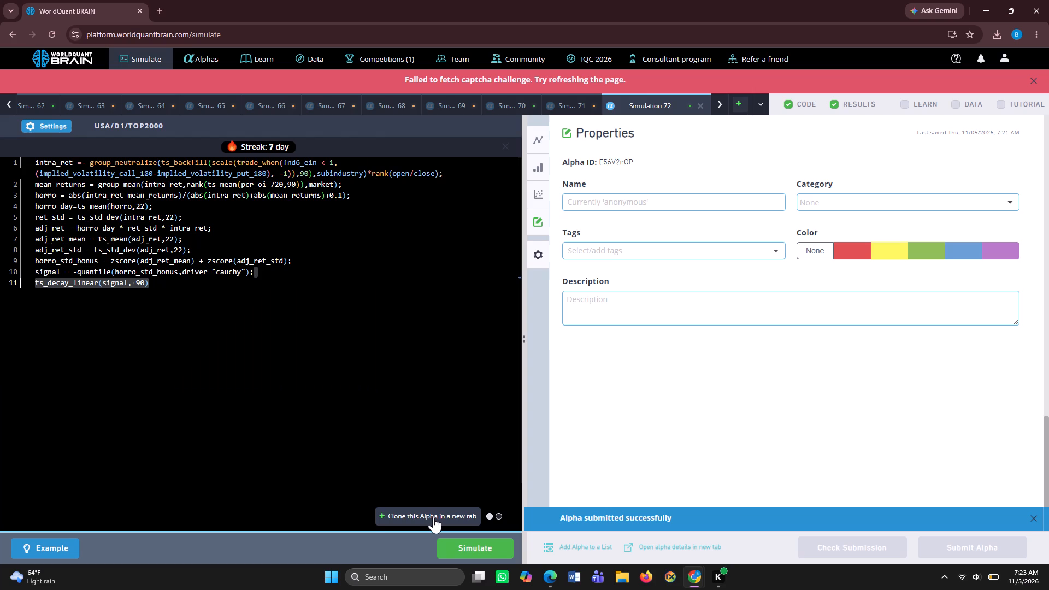
Clone the Simulation 72 Alpha into a new tab and run the clone's simulation.
left_click(433, 517)
left_click(468, 547)
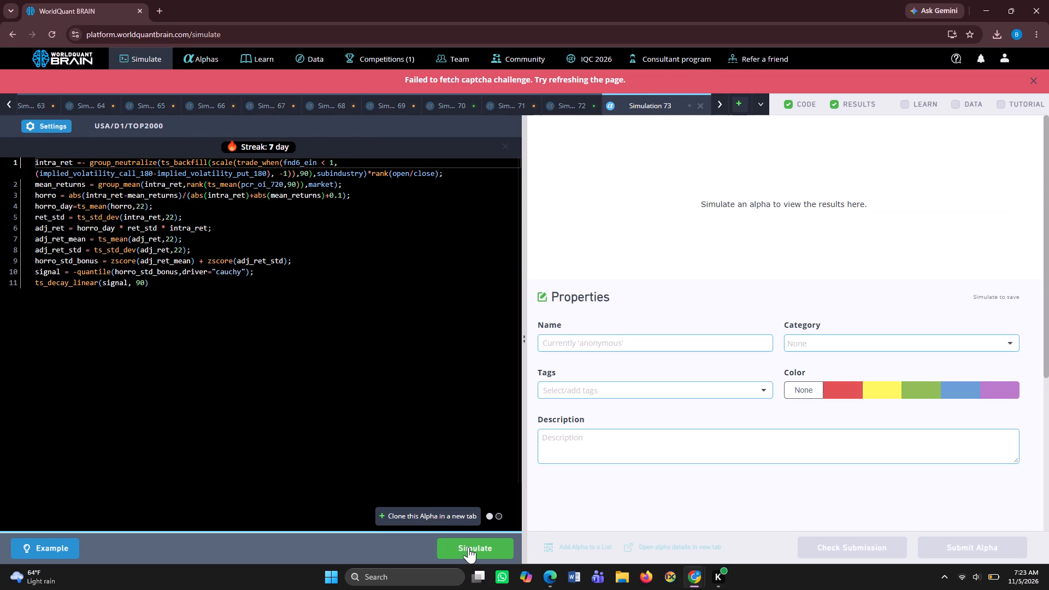
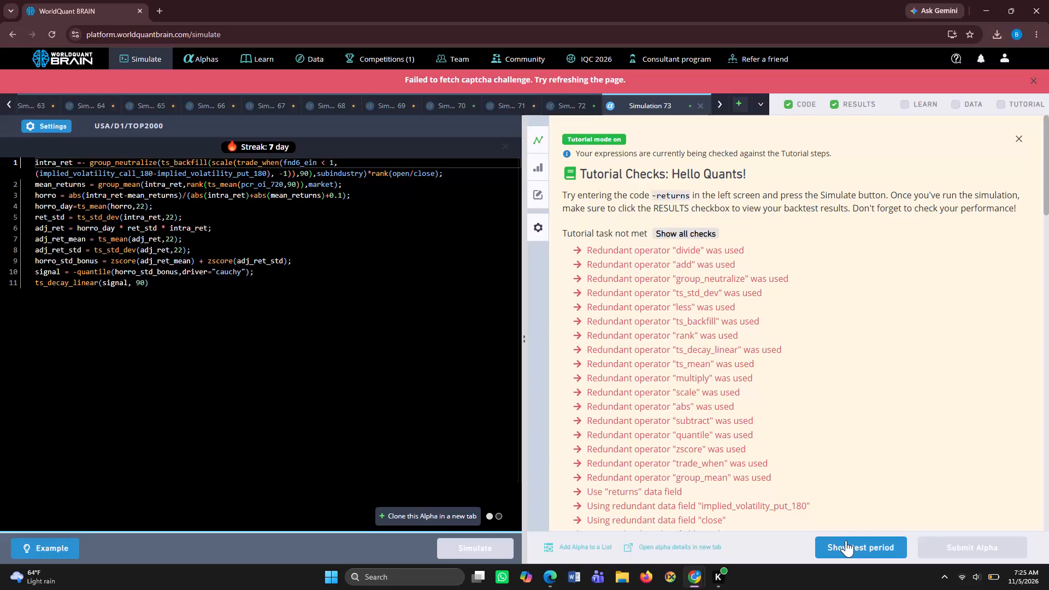
Review the Simulation 73 backtest chart and IS Summary, and run its self-correlation check.
scroll(818, 457, "down", 1)
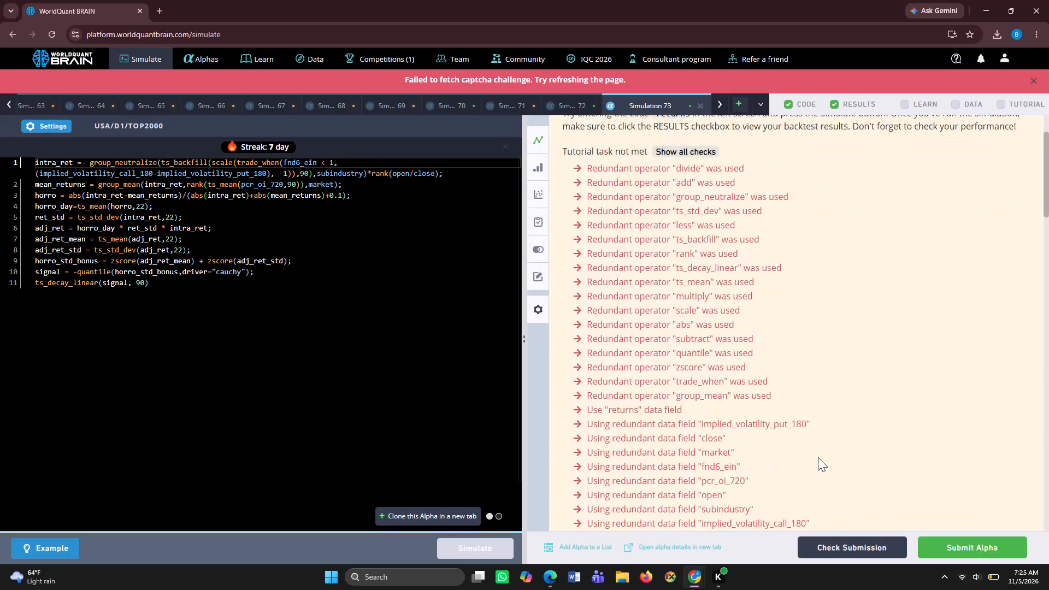
scroll(818, 457, "down", 6)
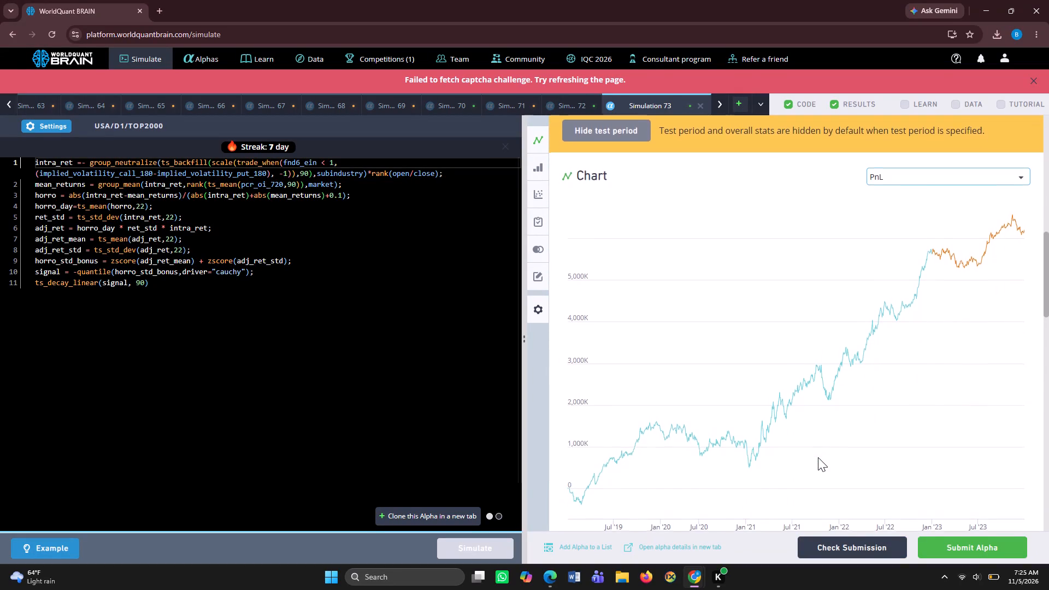
scroll(818, 457, "down", 4)
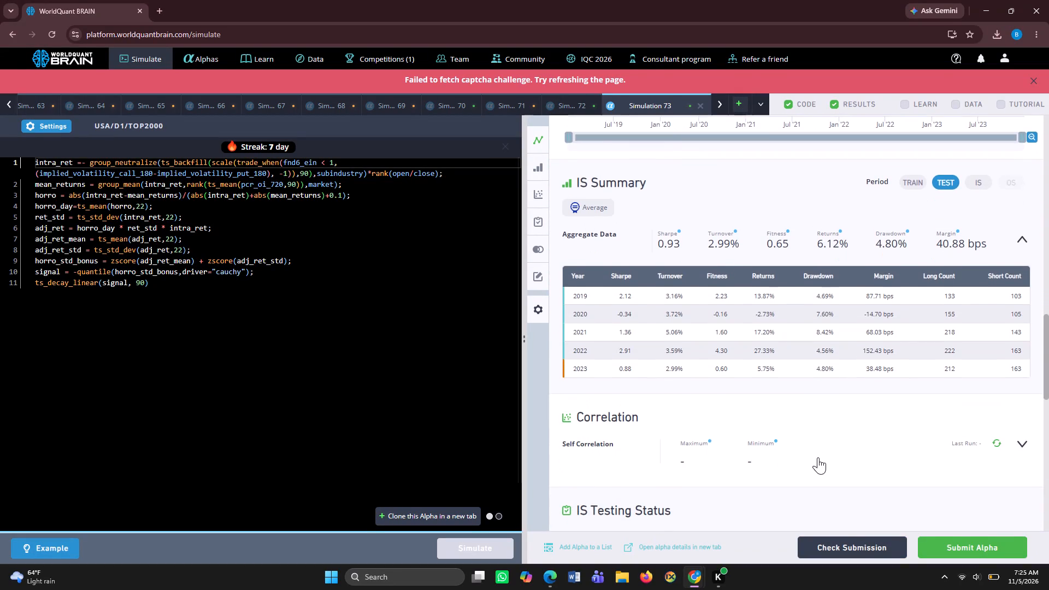
scroll(818, 457, "down", 1)
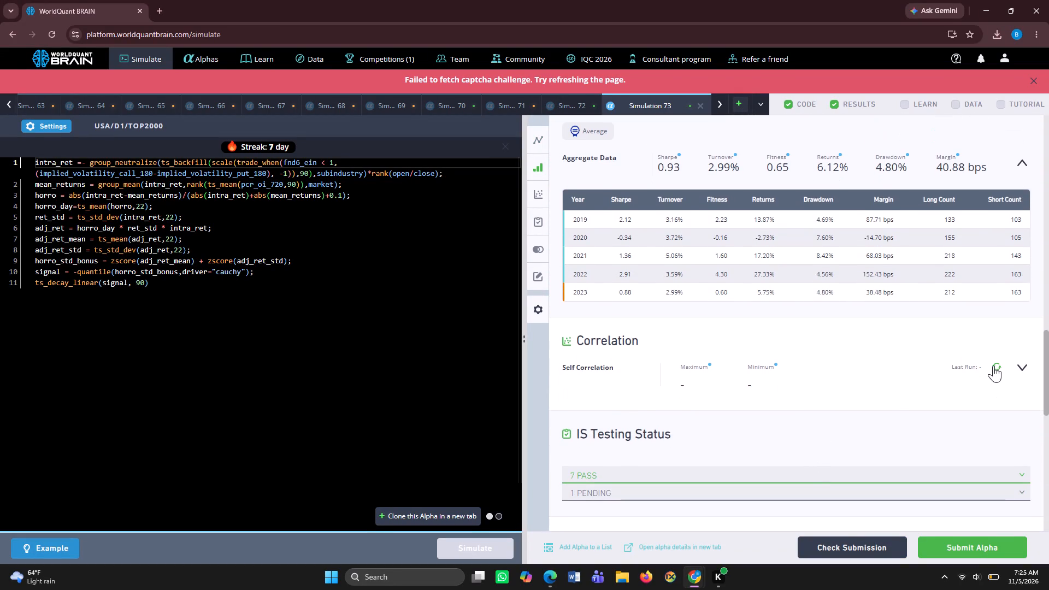
left_click(993, 365)
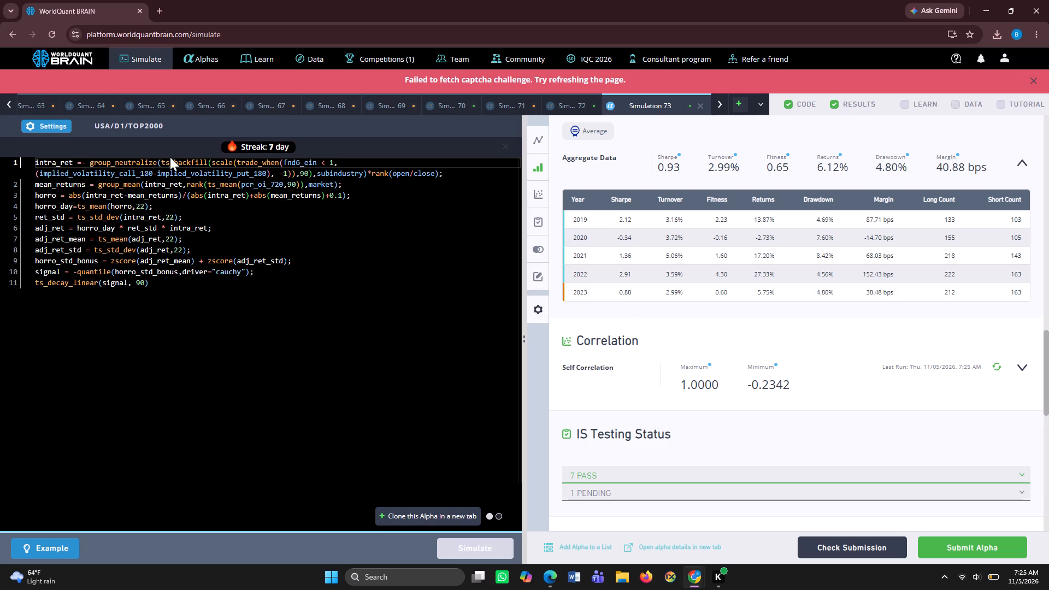
Set the universe to TOP1000 in the Simulation 73 settings and apply the change.
left_click(61, 125)
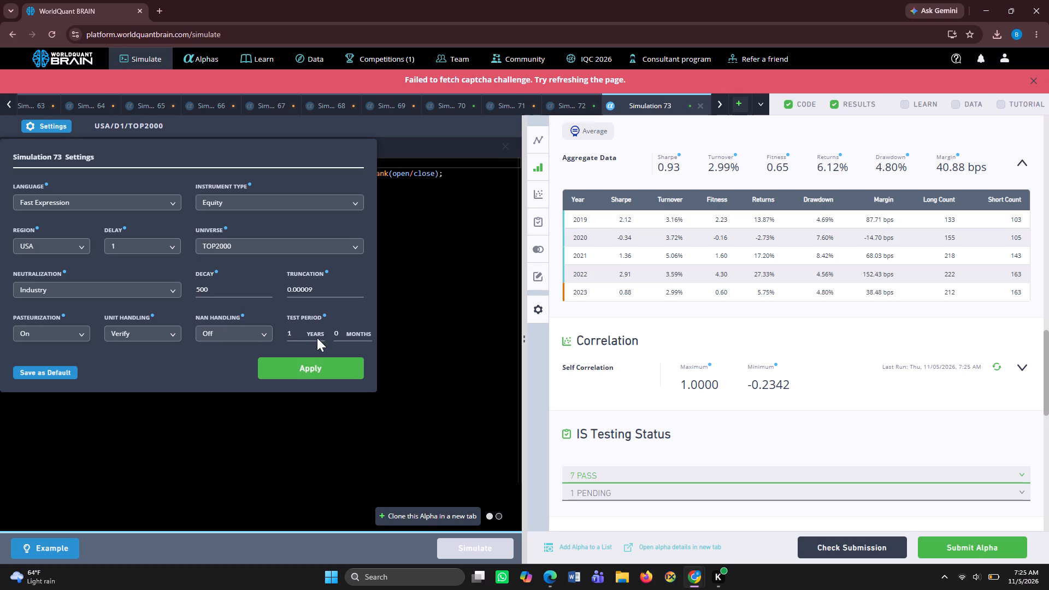
left_click(353, 244)
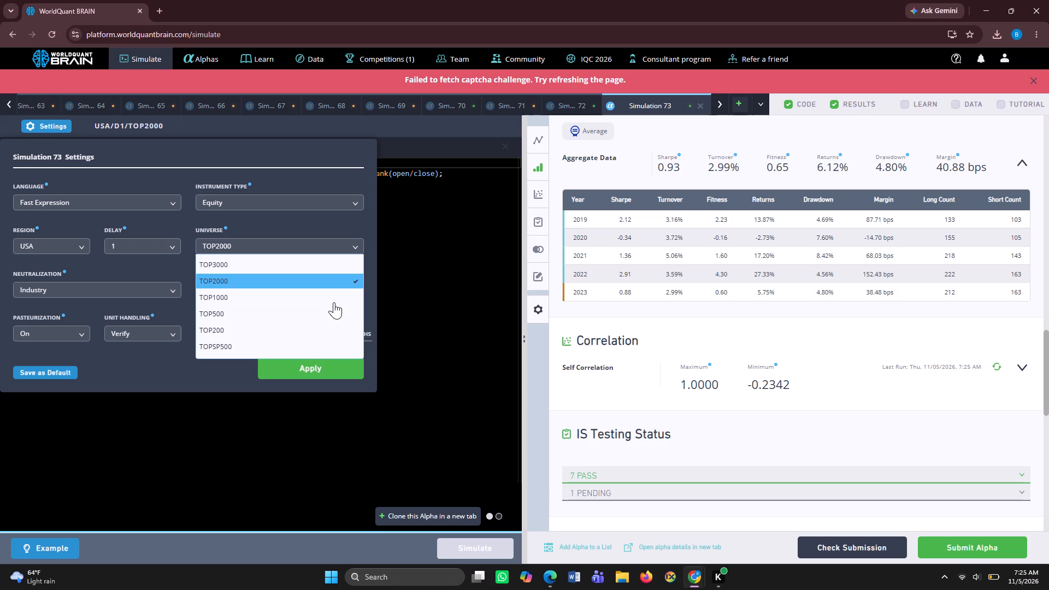
left_click(334, 300)
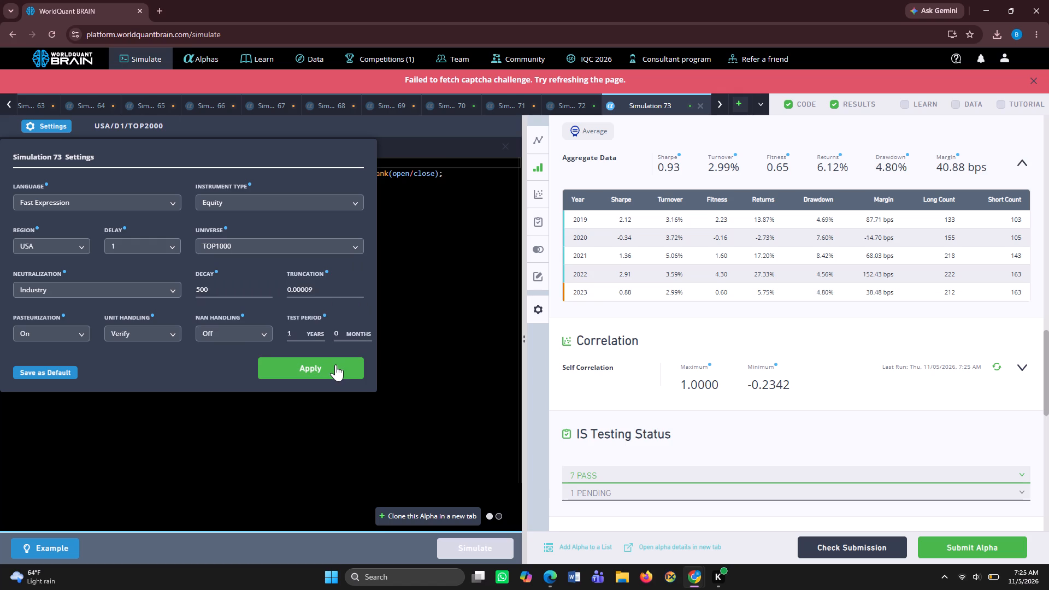
left_click(335, 364)
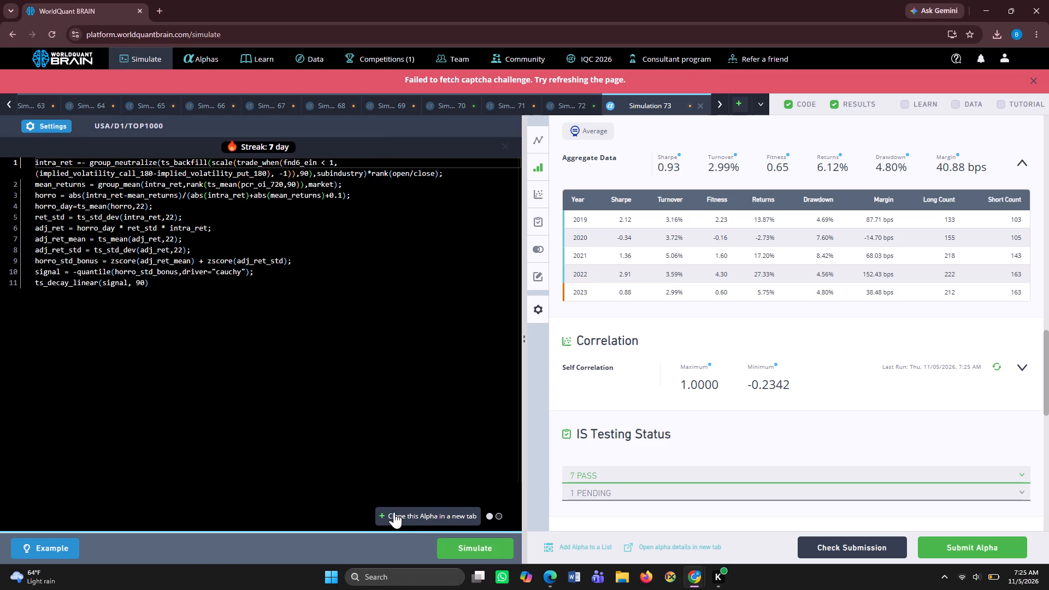
Clone the Simulation 73 Alpha into a new tab and run the clone's simulation.
left_click(394, 512)
left_click(465, 545)
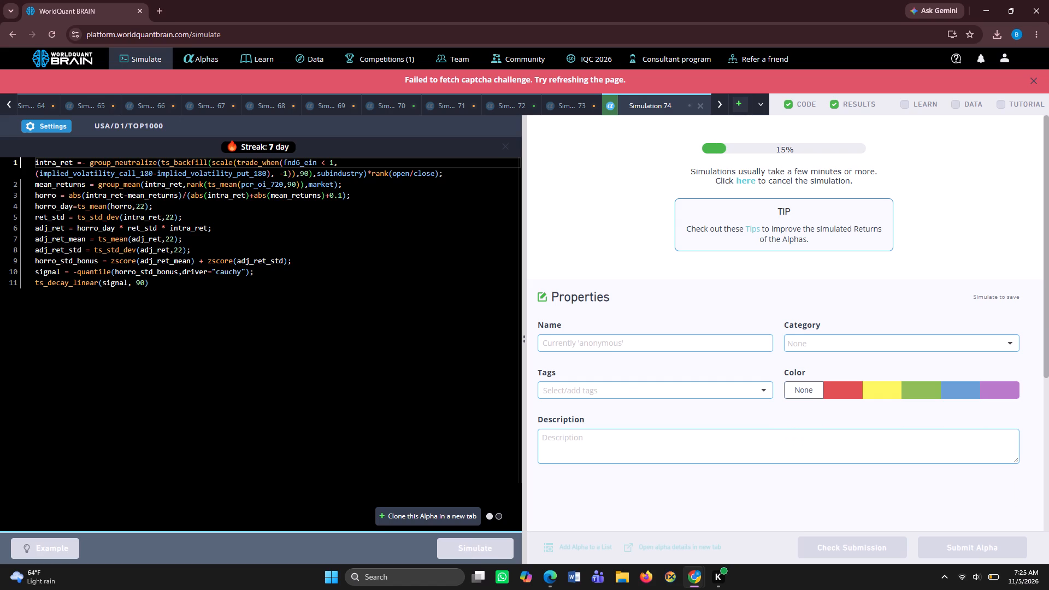
Return to Simulation 73 and try to submit its Alpha.
left_click(560, 103)
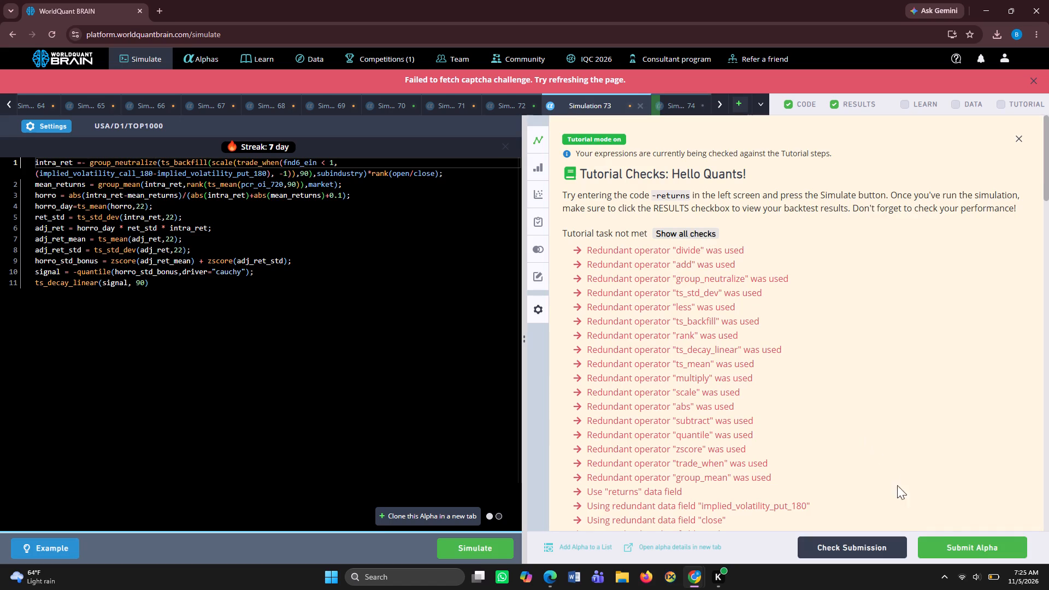
left_click(944, 540)
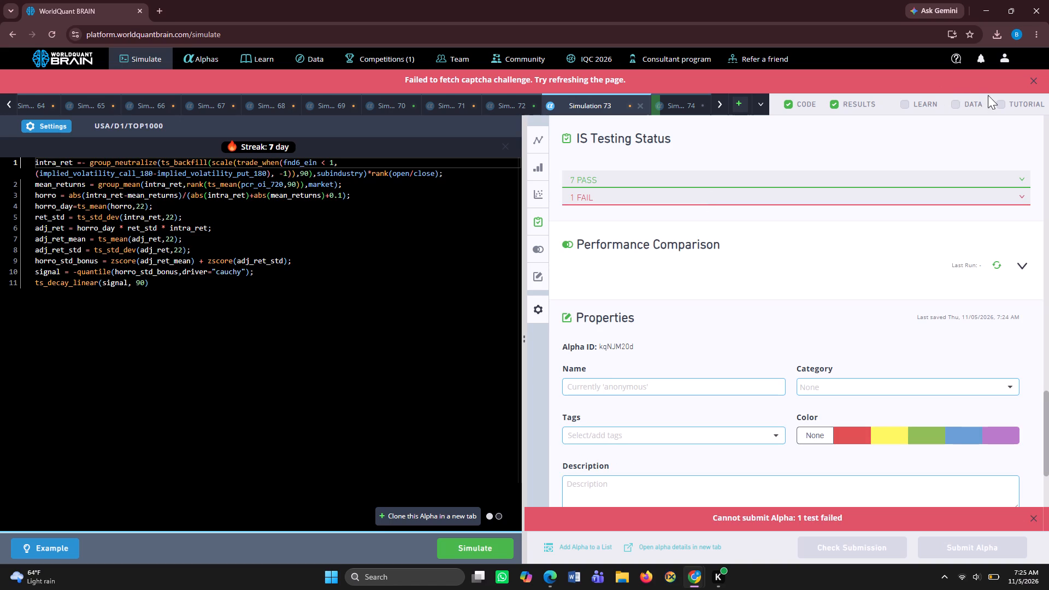
Dismiss the captcha error banner.
double_click(1032, 77)
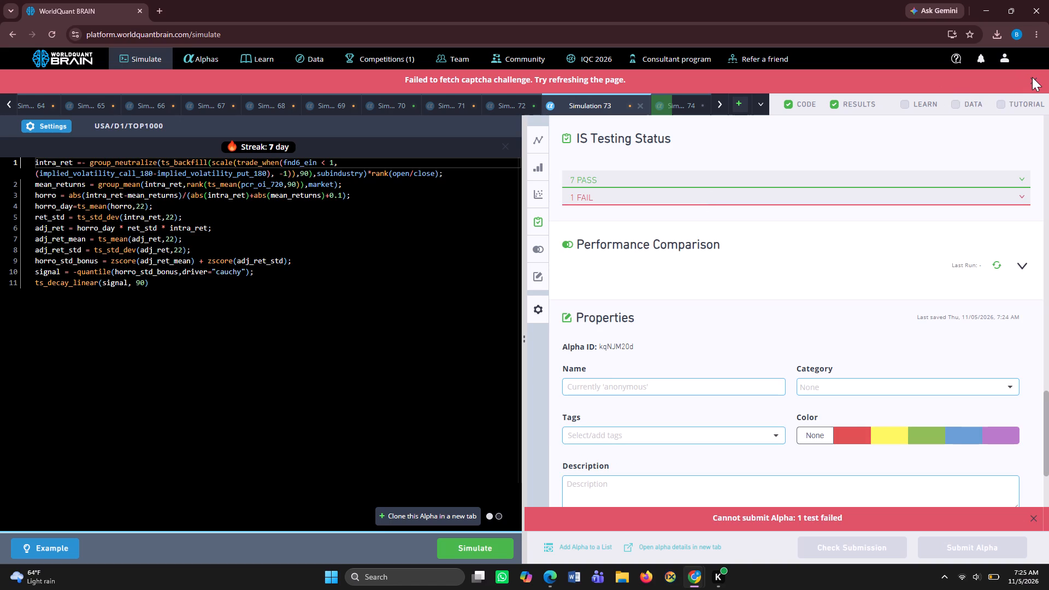
left_click(1032, 77)
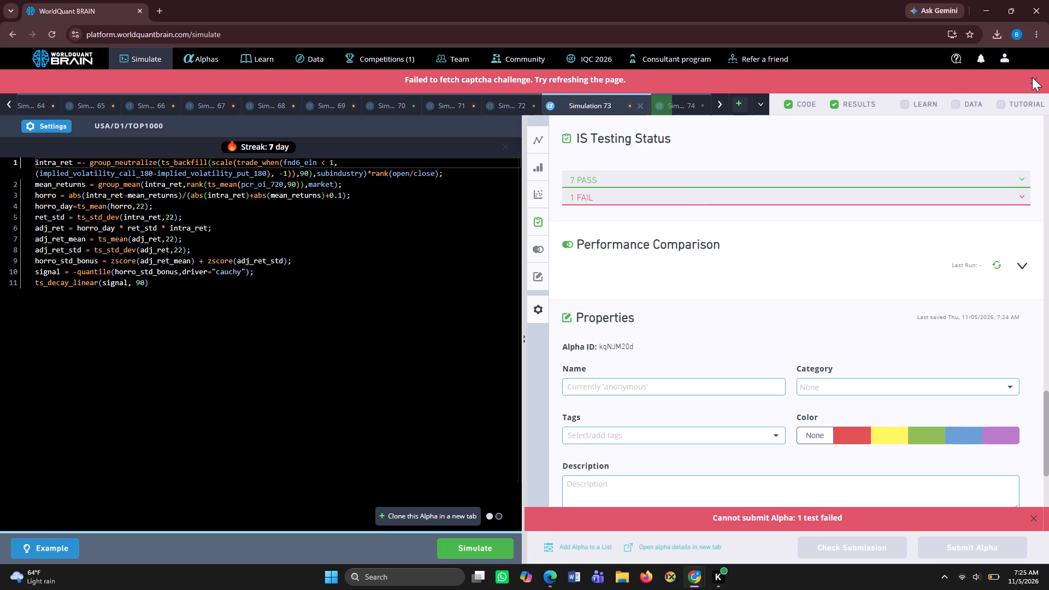
left_click(1034, 80)
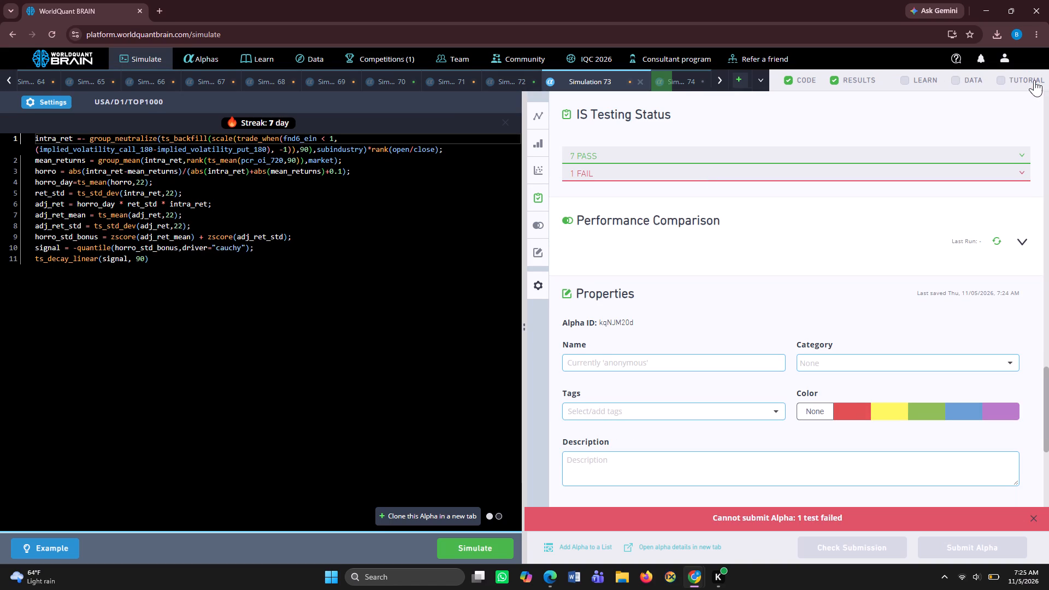
Close the Simulation 73, 72, 71, 70 and 69 tabs, discarding their unsimulated changes.
left_click(638, 77)
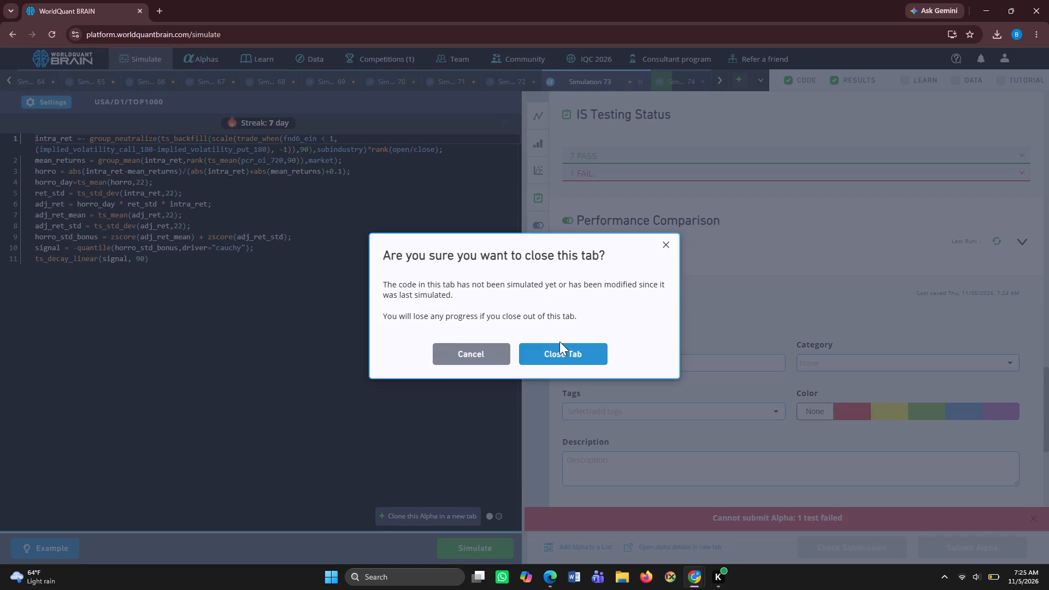
left_click(557, 351)
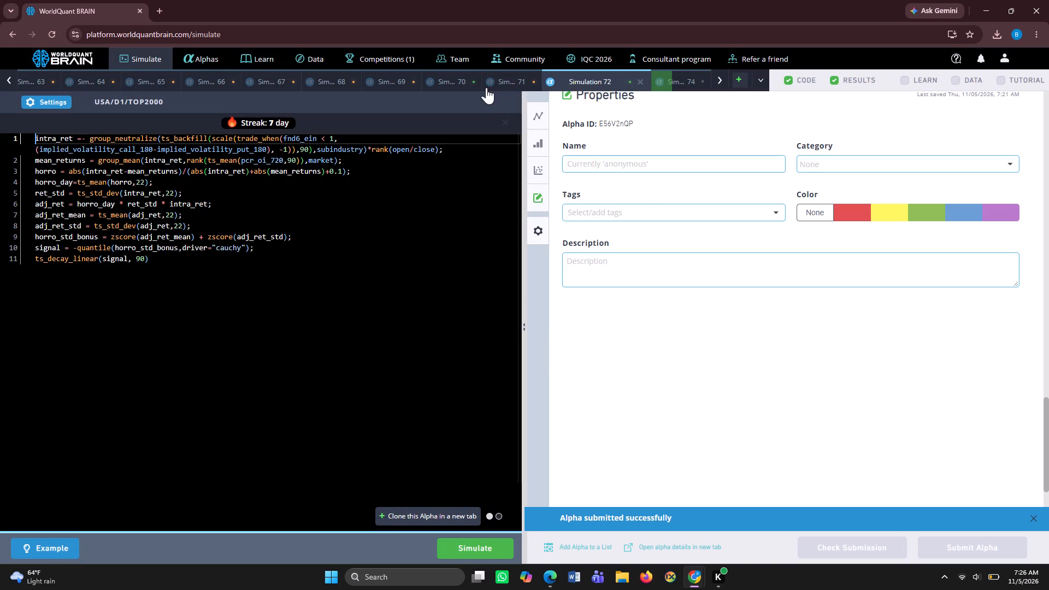
left_click(638, 79)
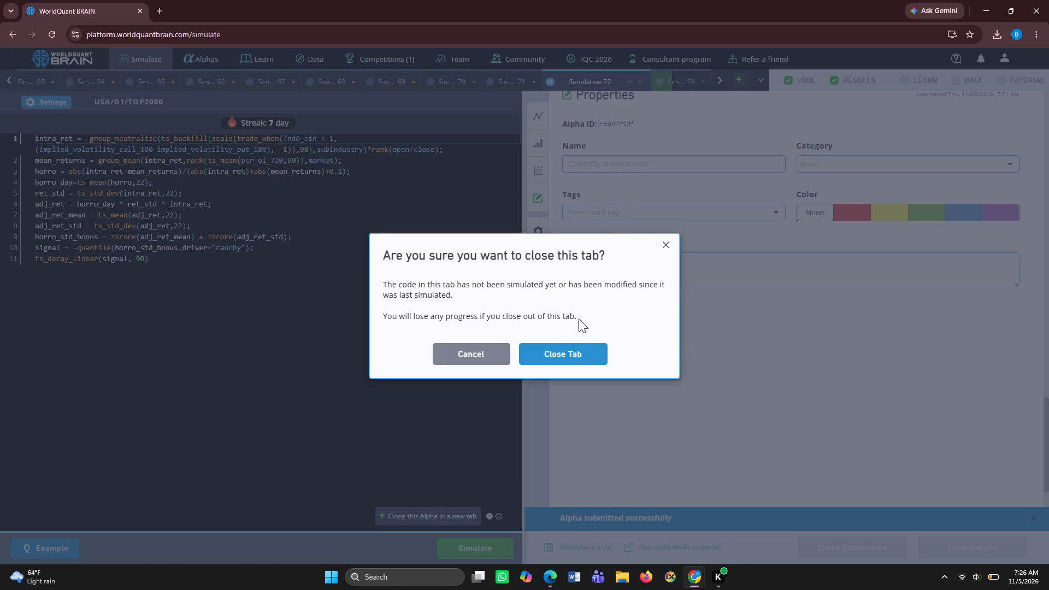
left_click(564, 352)
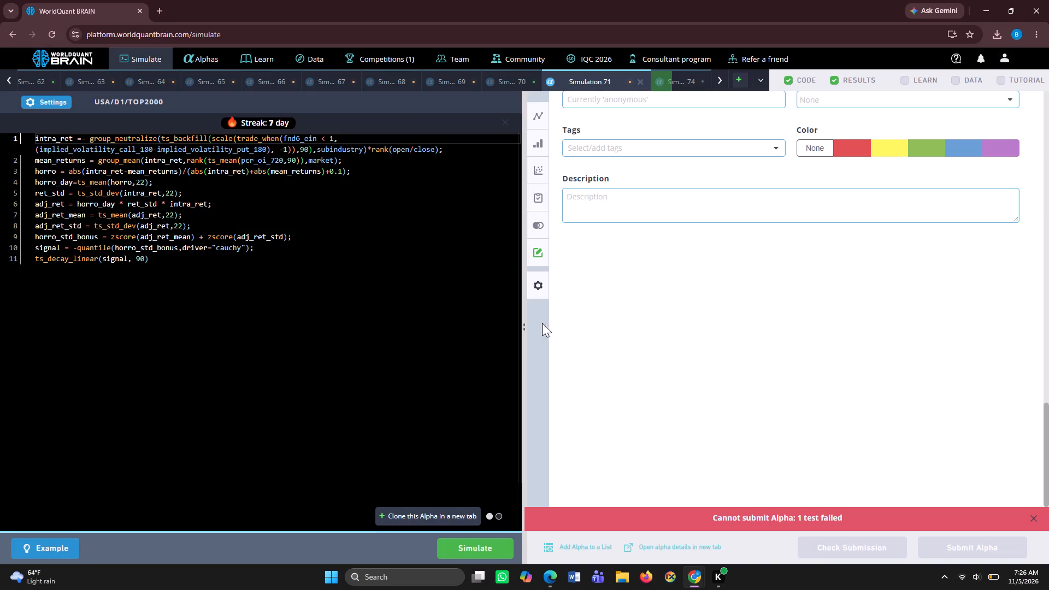
left_click(640, 79)
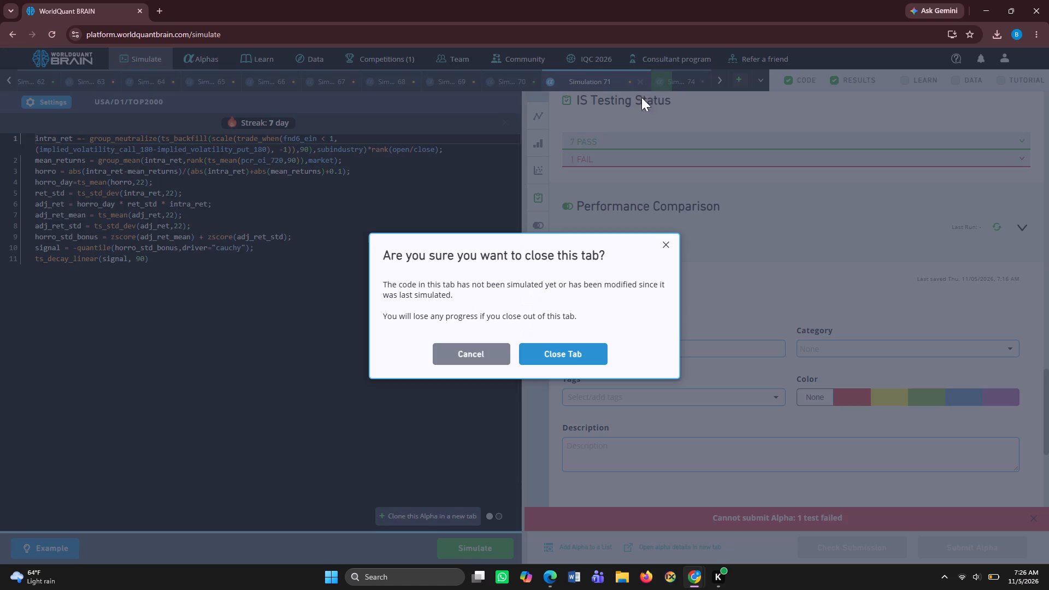
left_click(565, 351)
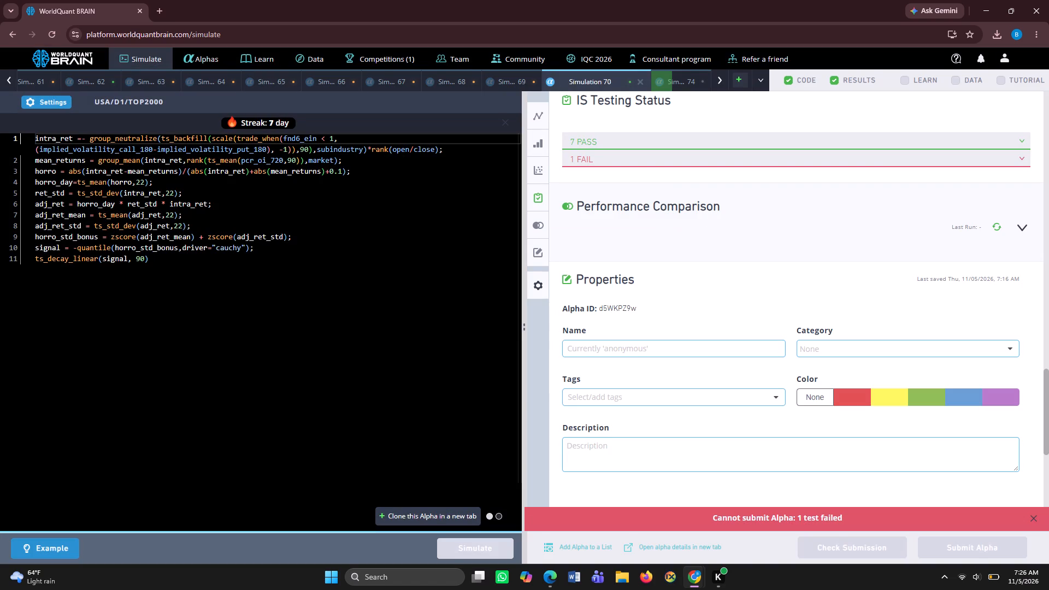
left_click(637, 76)
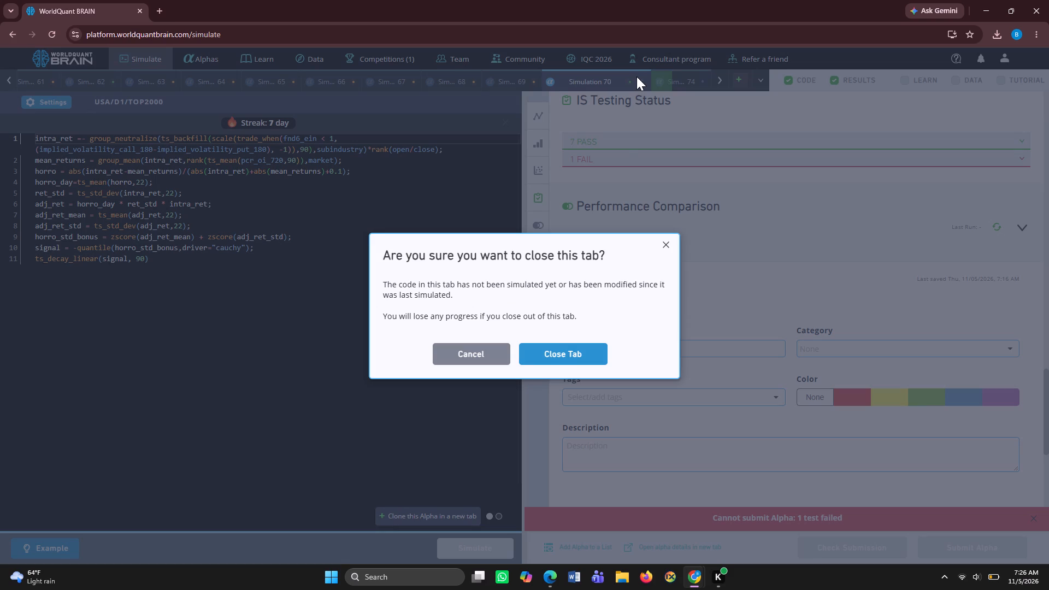
left_click(553, 347)
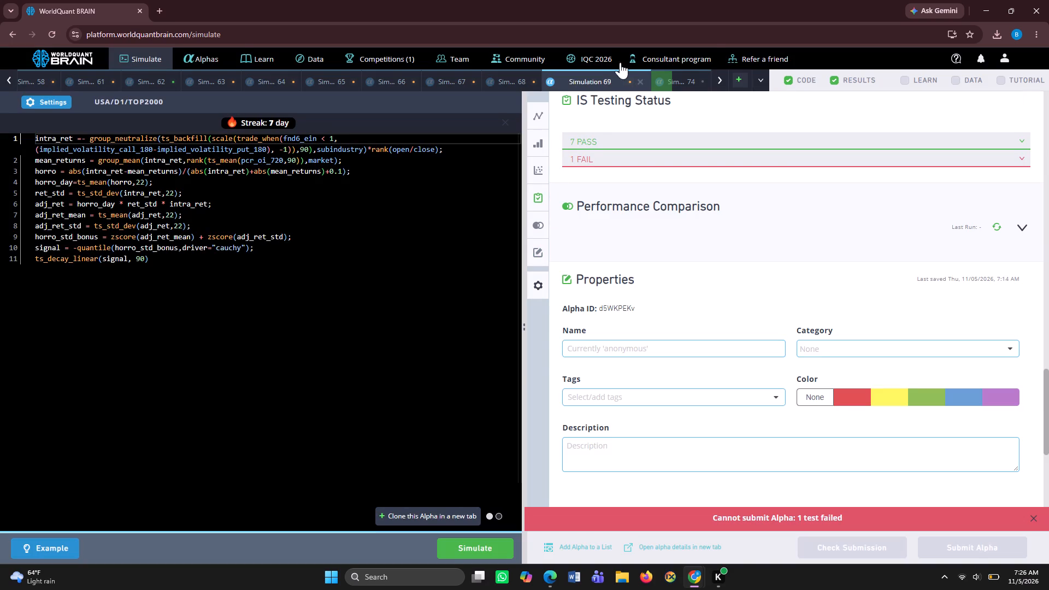
left_click(638, 75)
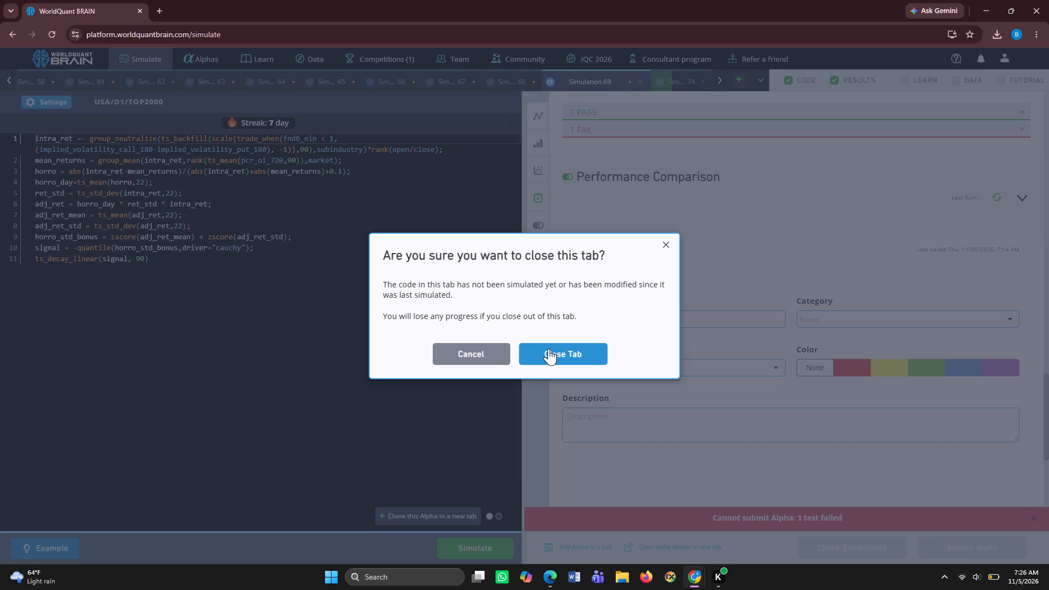
left_click(549, 350)
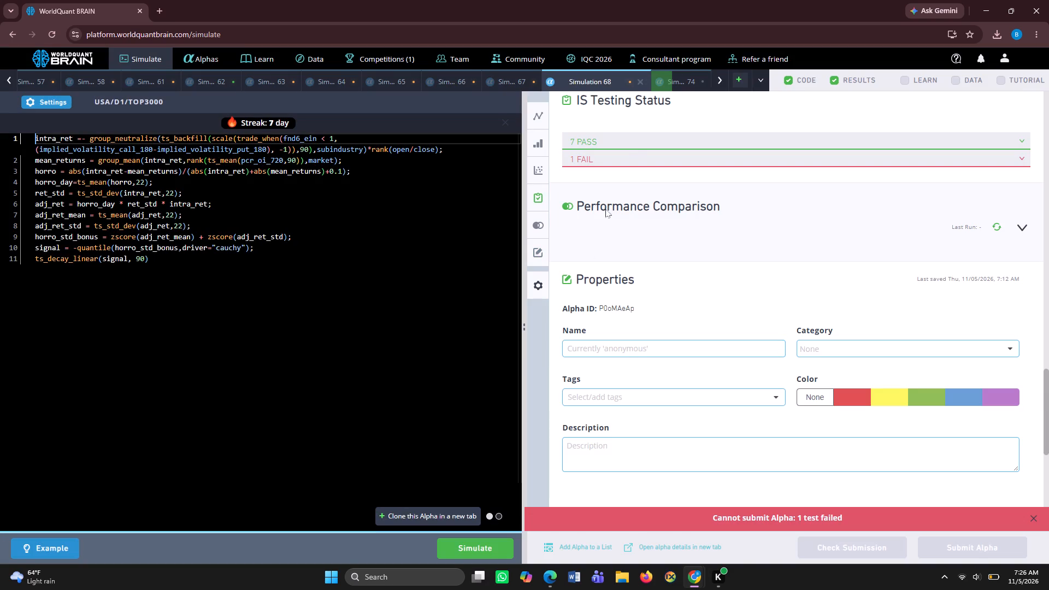
Close the Simulation 68, 67, 66, 65 and 64 tabs, discarding their unsimulated changes.
left_click(640, 82)
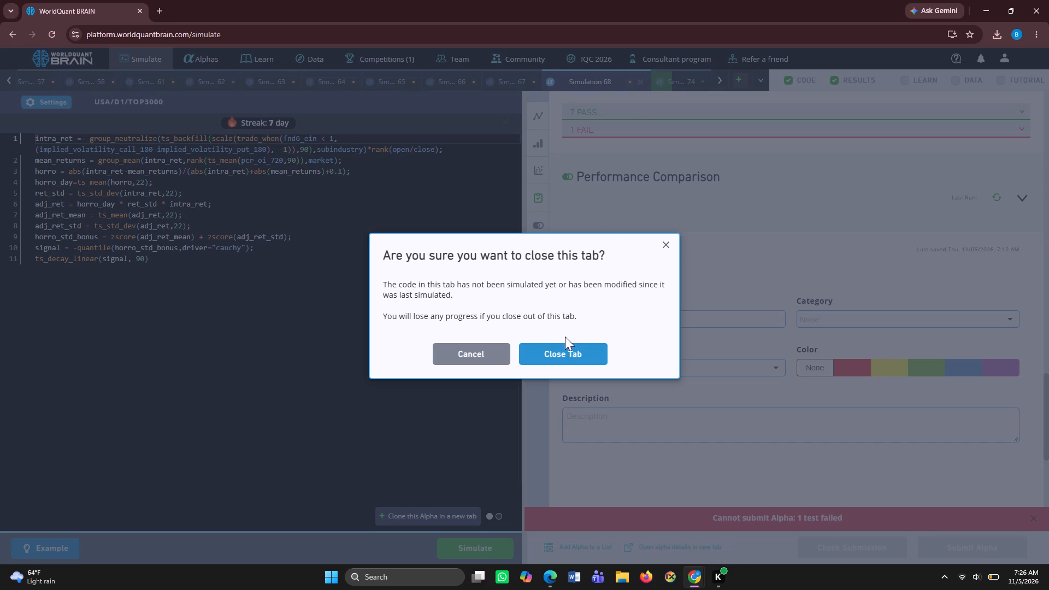
left_click(564, 345)
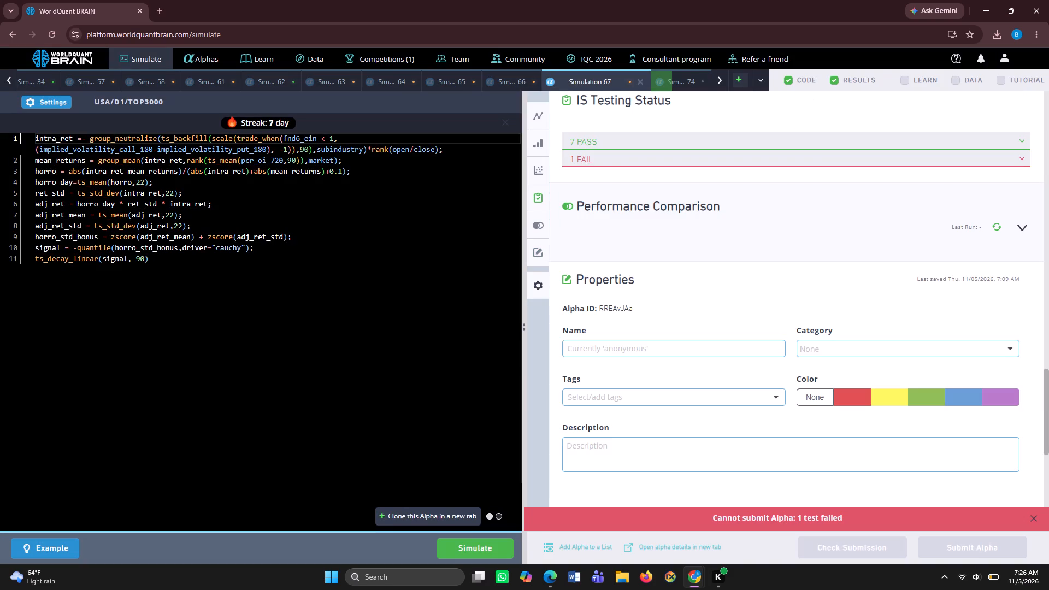
left_click(639, 81)
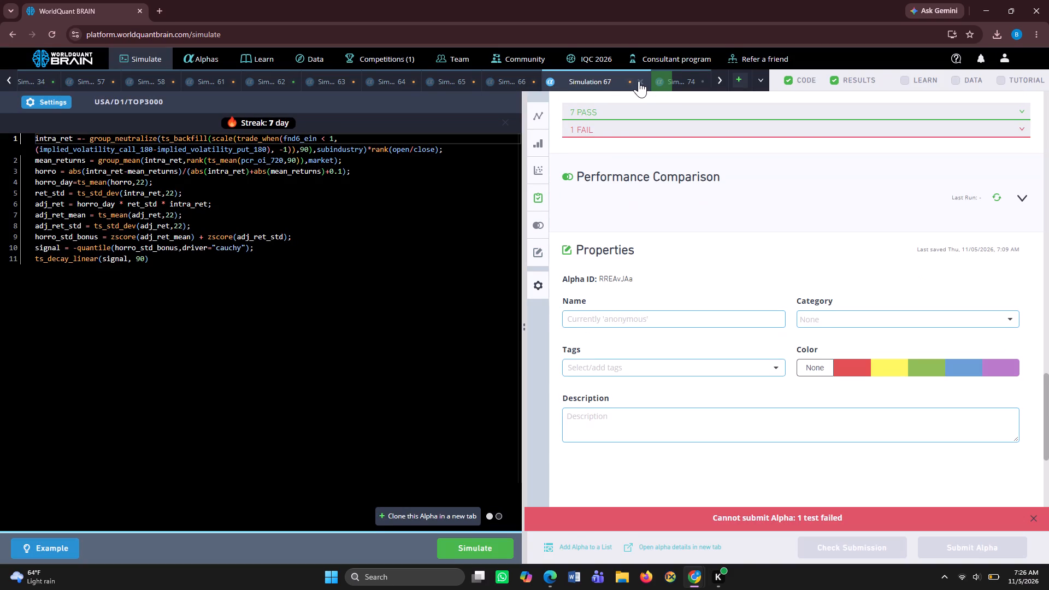
left_click(561, 350)
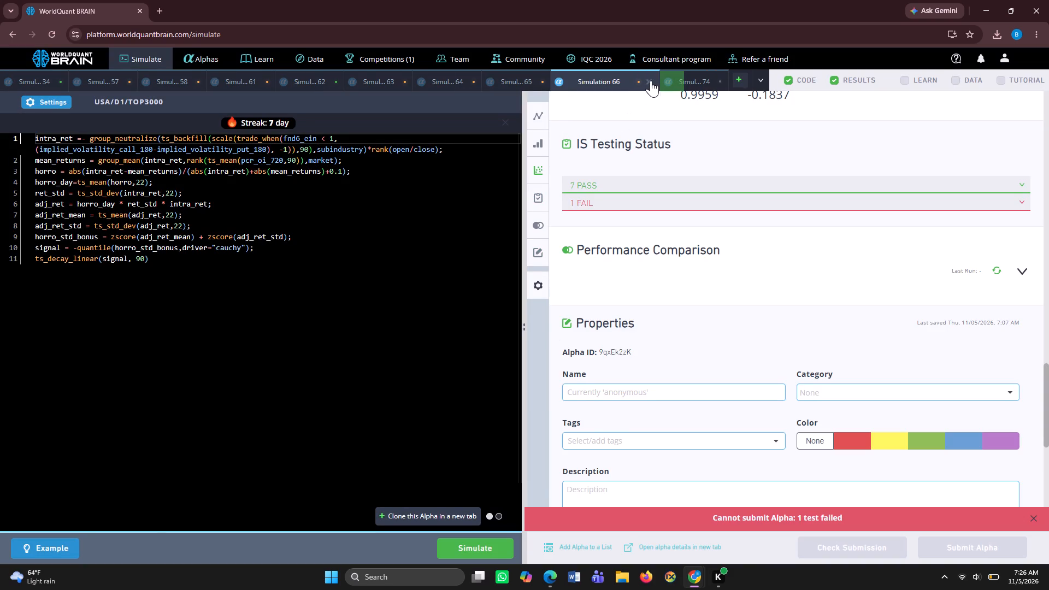
left_click(651, 80)
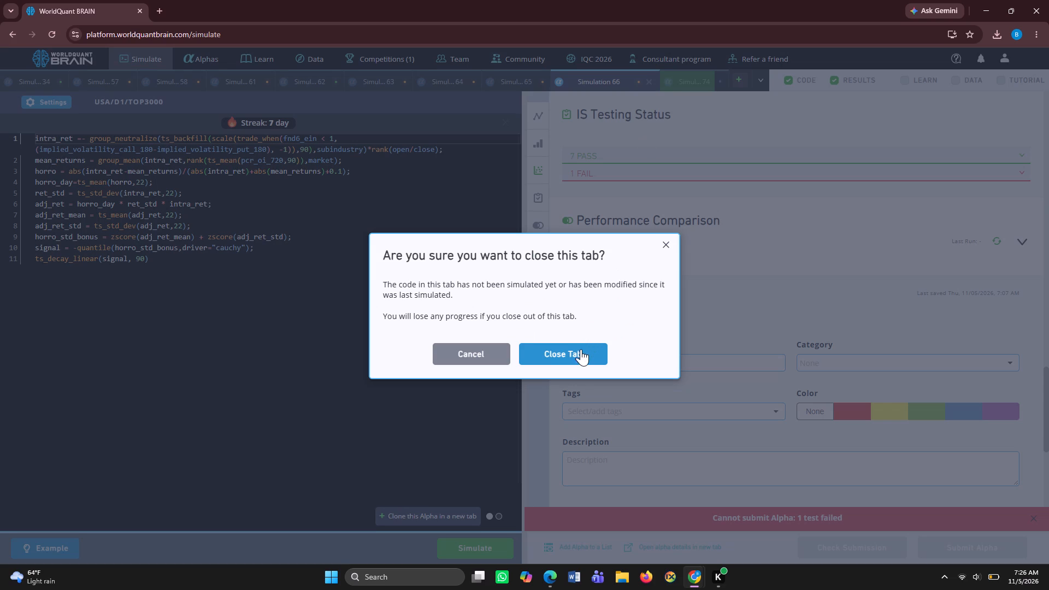
left_click(580, 351)
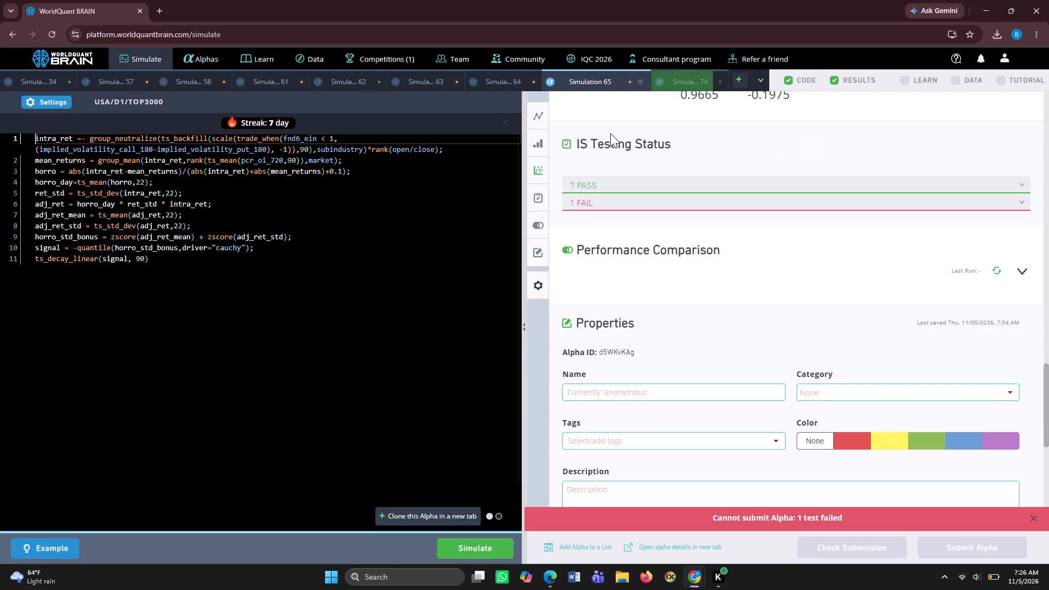
left_click(638, 77)
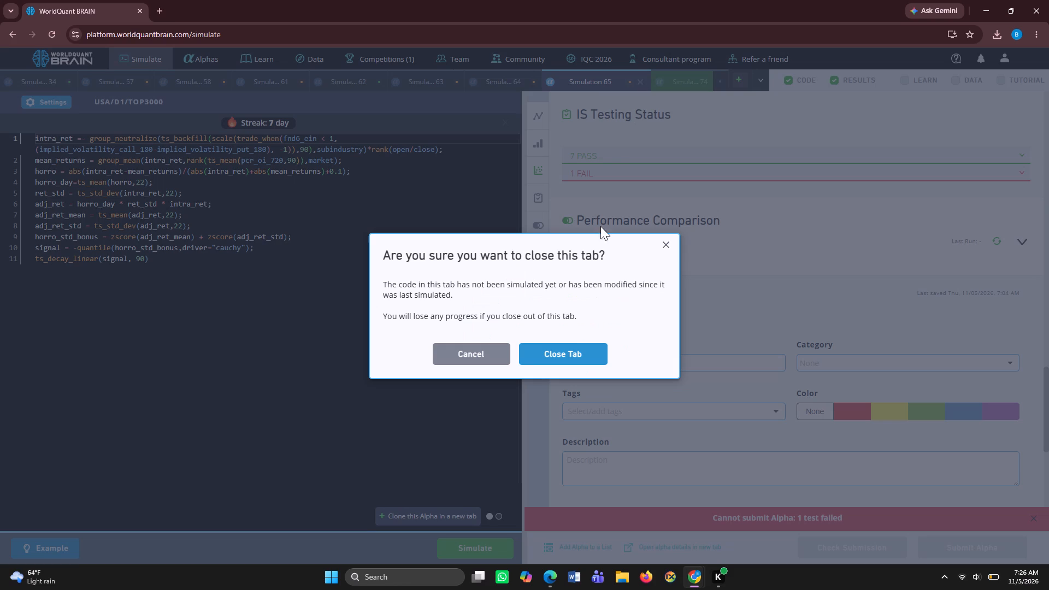
left_click(565, 345)
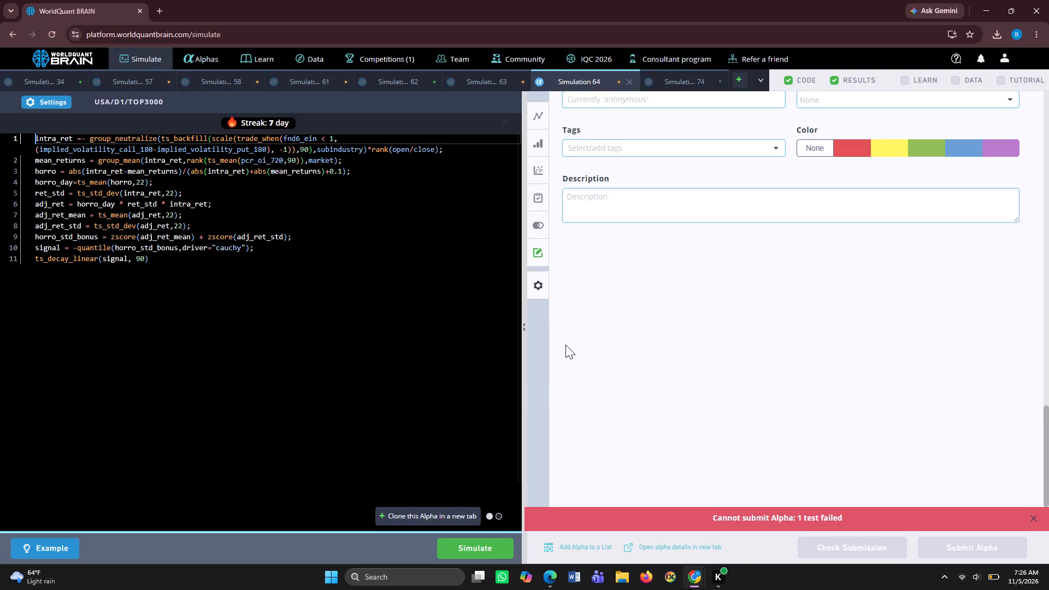
left_click(631, 77)
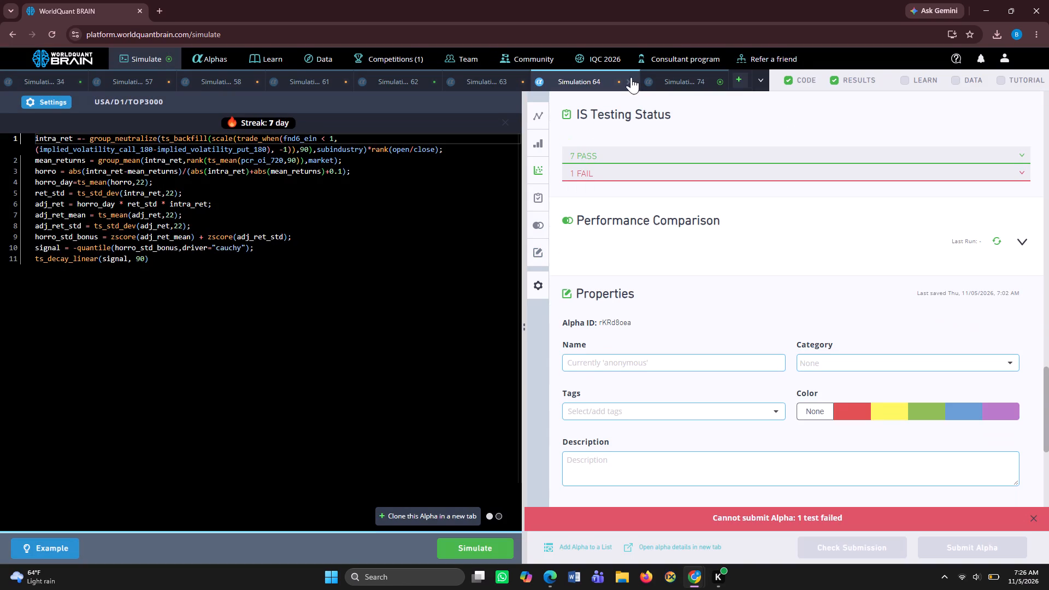
left_click(551, 349)
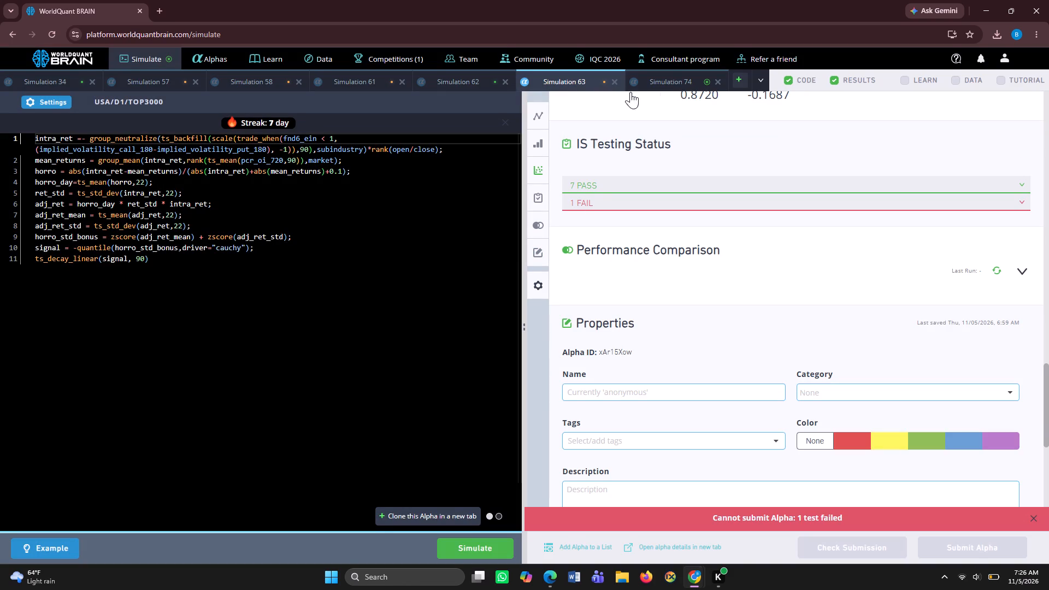
Close the Simulation 63, 62, 61, 58, 57 and 34 tabs, discarding their unsimulated changes.
left_click(615, 78)
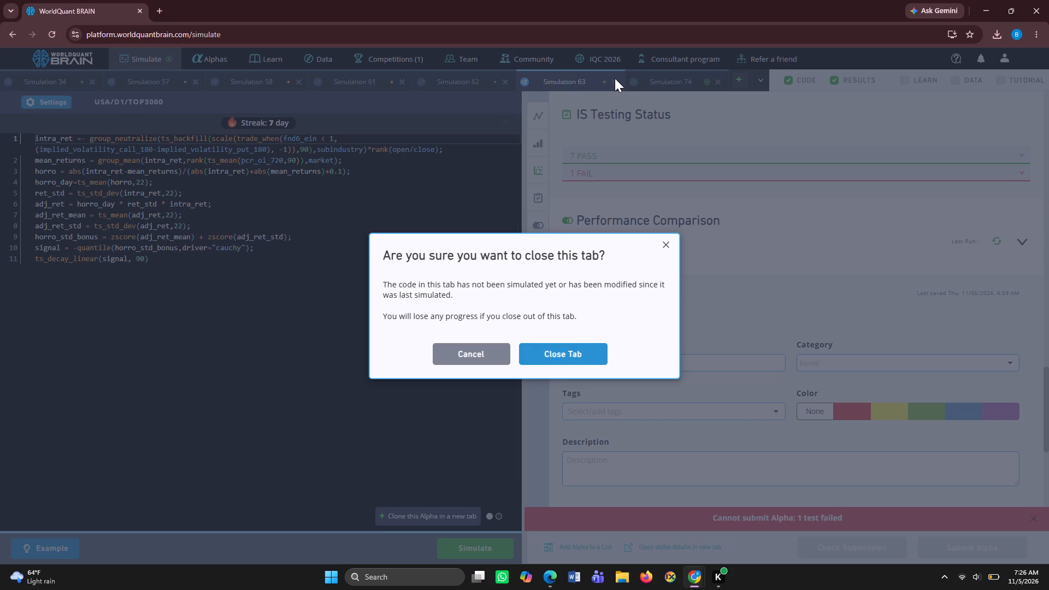
left_click(559, 350)
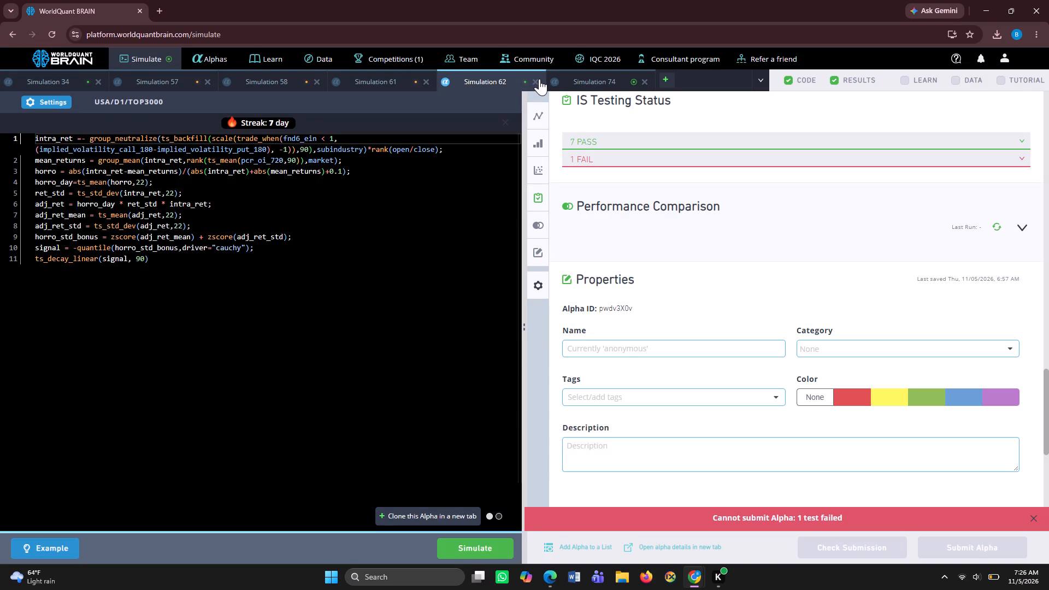
left_click(539, 79)
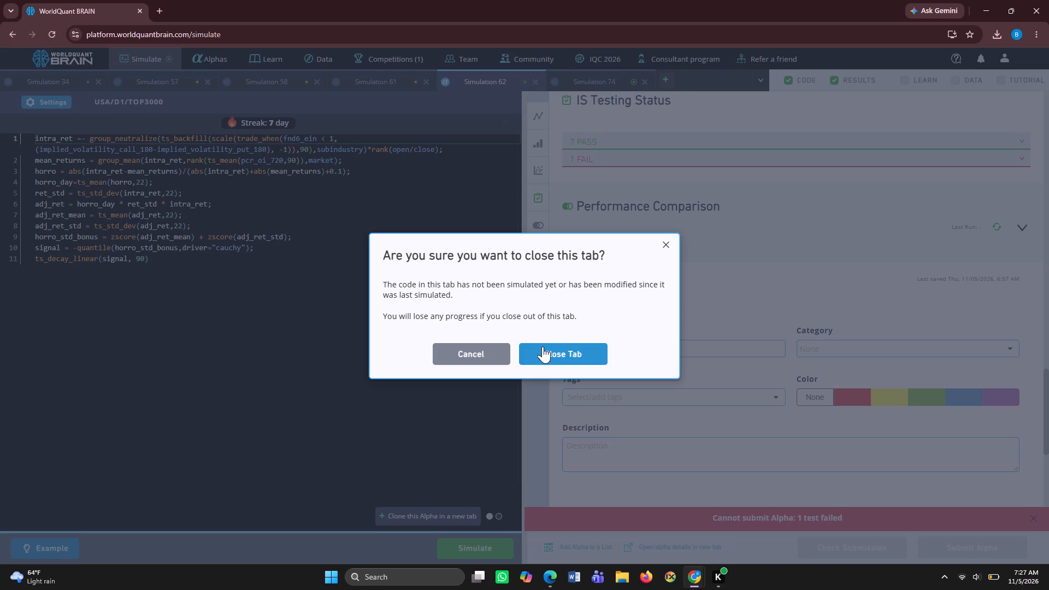
left_click(543, 346)
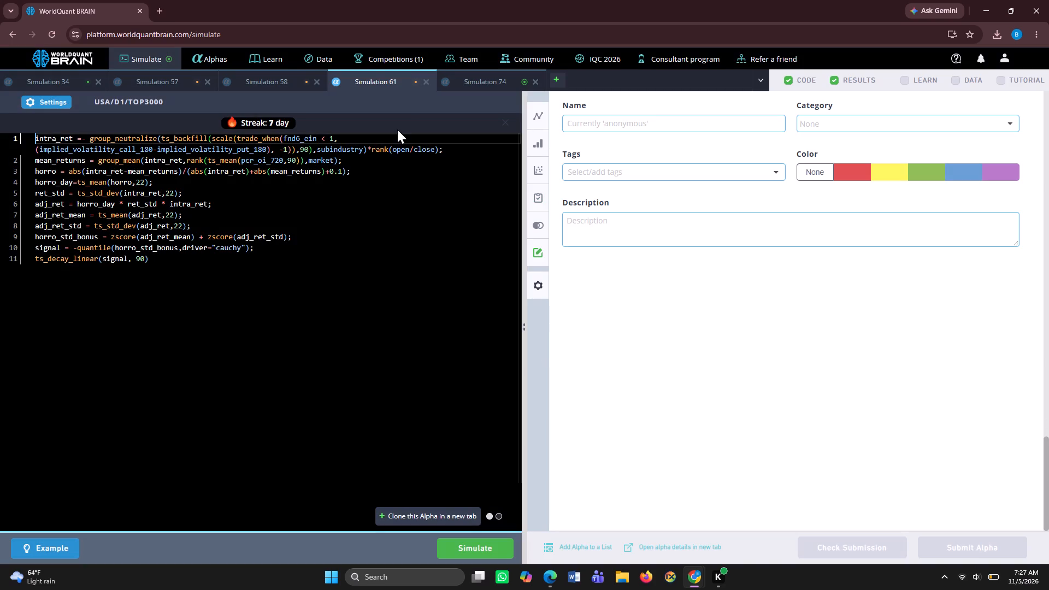
left_click(426, 77)
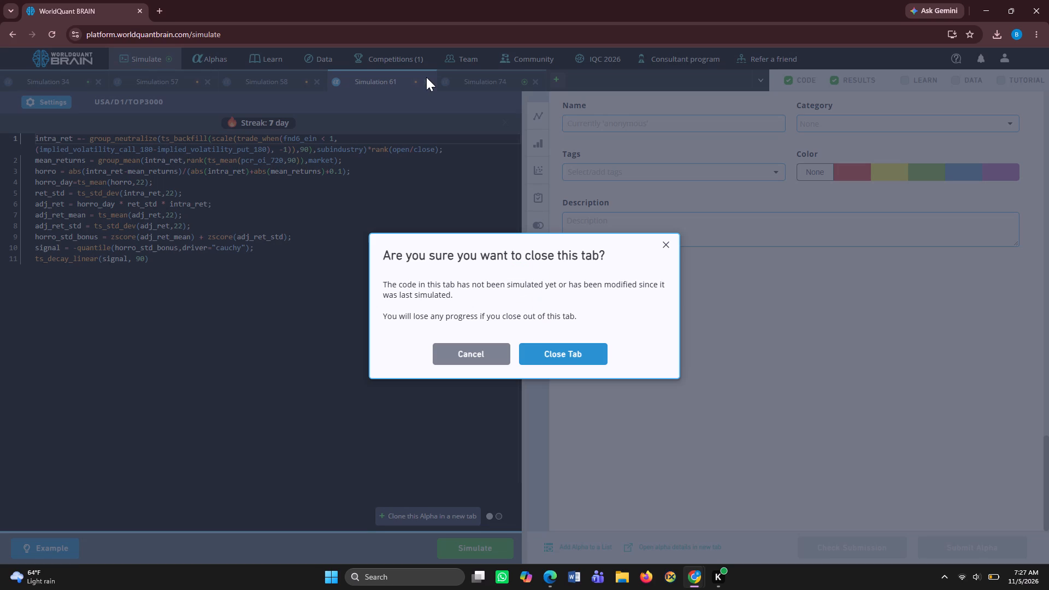
left_click(541, 346)
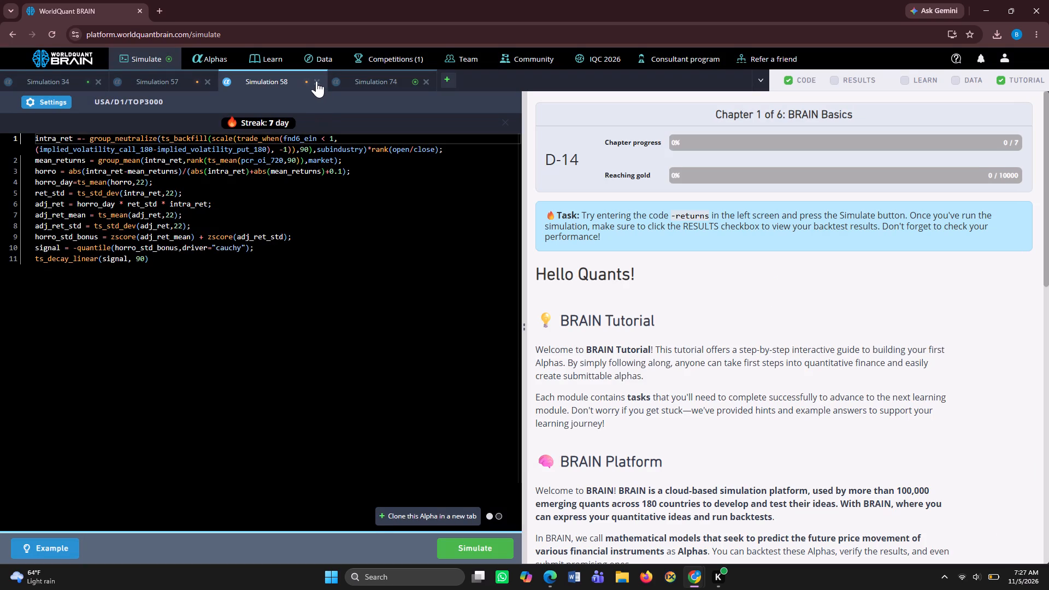
left_click(315, 79)
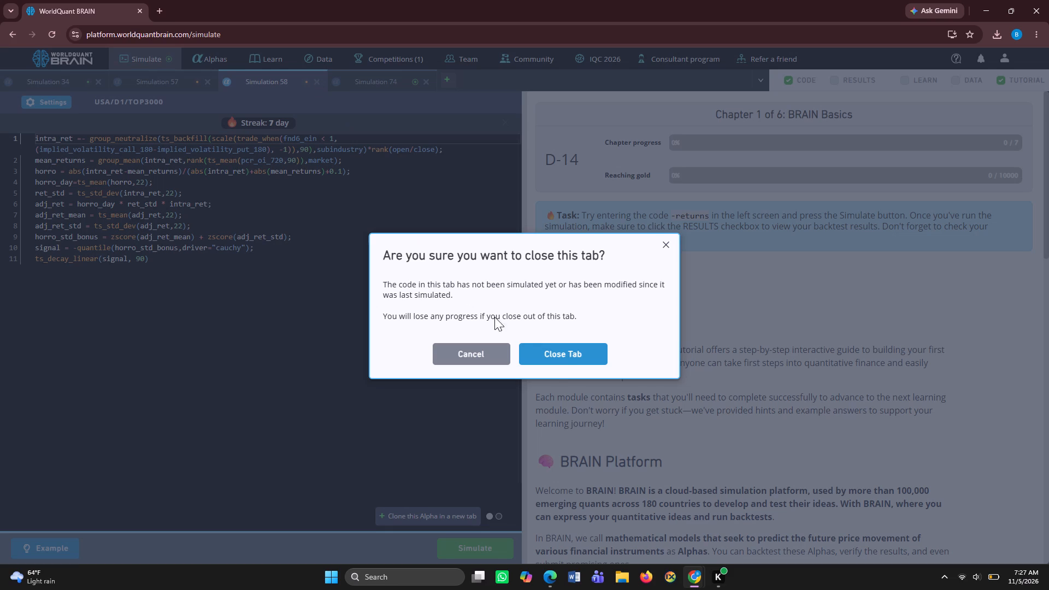
left_click(549, 355)
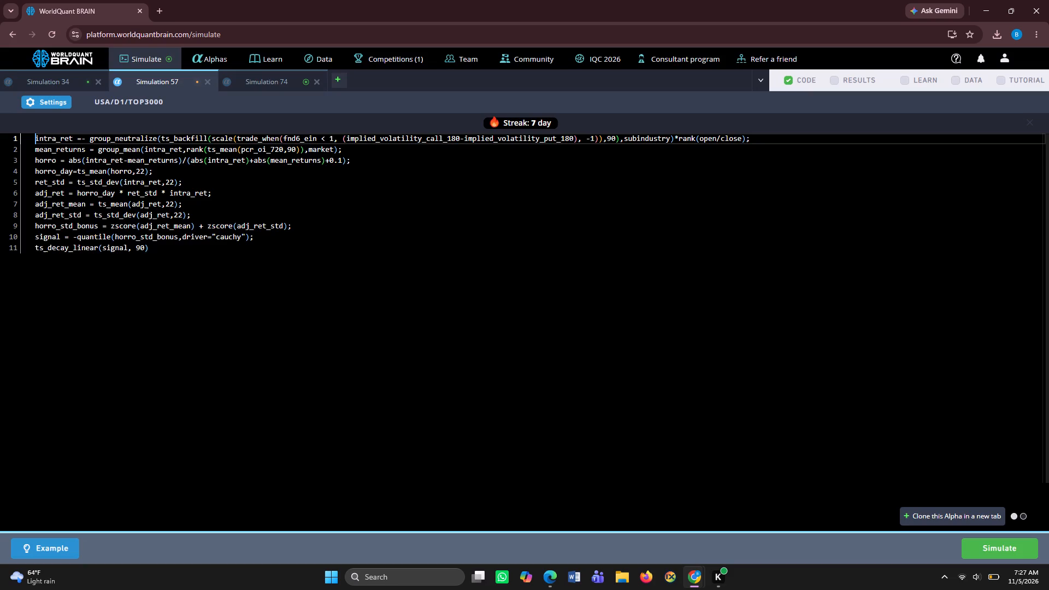
left_click(209, 78)
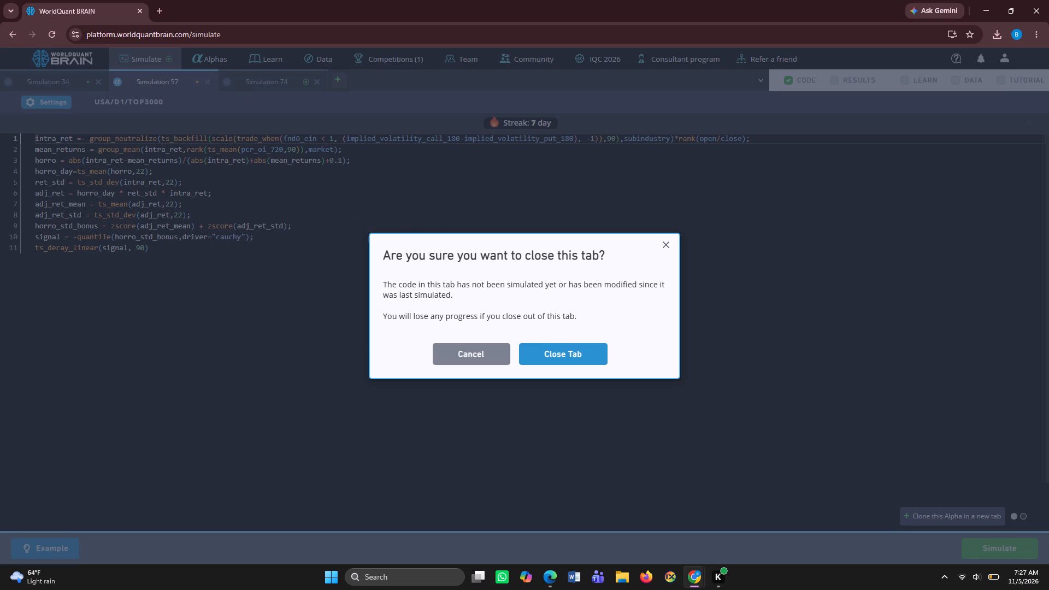
left_click(547, 346)
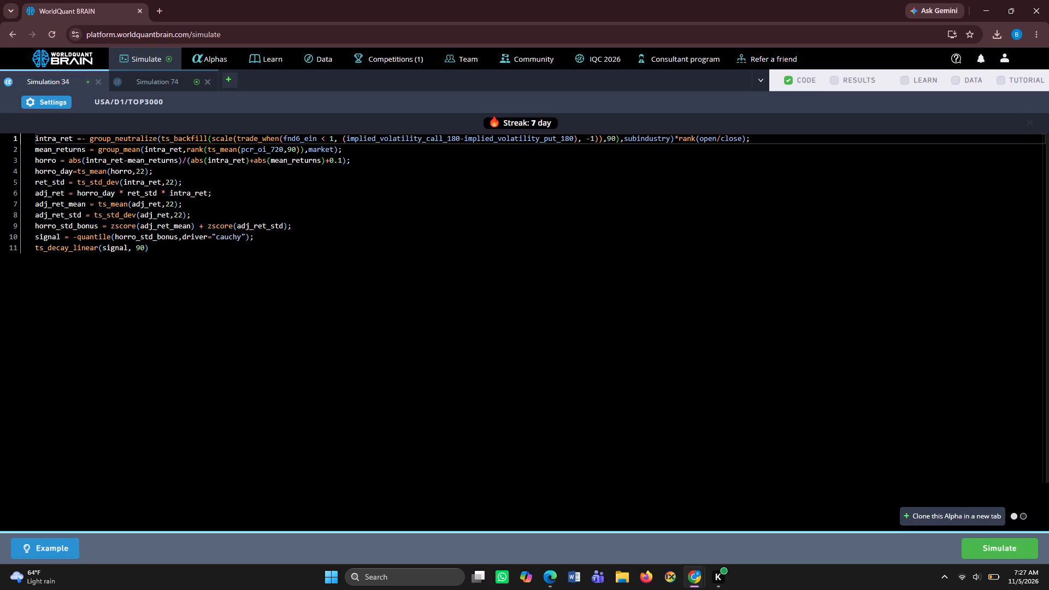
left_click(99, 80)
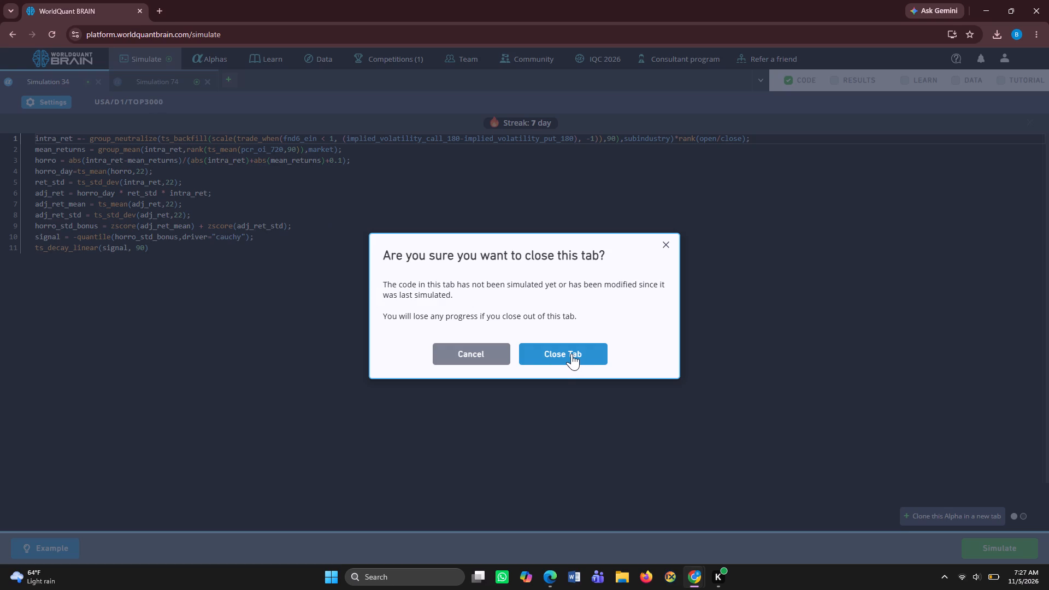
left_click(571, 353)
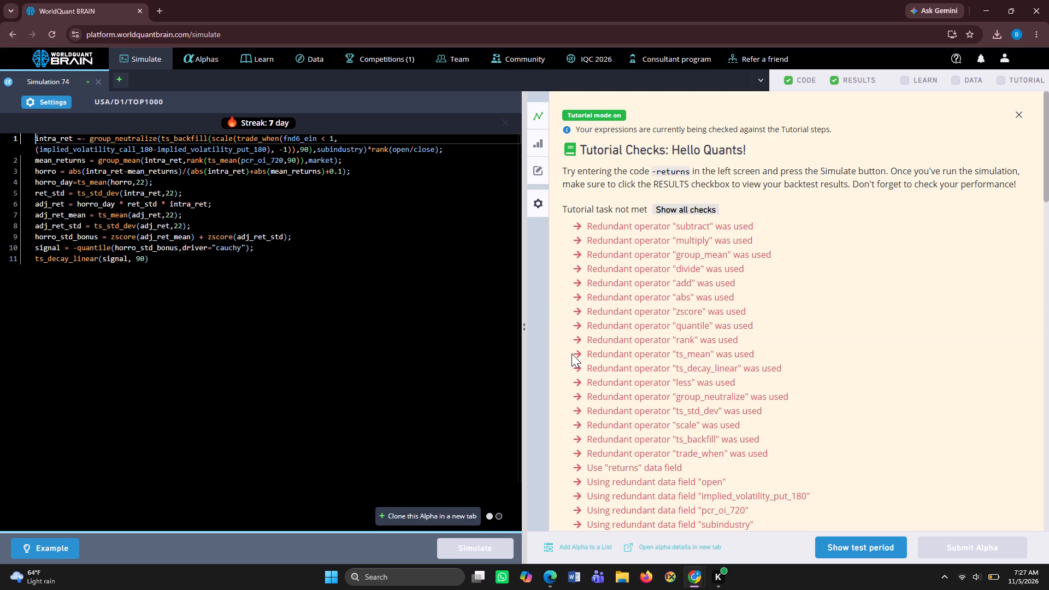
Show the test period results of Simulation 74 and review its IS Summary.
left_click(842, 541)
scroll(819, 411, "down", 2)
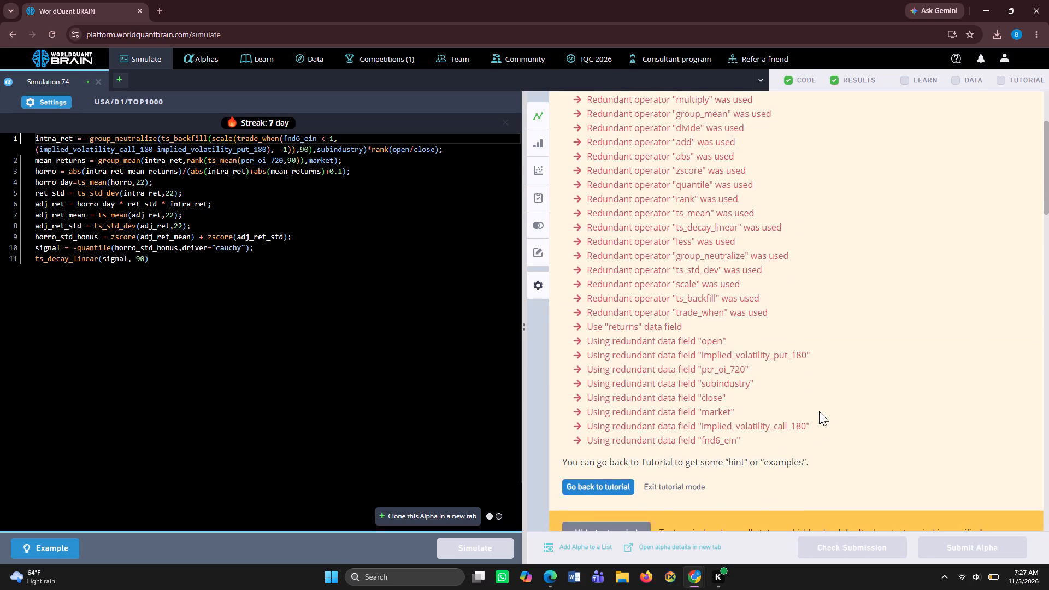
scroll(819, 411, "down", 3)
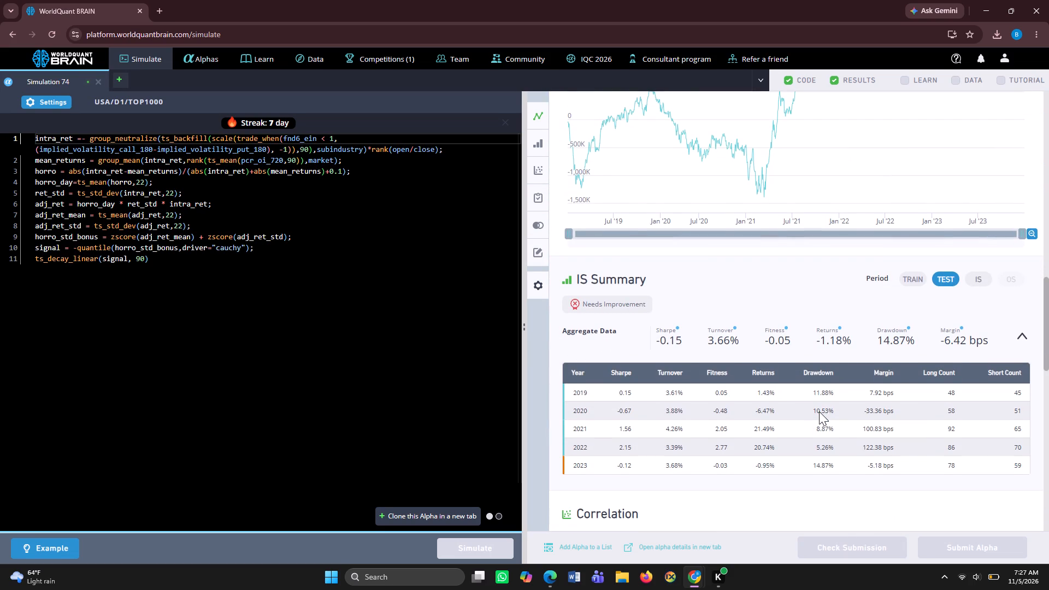
Close the remaining Simulation 74 tab.
left_click(94, 78)
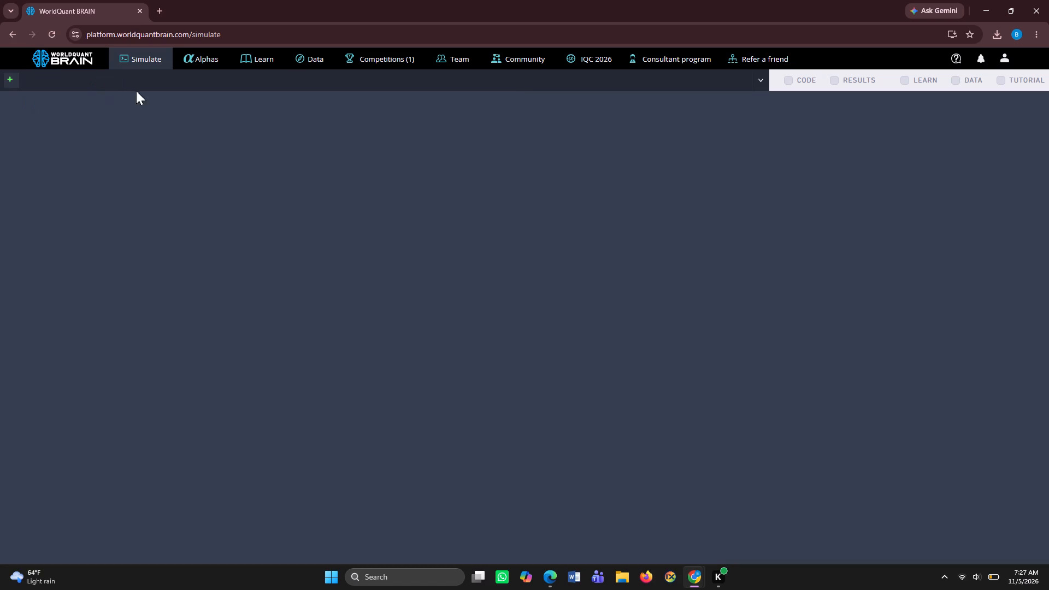
Switch to WhatsApp.
left_click(502, 576)
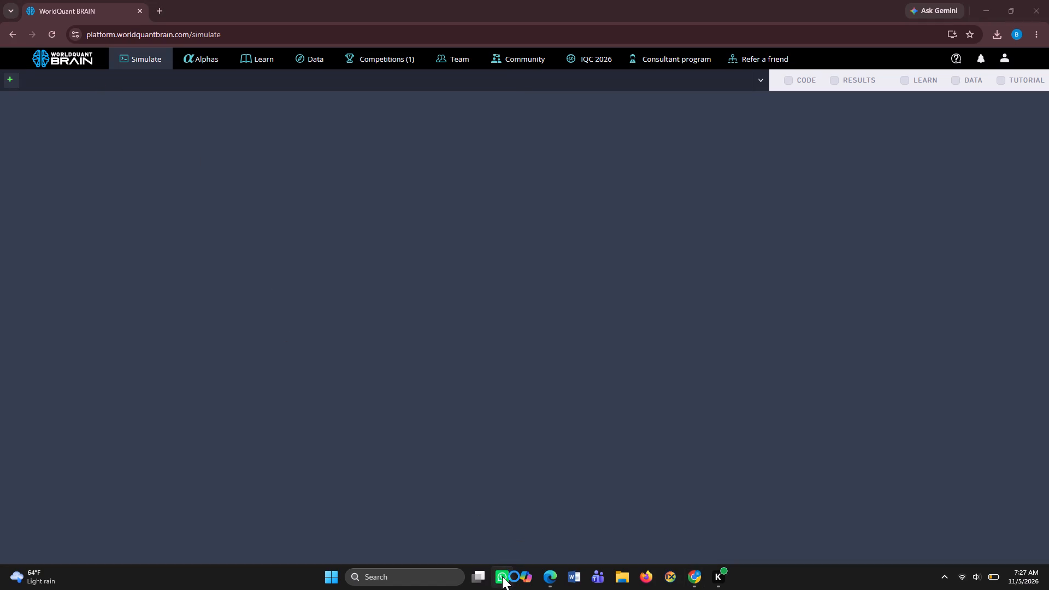
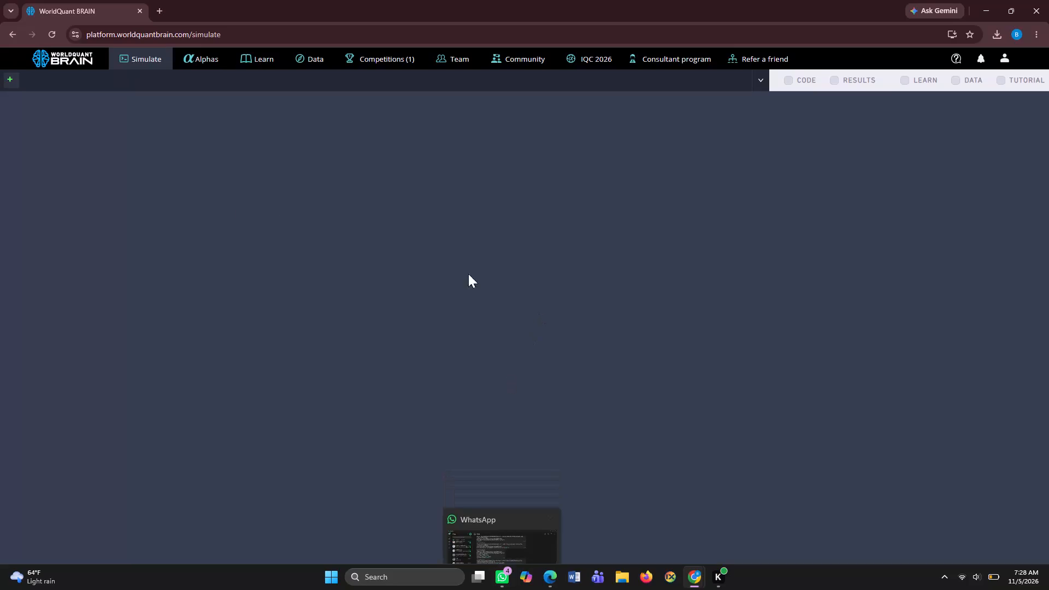
In Chrome, open a new simulation and paste in the copied intraday-return Alpha code ending with ts_decay_linear(signal,90, dense=true).
left_click(11, 76)
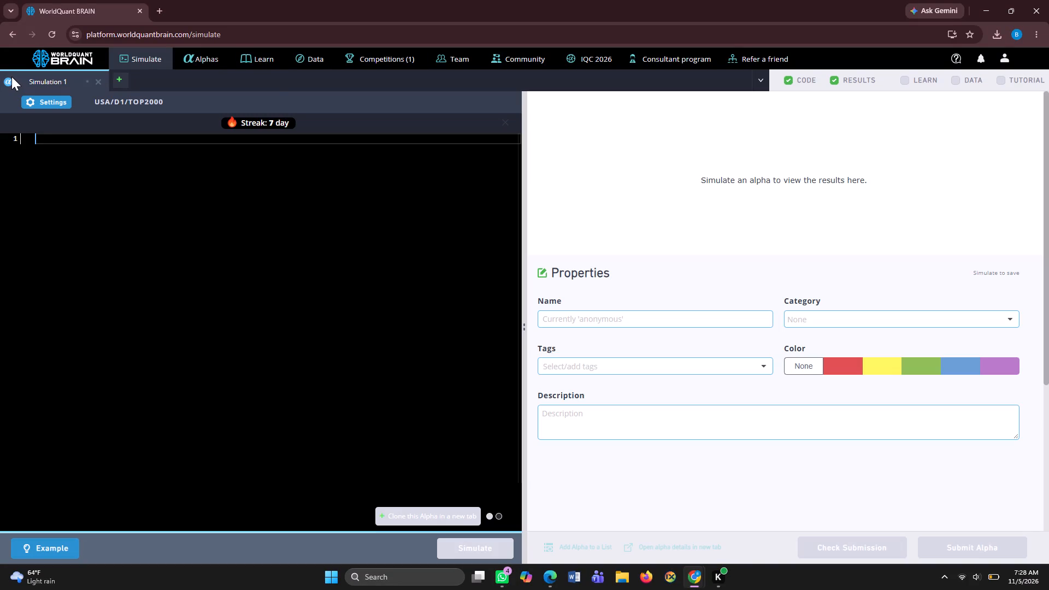
key("ctrl+v")
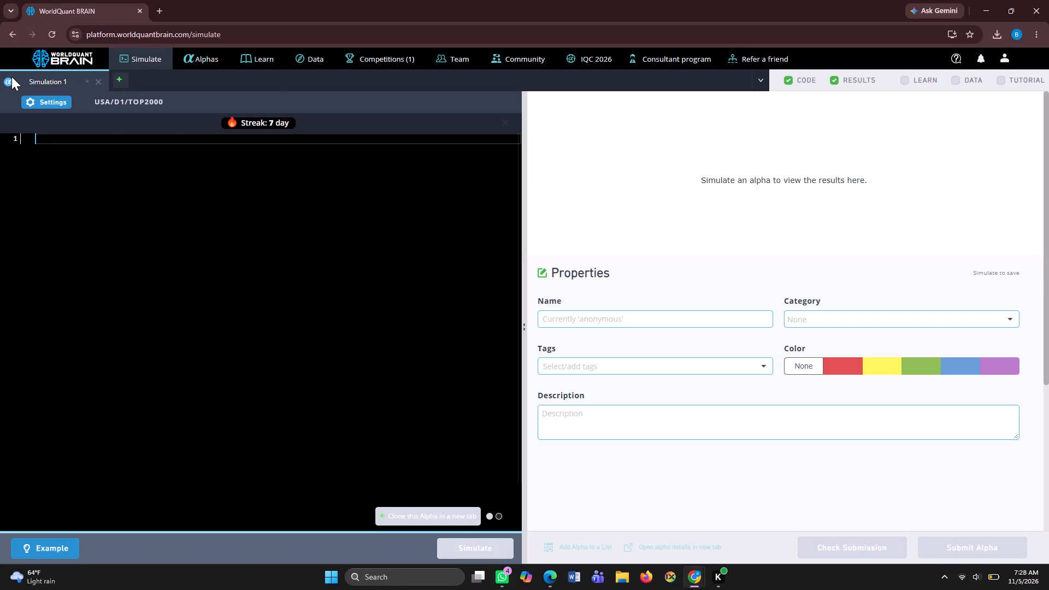
left_click(11, 76)
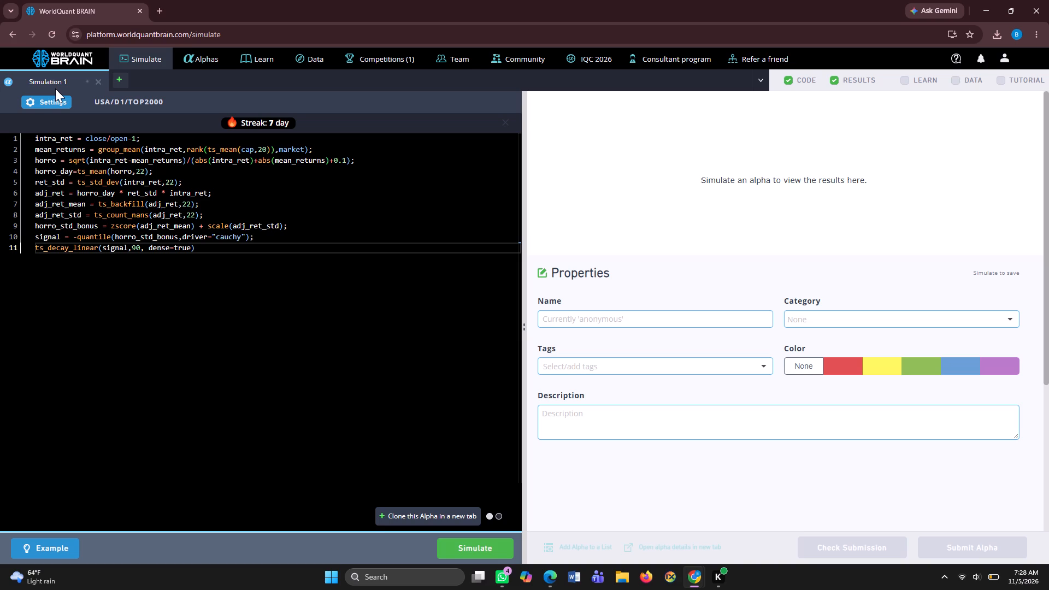
Set the test period to 0 years in the Simulation 1 settings and apply them.
left_click(52, 102)
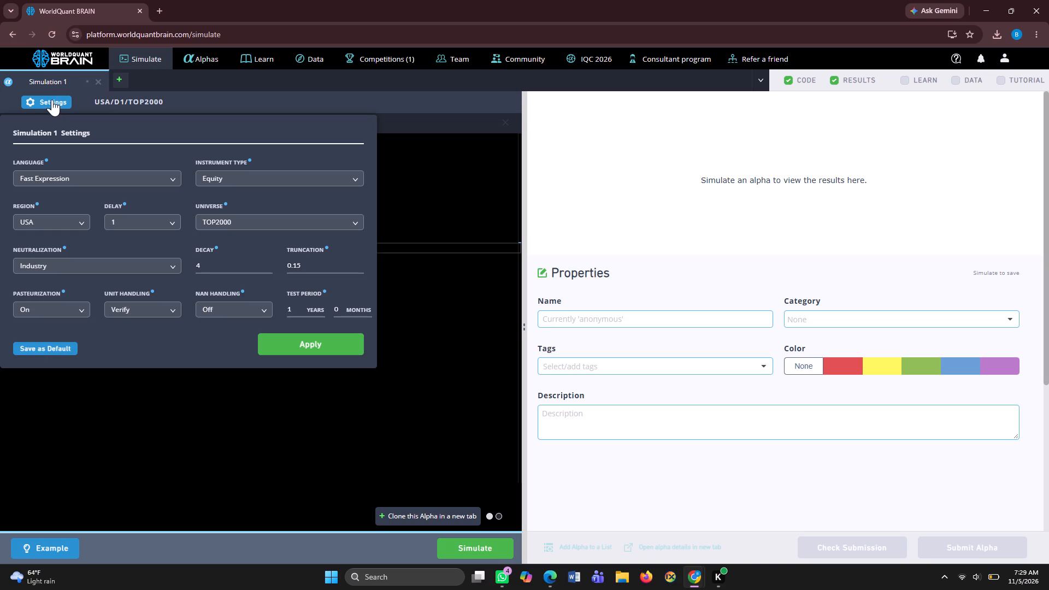
left_click(52, 99)
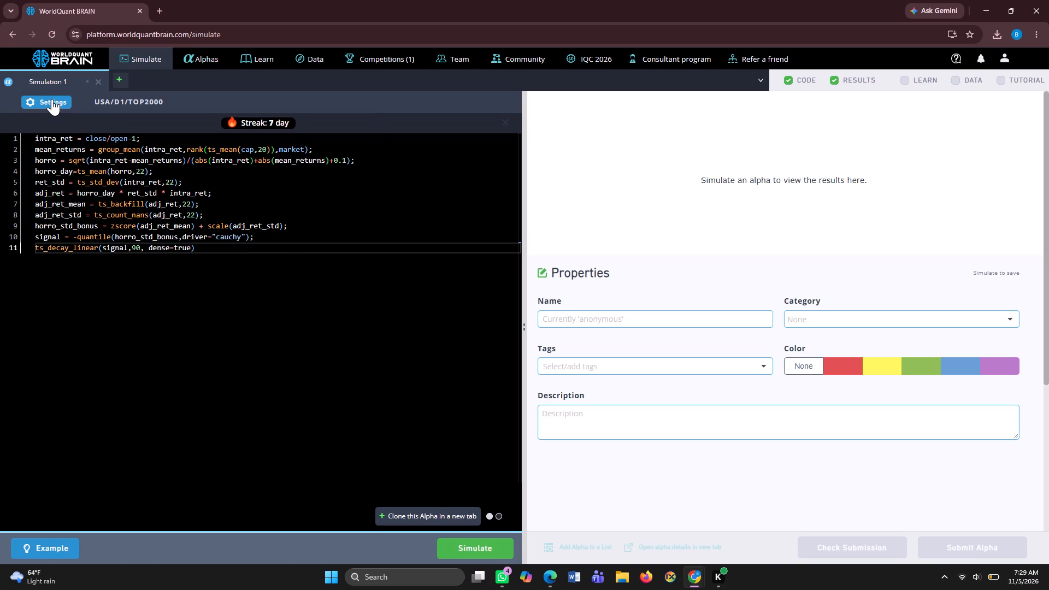
left_click(52, 99)
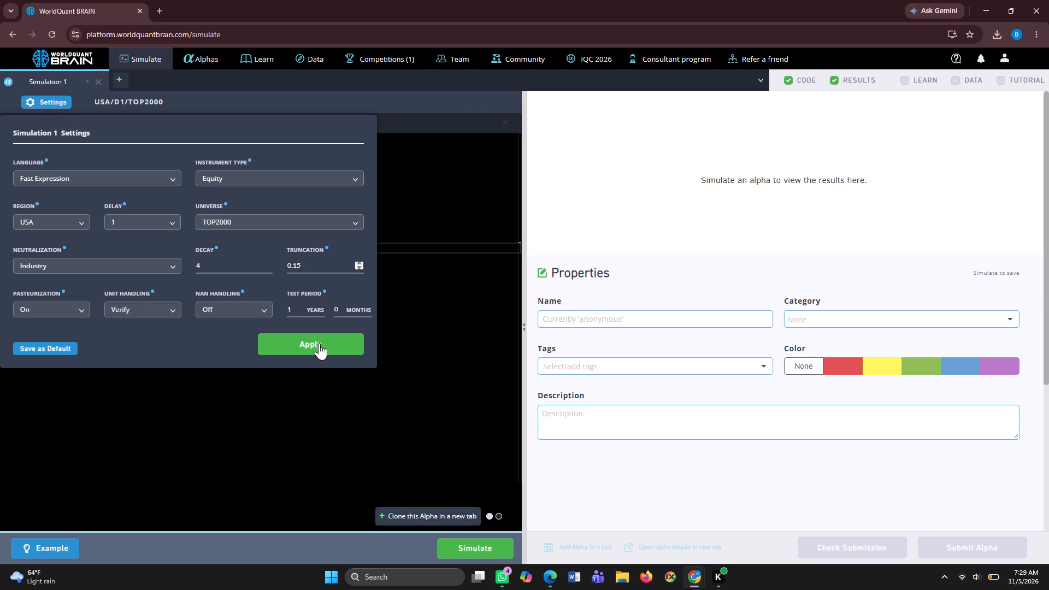
left_click(298, 312)
key("BackSpace")
key("0")
left_click(317, 341)
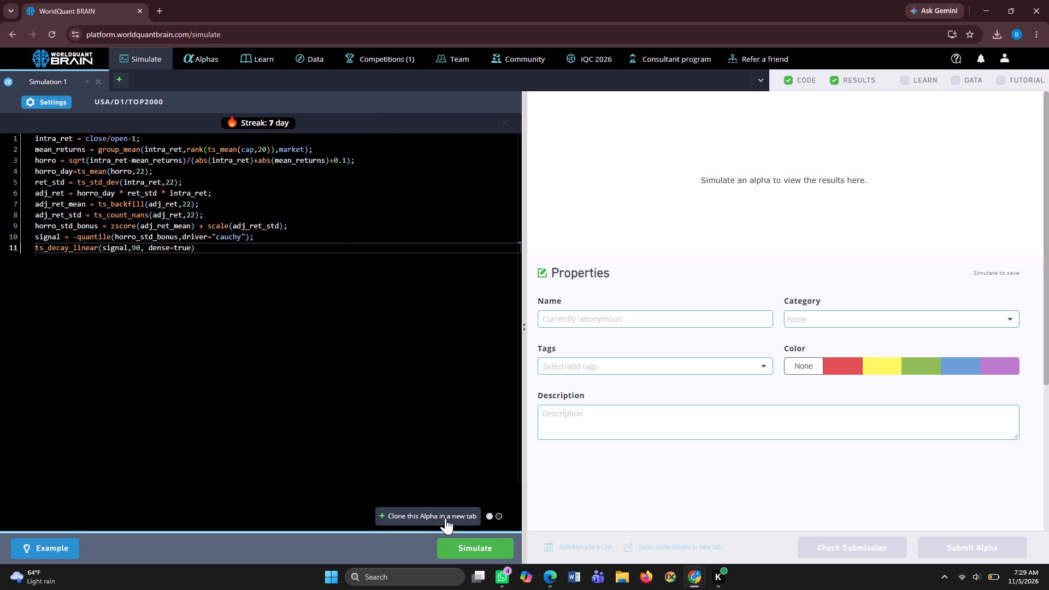
Simulate the pasted Alpha in Simulation 1.
left_click(451, 545)
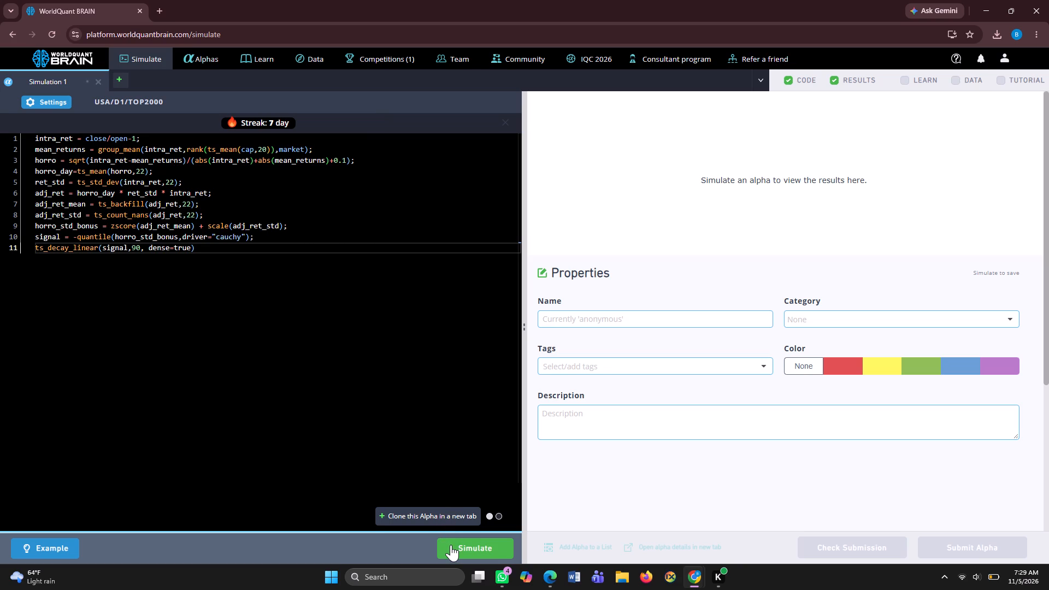
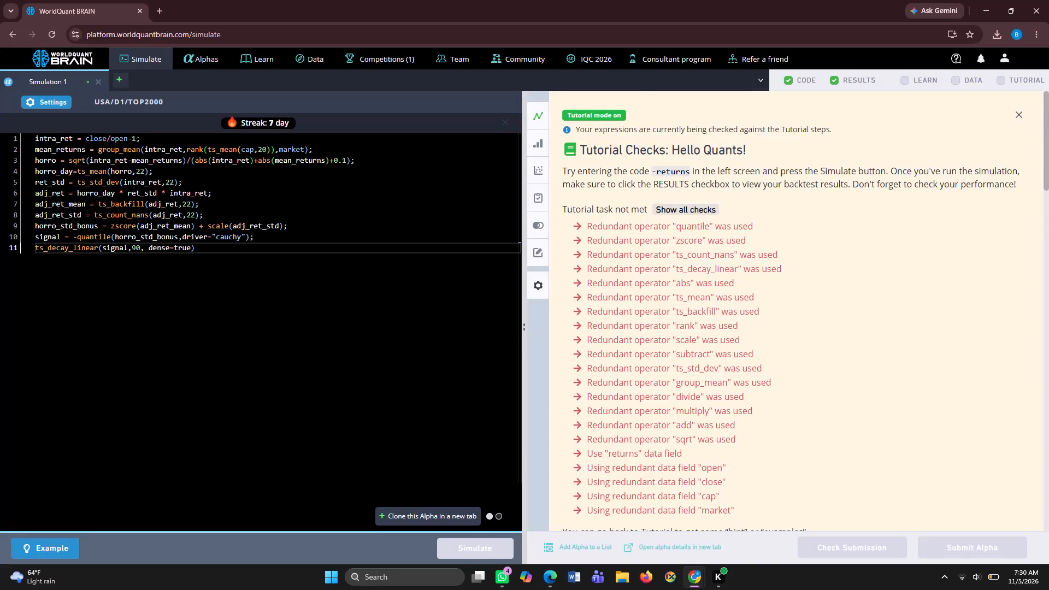
Review the Simulation 1 results, examining the PnL chart, IS Summary, yearly figures and IS Testing Status.
scroll(720, 396, "down", 6)
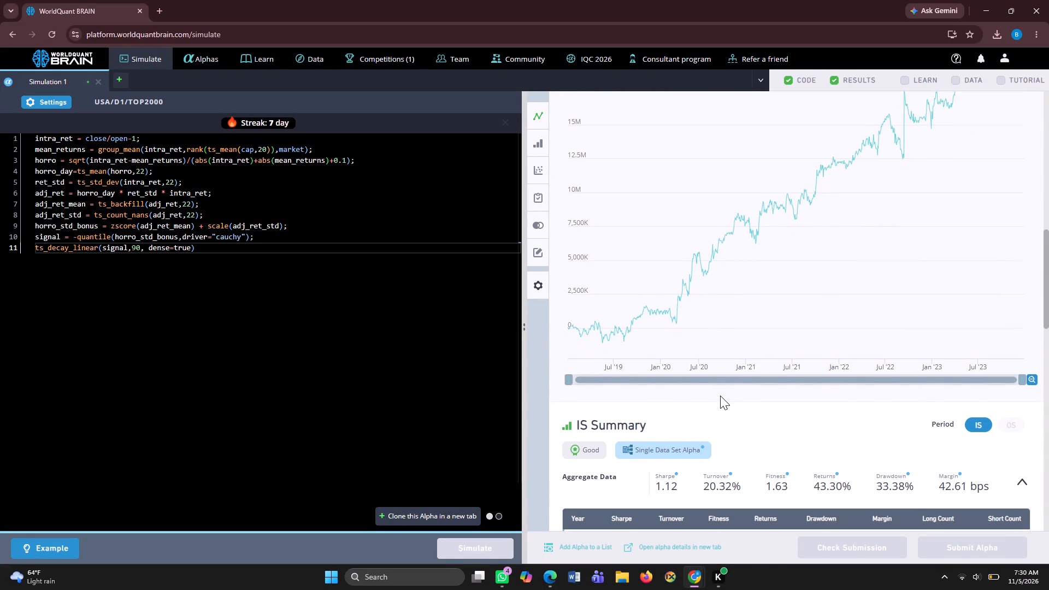
scroll(720, 396, "right", 1)
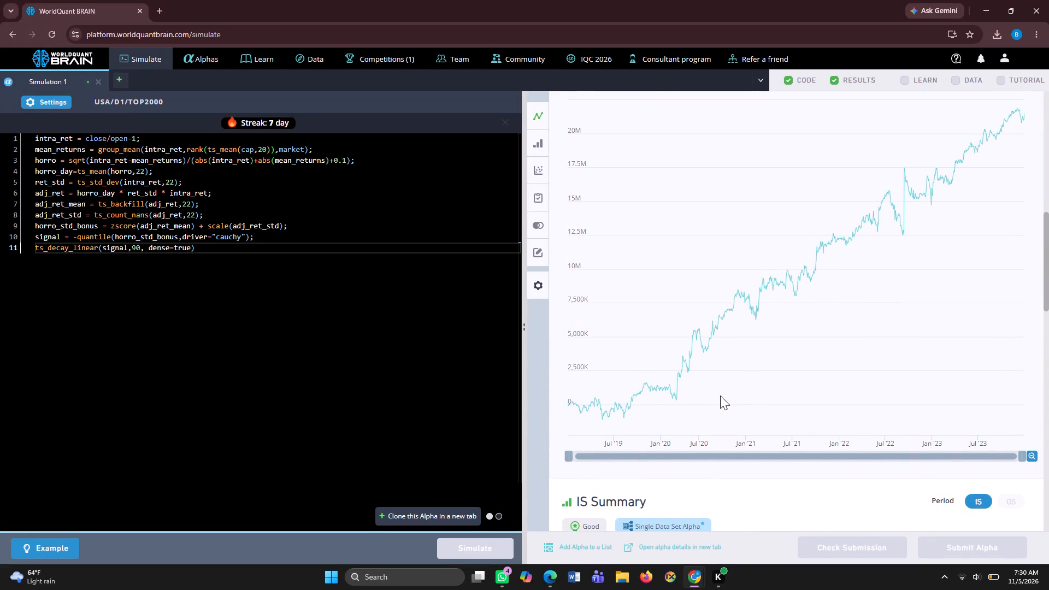
scroll(720, 396, "right", 1)
scroll(720, 396, "down", 3)
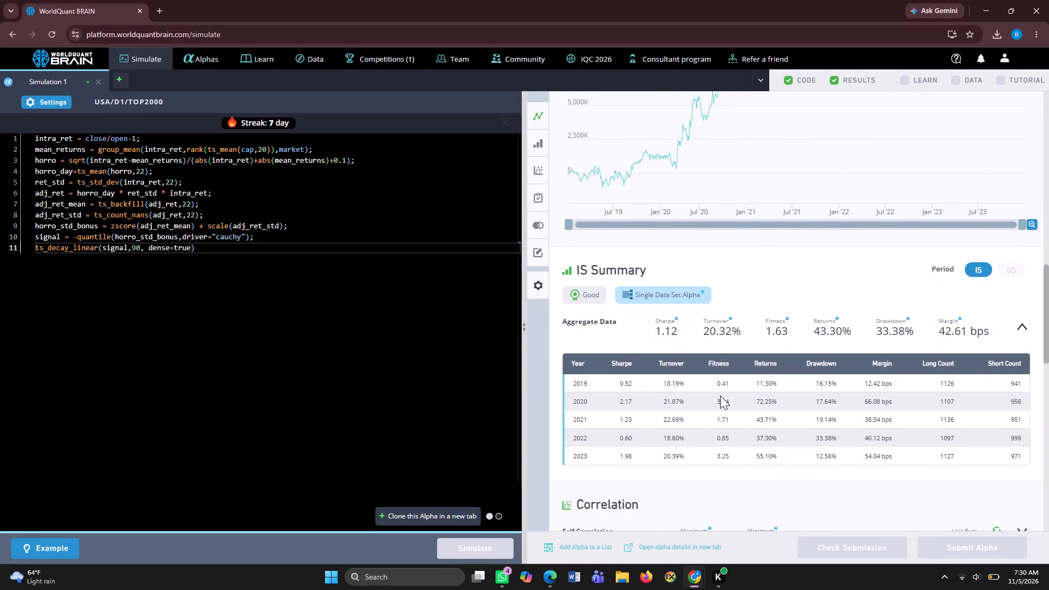
scroll(720, 396, "down", 3)
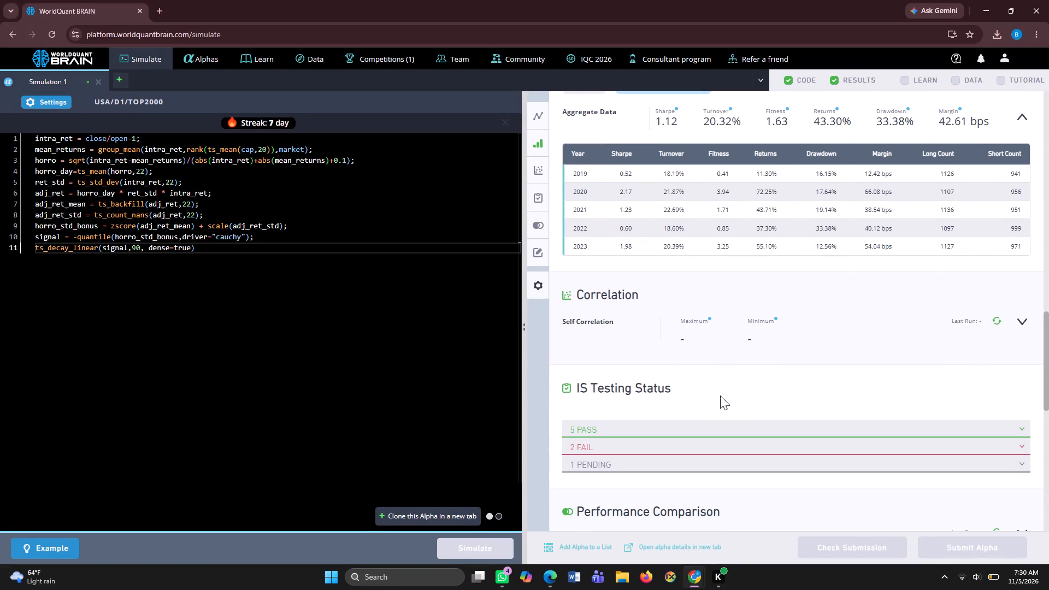
Set the universe to TOP3000 and the truncation to 0.1005 in the Simulation 1 settings and apply them.
left_click(52, 99)
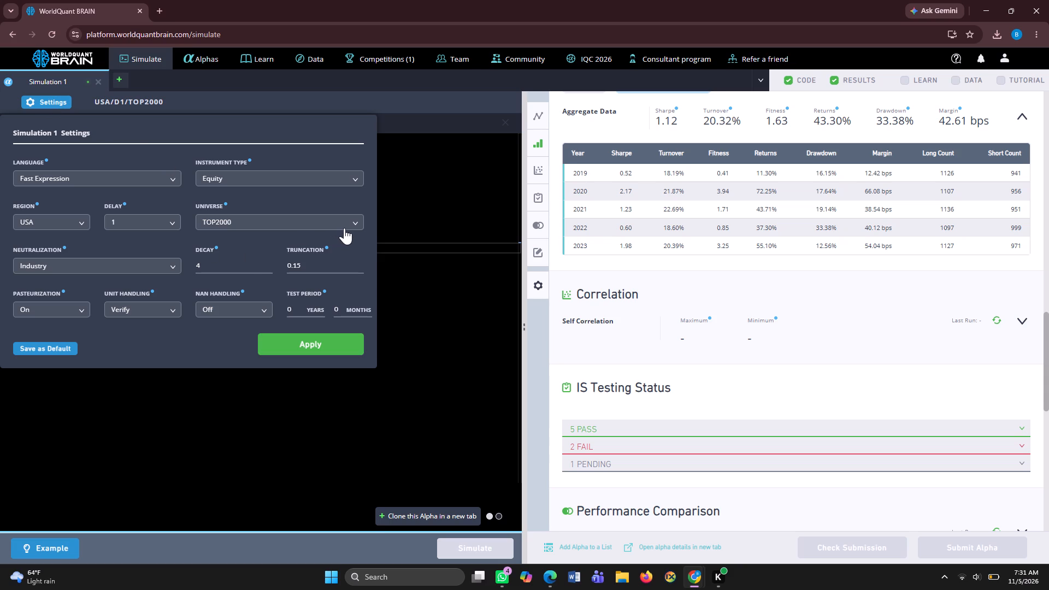
left_click(358, 221)
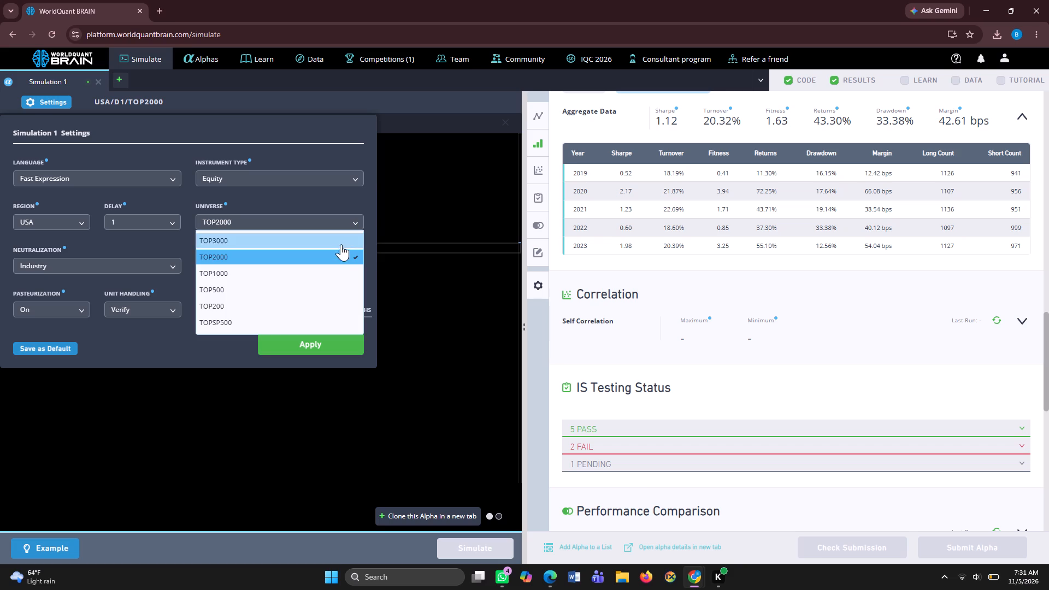
left_click(337, 241)
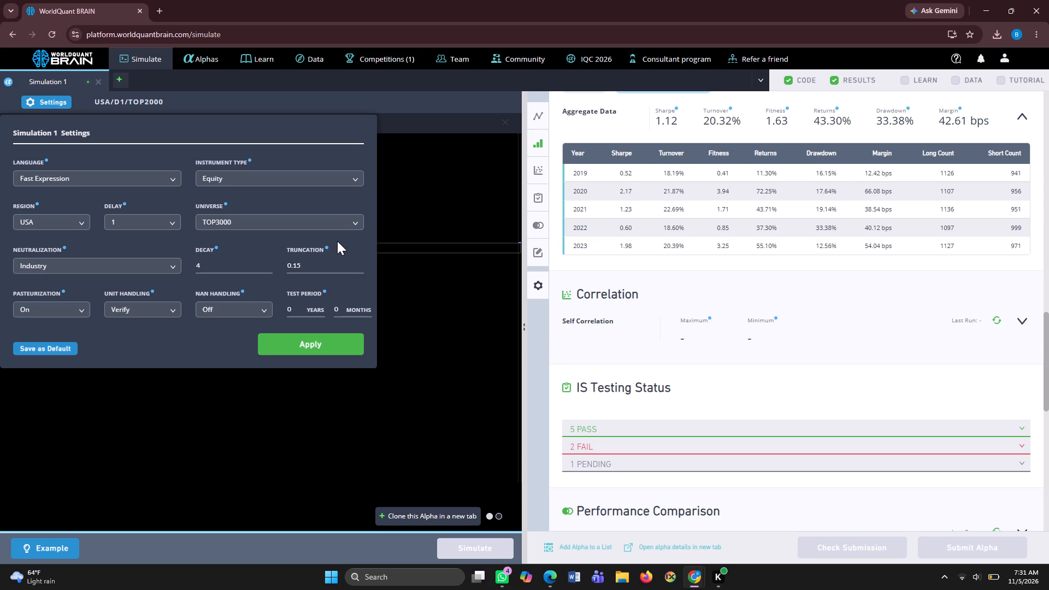
left_click(310, 265)
key("Left")
key("Left")
key("Right")
key("0")
key("0")
left_click(312, 346)
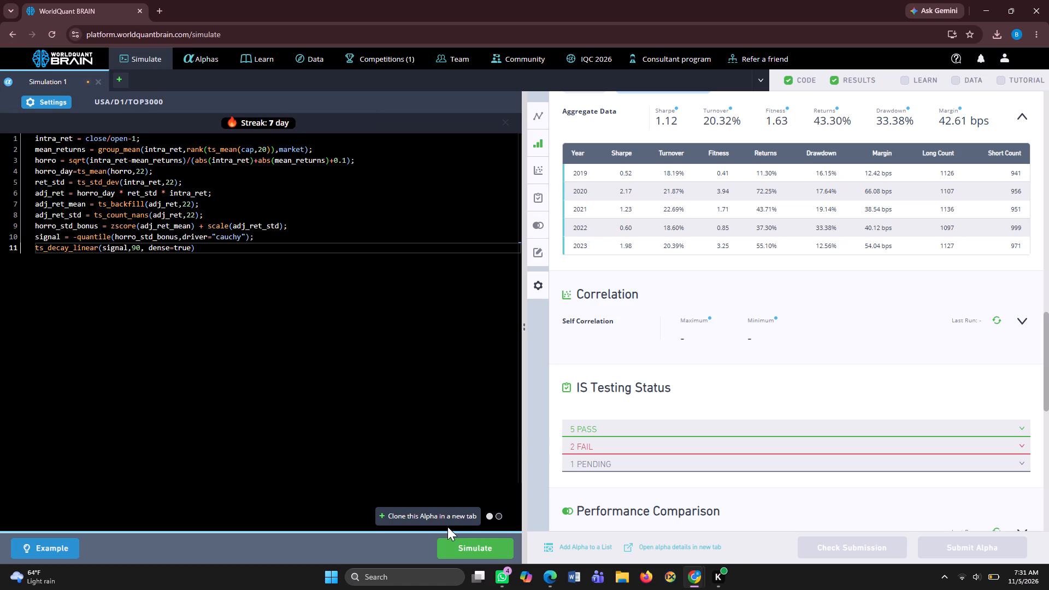
Clone the intraday-return Alpha with its TOP3000 settings into a new simulation tab and simulate the clone.
left_click(447, 515)
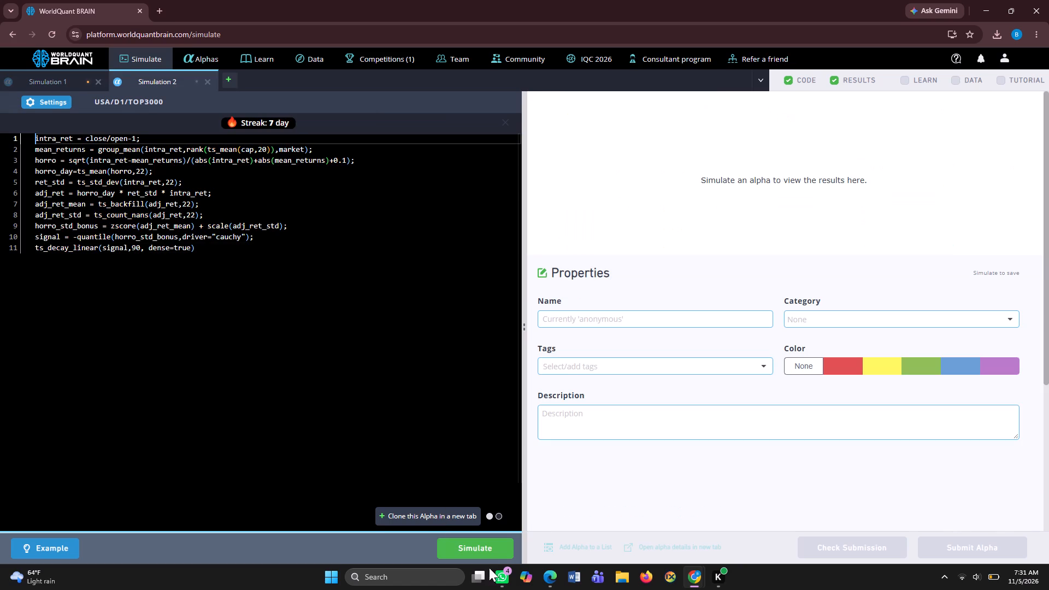
left_click(485, 546)
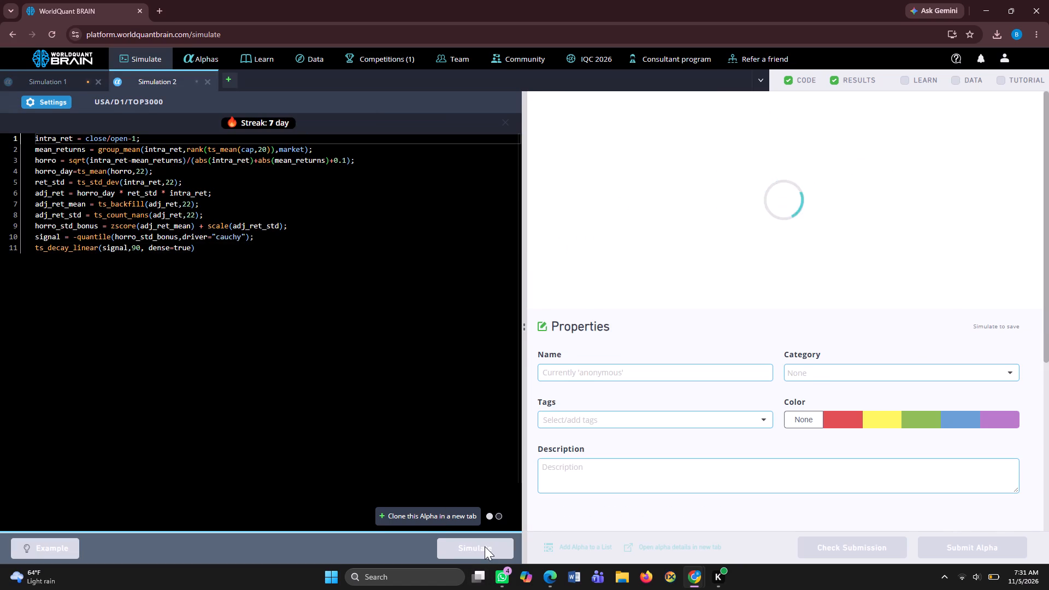
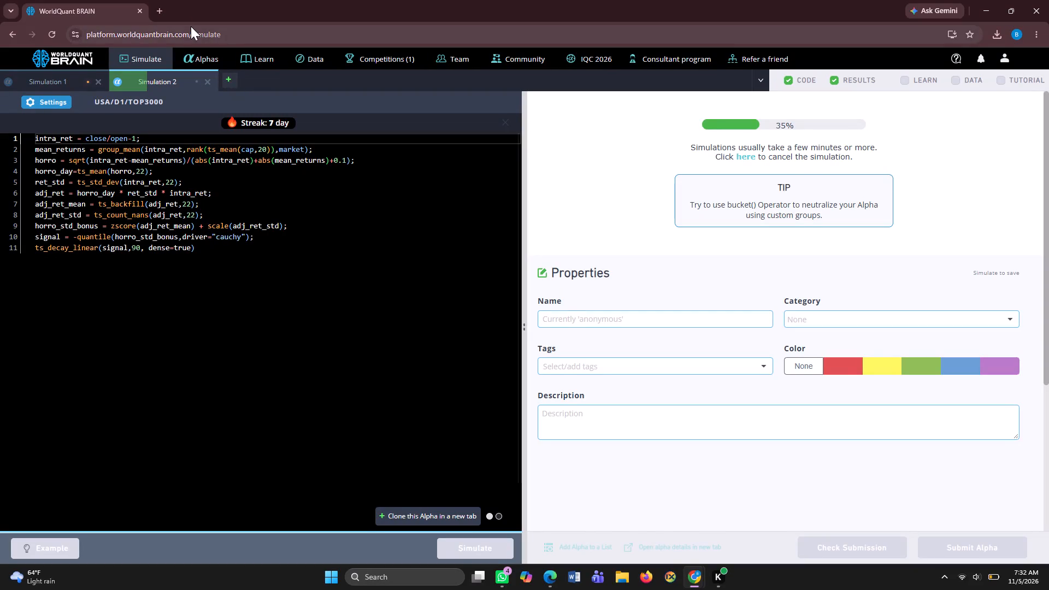
Open the YouTube video "Latest 3steps mix -Dj Blanco x Dj ranks 254" in a new browser tab and start playing it.
left_click(157, 3)
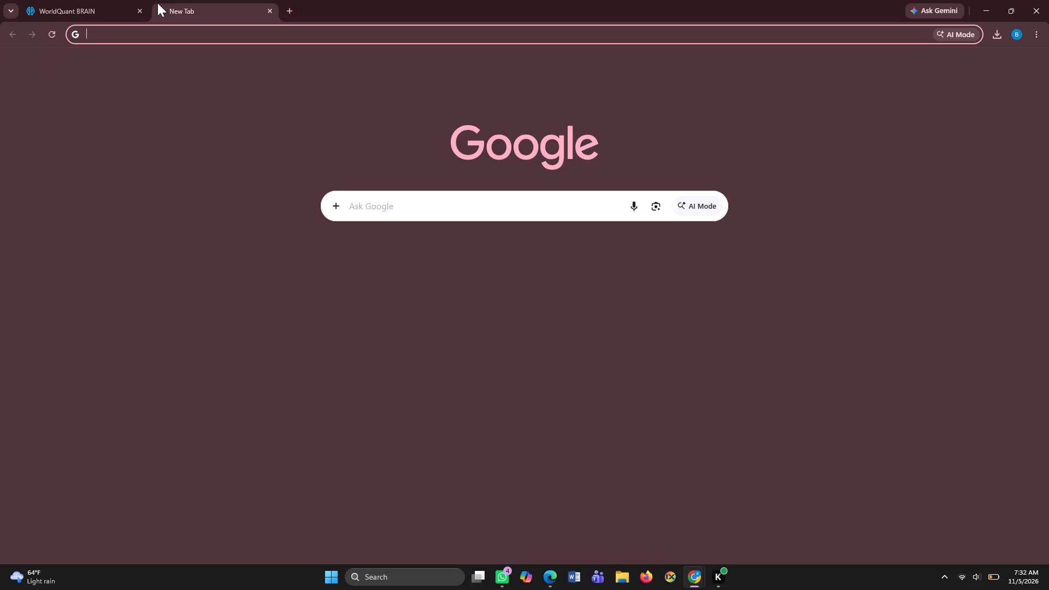
left_click(352, 314)
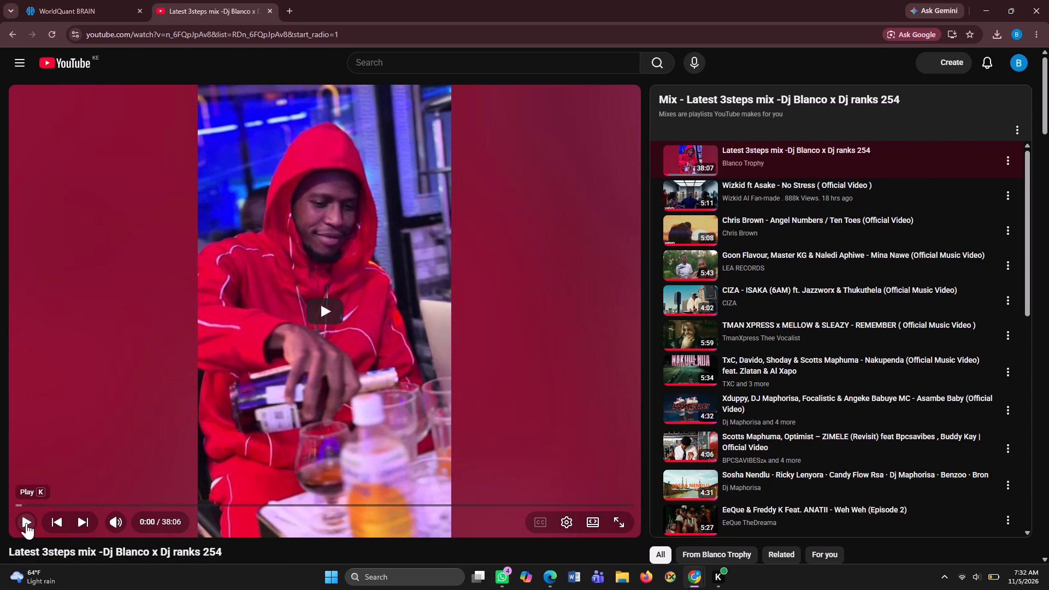
left_click(26, 523)
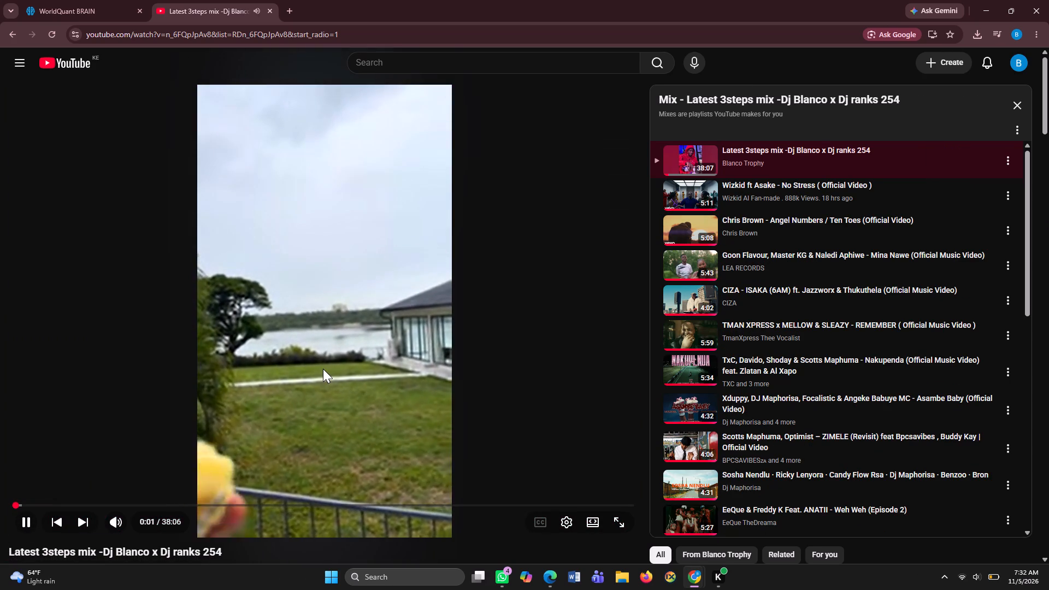
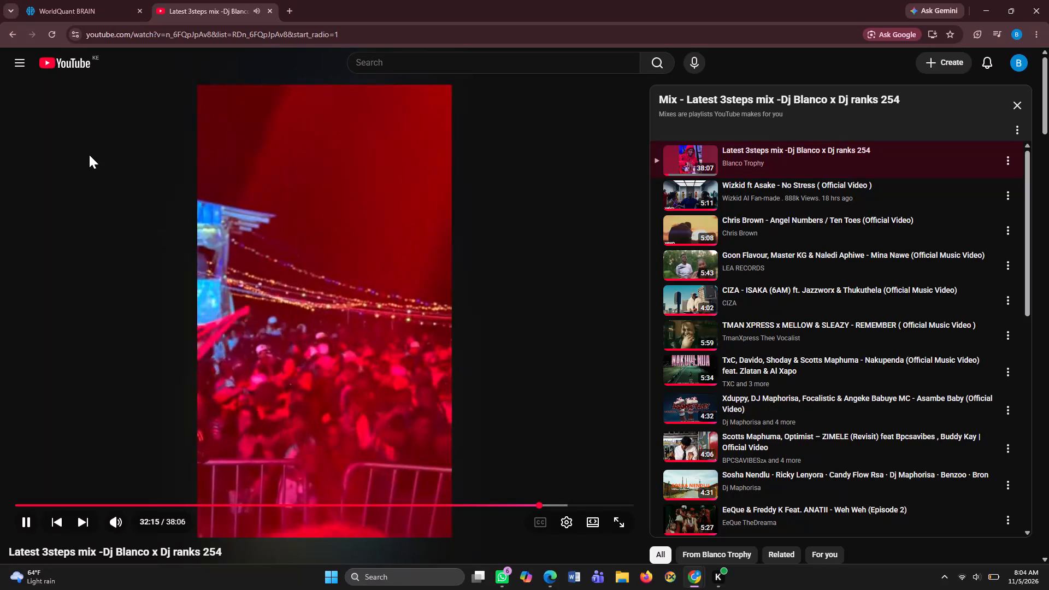
Switch back to WorldQuant BRAIN and view the Simulation 2 Alpha.
left_click(63, 4)
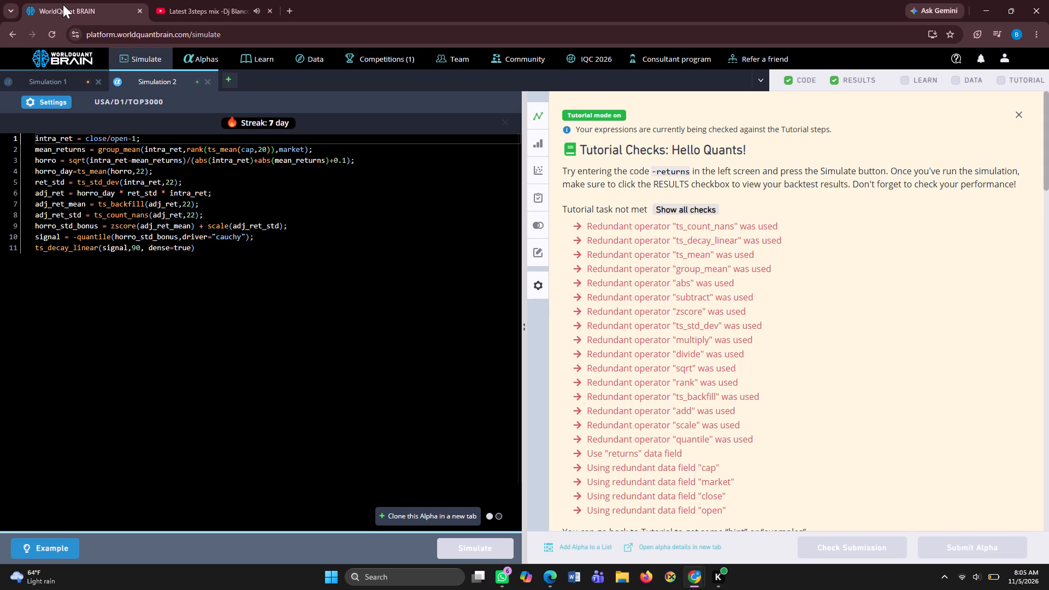
left_click(174, 88)
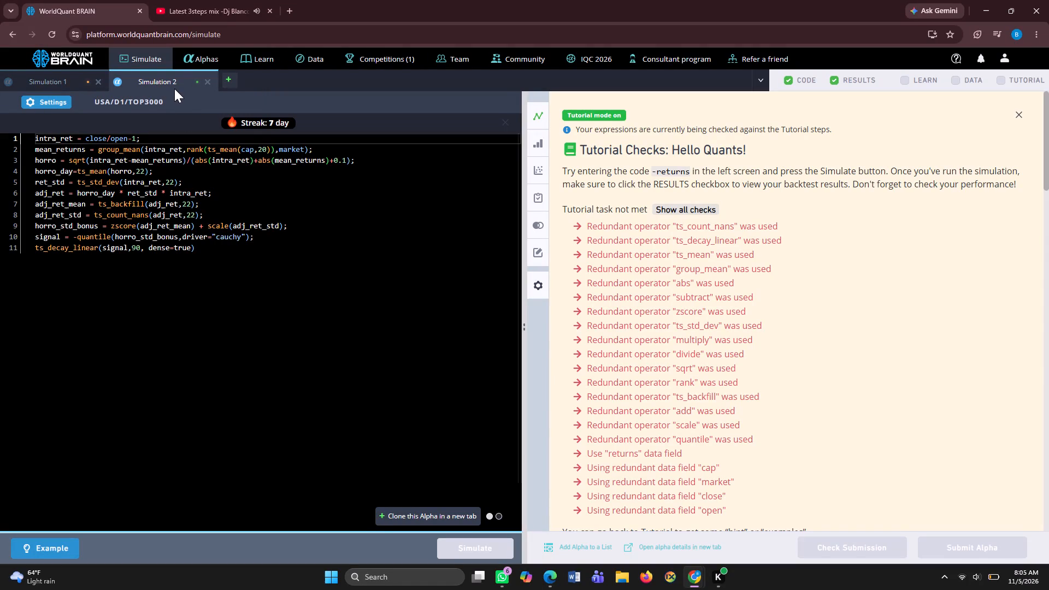
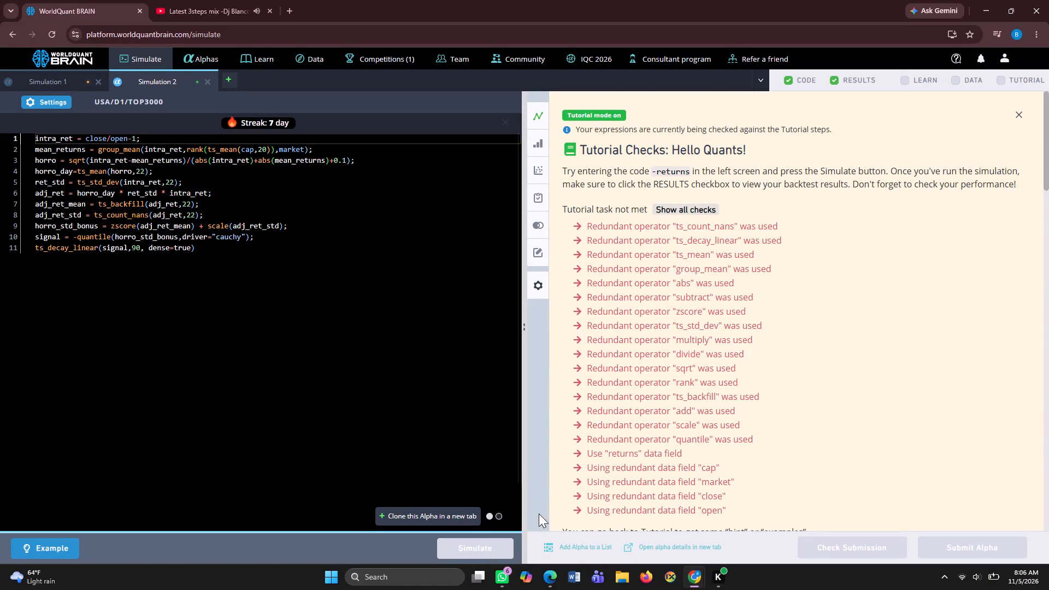
Clone the Simulation 2 intraday-return Alpha in a new tab and simulate the clone with the USA/D1/TOP3000 settings.
left_click(459, 512)
left_click(469, 539)
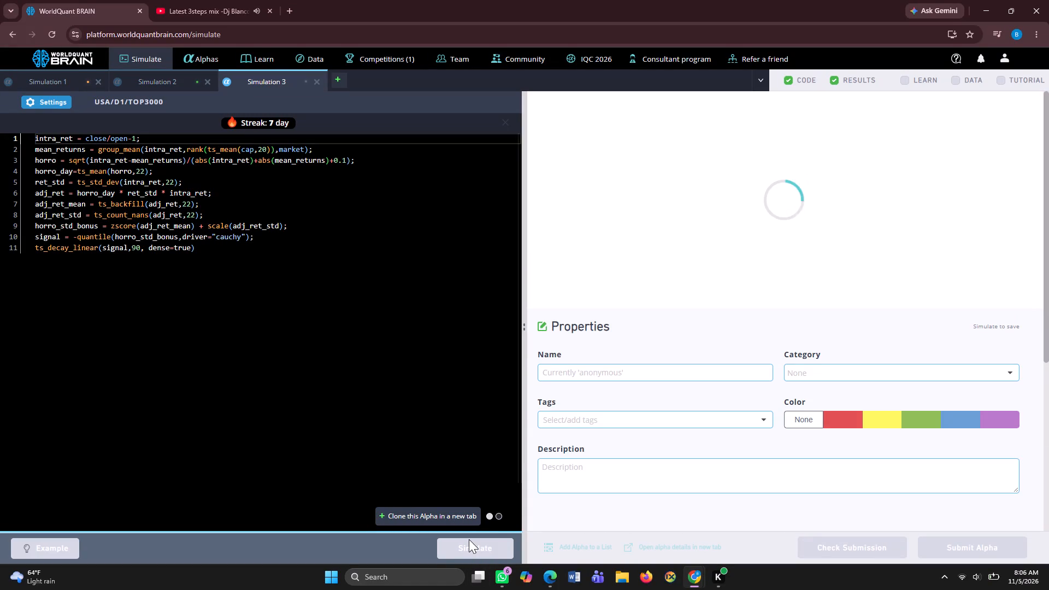
left_click(469, 539)
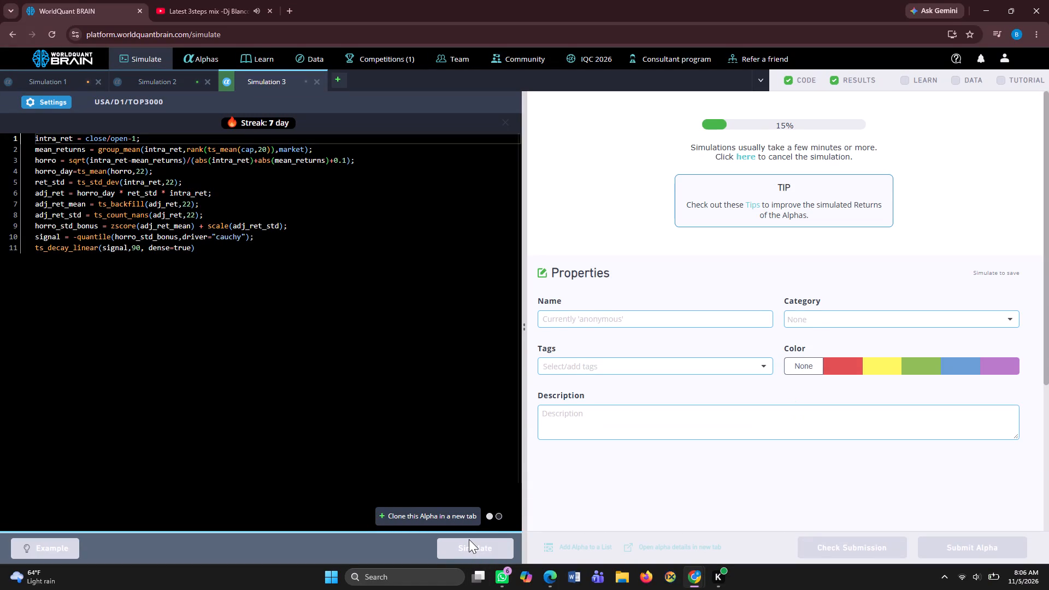
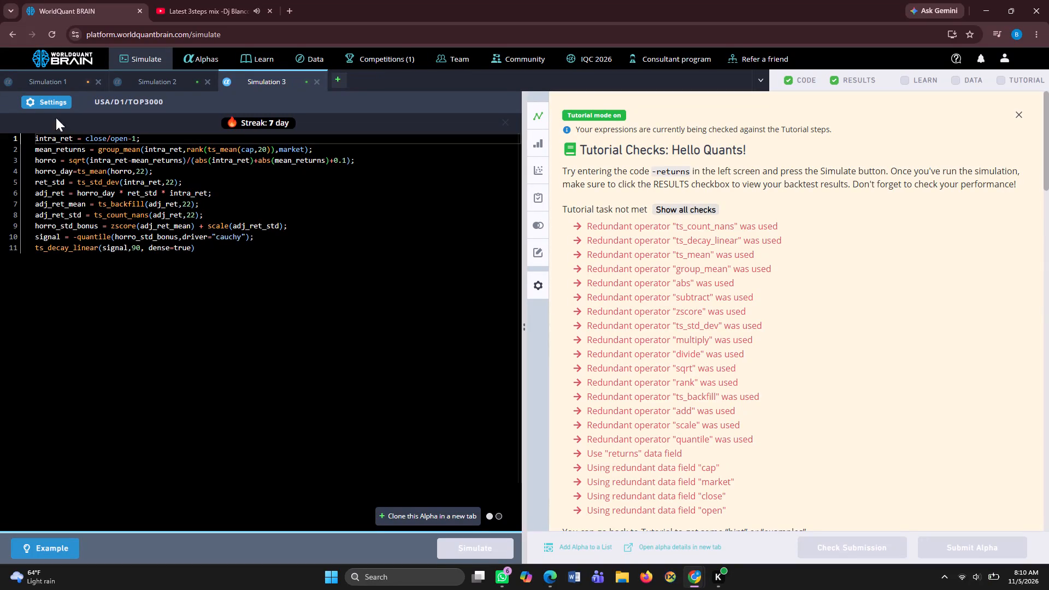
Change the Simulation 3 settings to universe TOP2000 and truncation 0.100, and apply them.
left_click(42, 97)
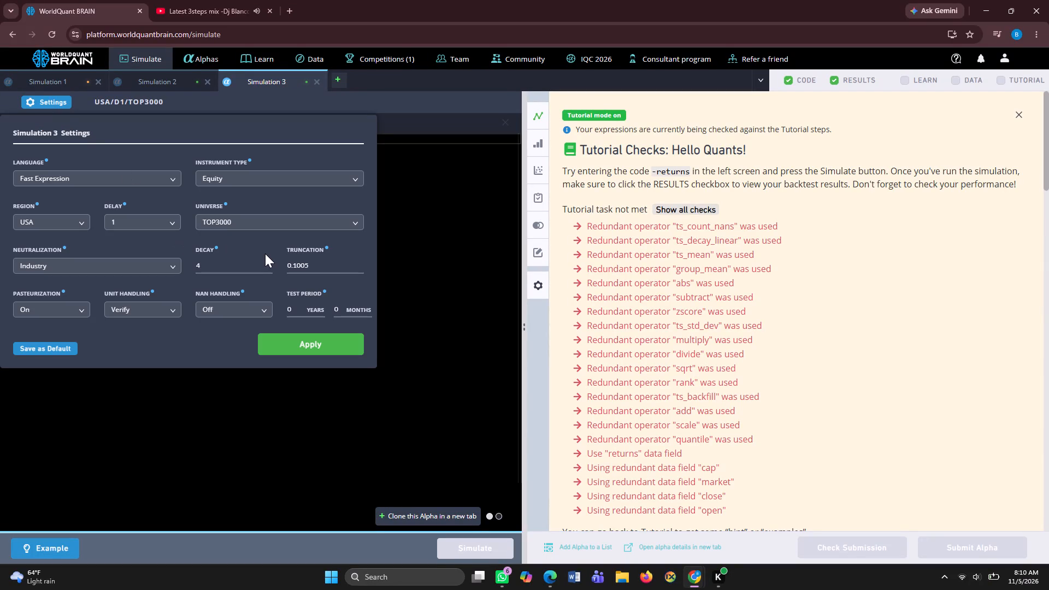
left_click(353, 222)
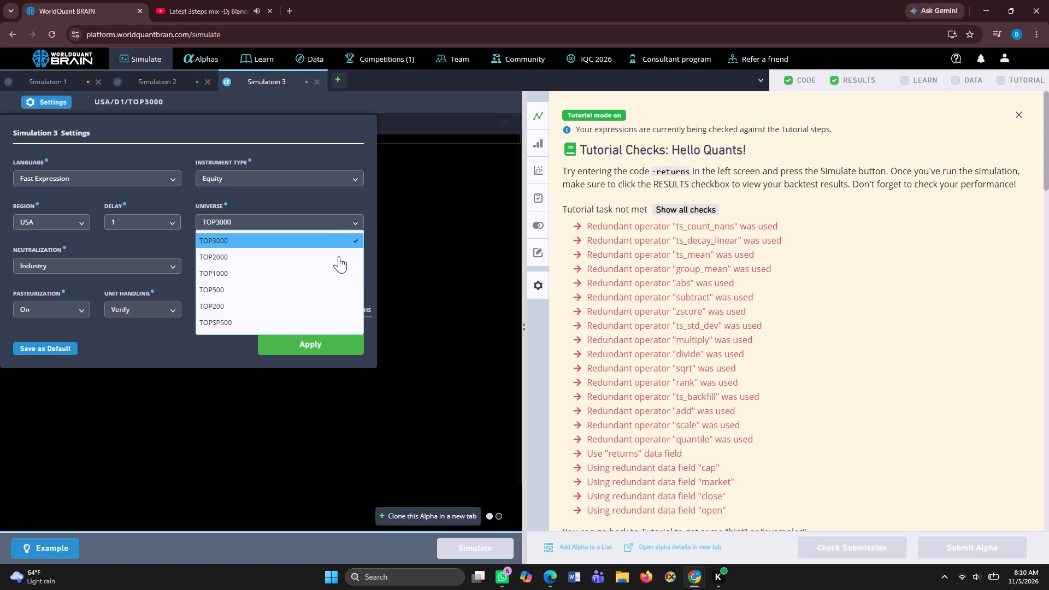
left_click(338, 256)
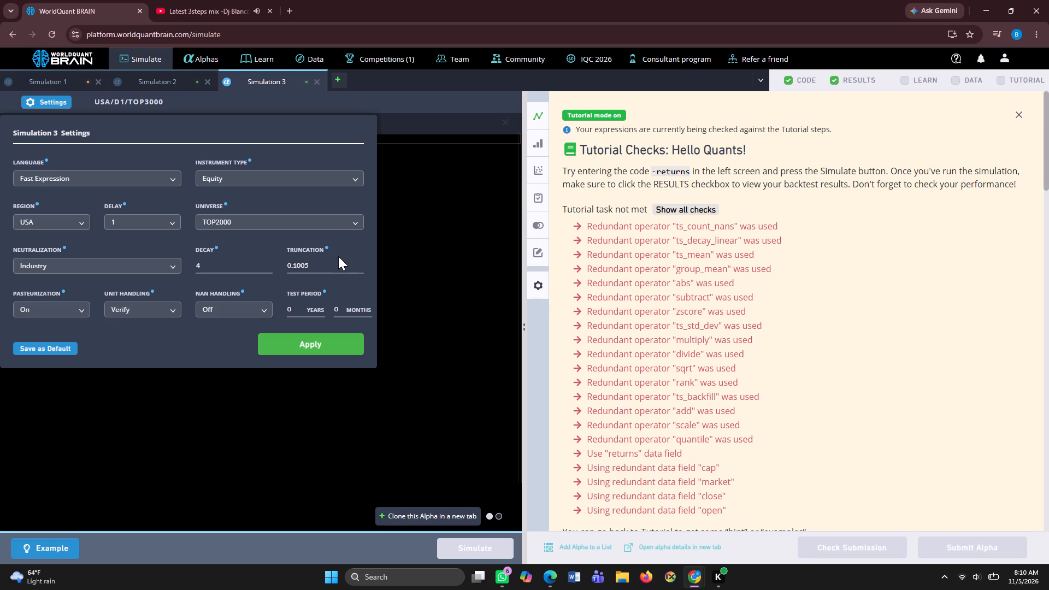
left_click(308, 268)
key("BackSpace")
left_click(292, 343)
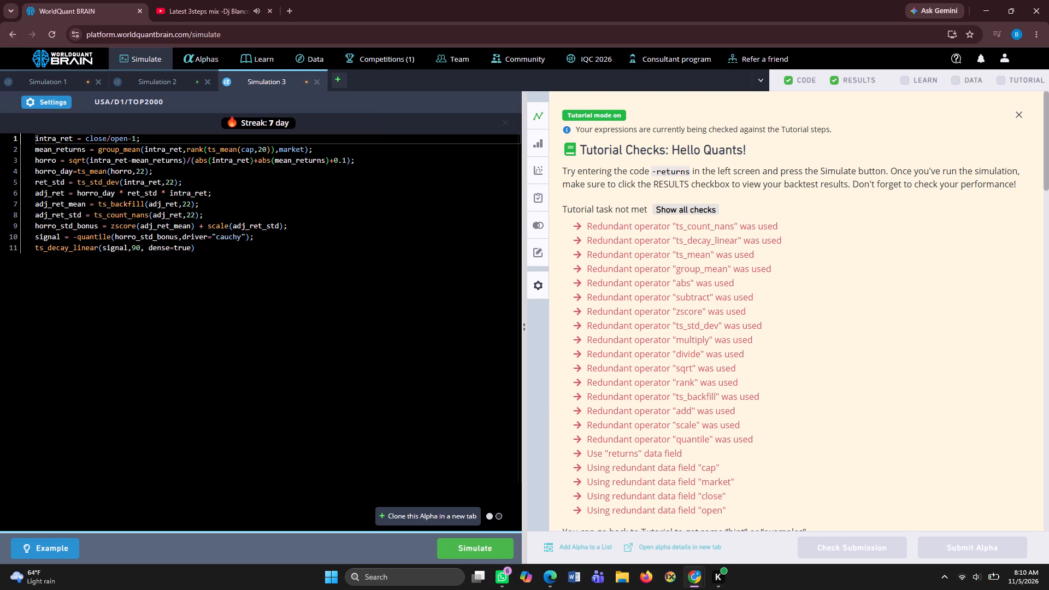
Clone the Simulation 3 Alpha in a new tab and simulate the clone with the USA/D1/TOP2000 settings.
left_click(414, 518)
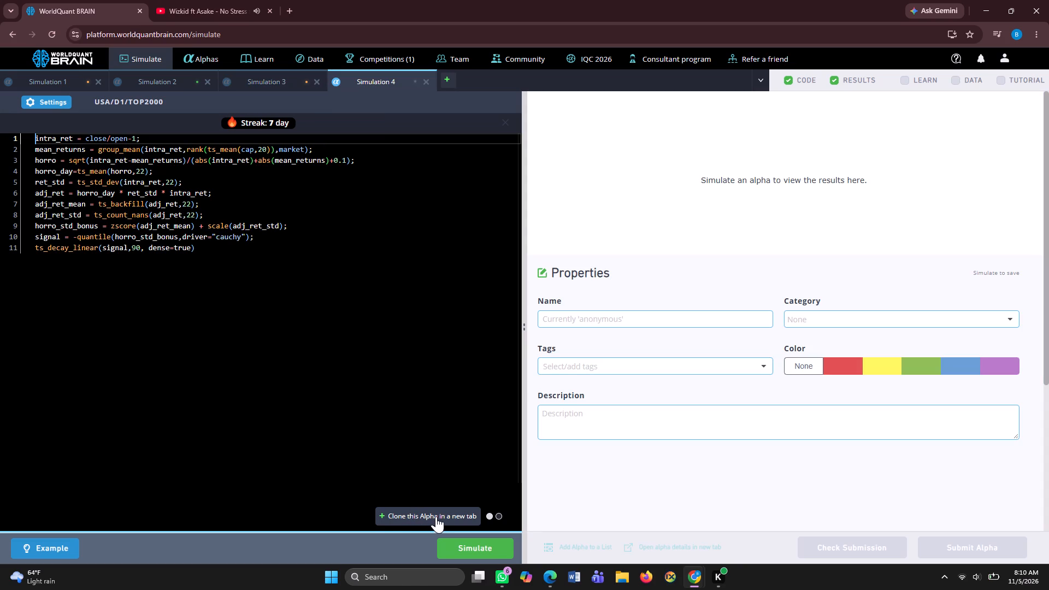
left_click(463, 548)
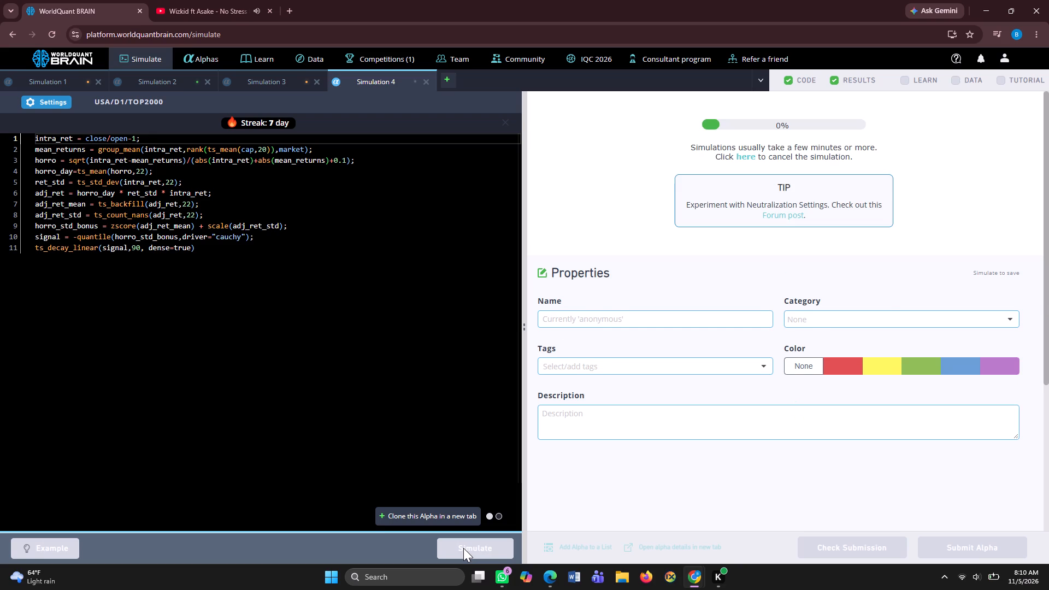
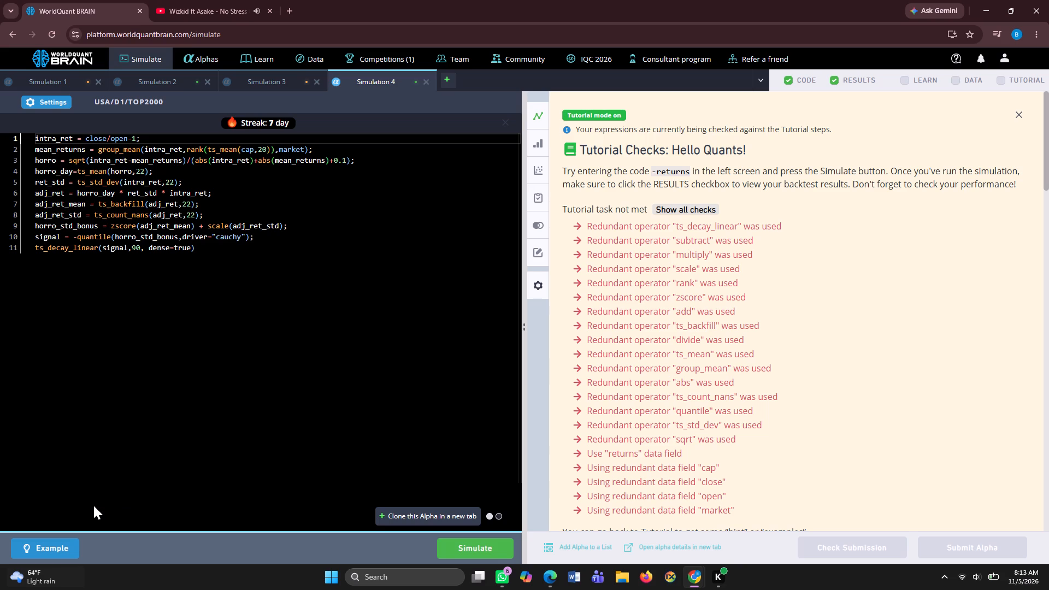
Run the backtest of the cloned Alpha in Simulation 4.
left_click(475, 549)
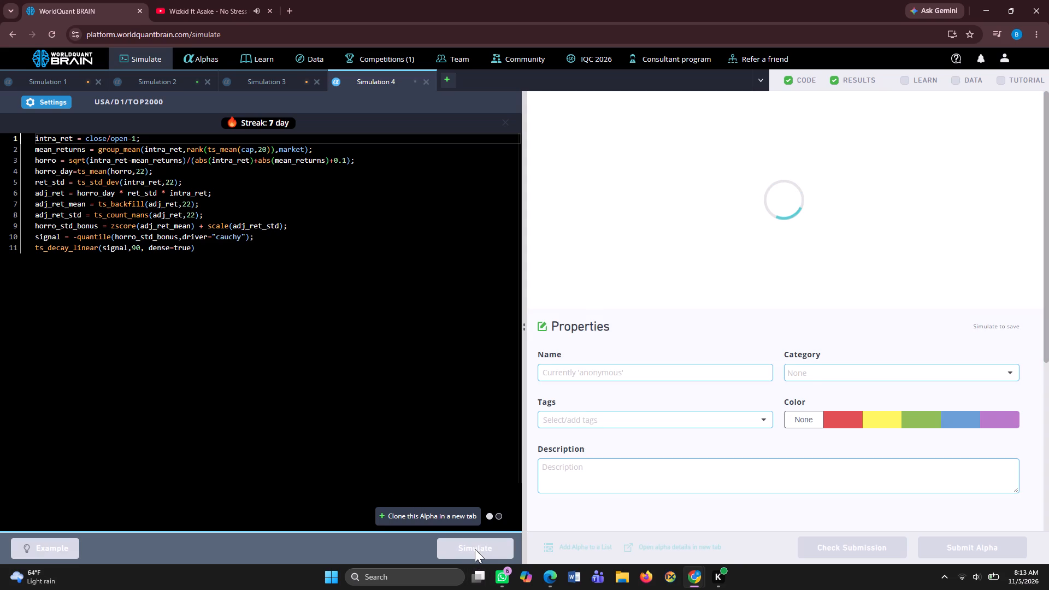
Change the Simulation 4 settings to truncation 0.0007 and decay 3, and apply them.
left_click(61, 97)
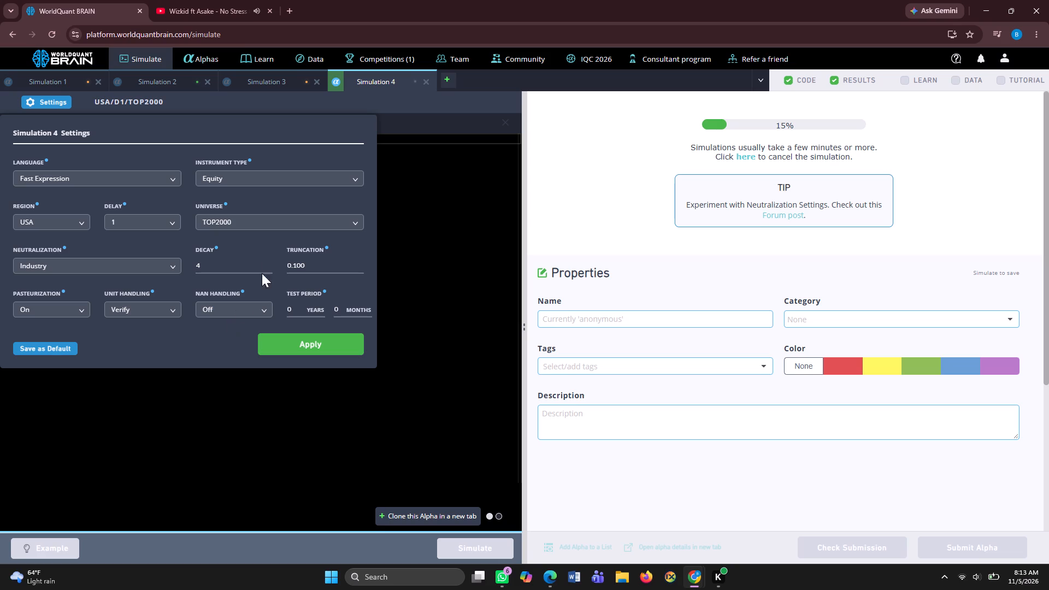
left_click(304, 273)
key("BackSpace")
key("BackSpace")
key("BackSpace")
type("0007")
left_click(210, 266)
key("BackSpace")
key("3")
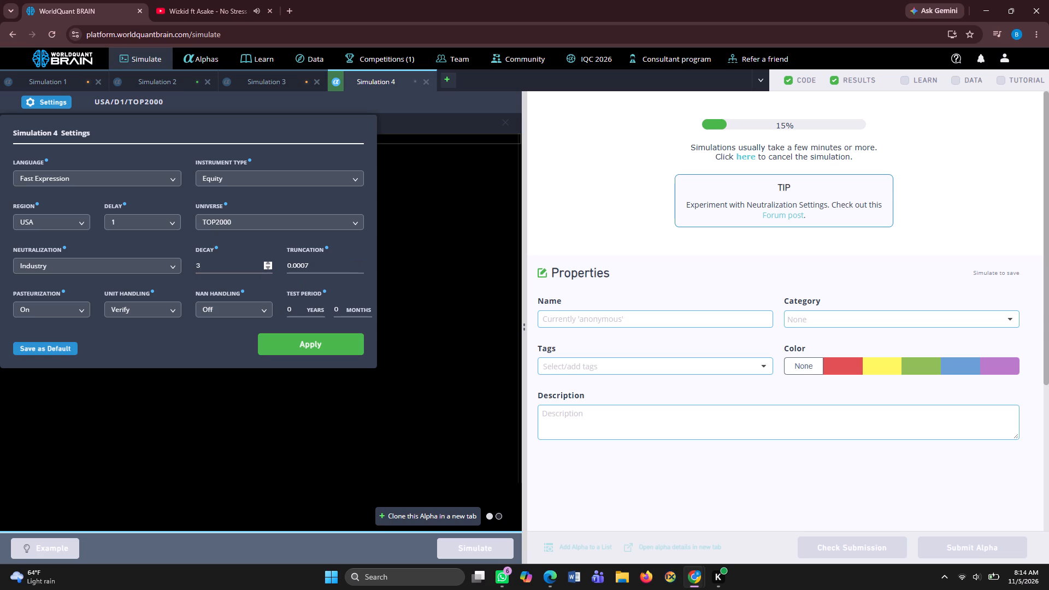
left_click(305, 341)
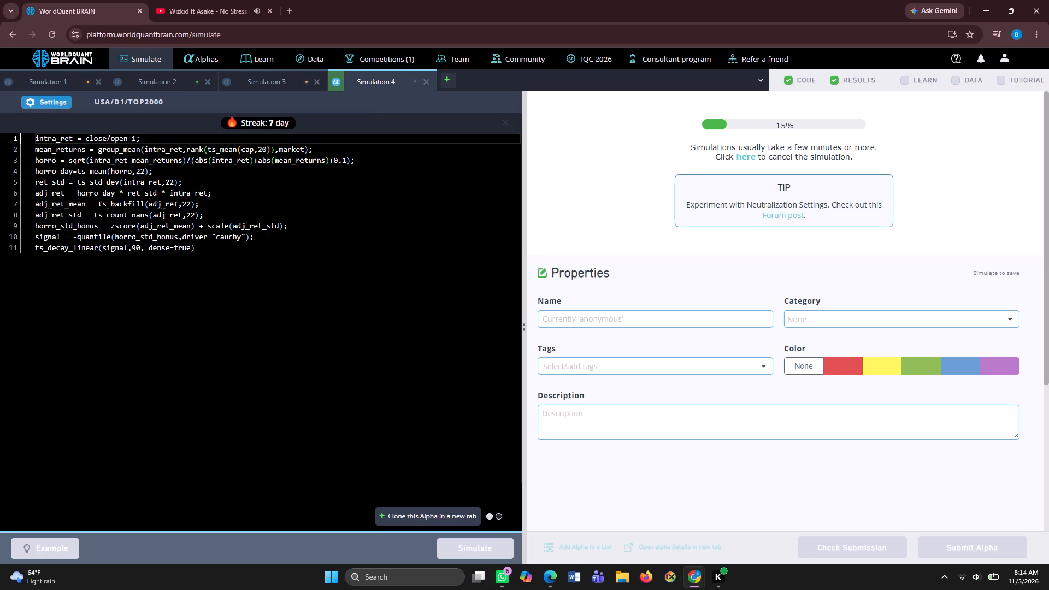
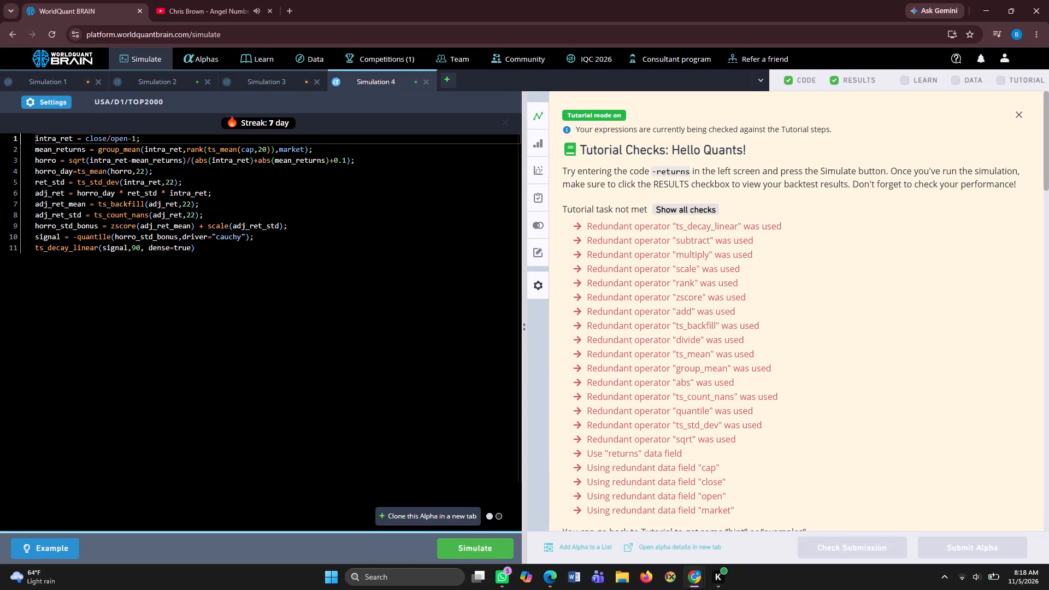
Examine the Simulation 4 results, from the tutorial checks to the PnL chart.
scroll(705, 385, "down", 5)
scroll(705, 385, "up", 2)
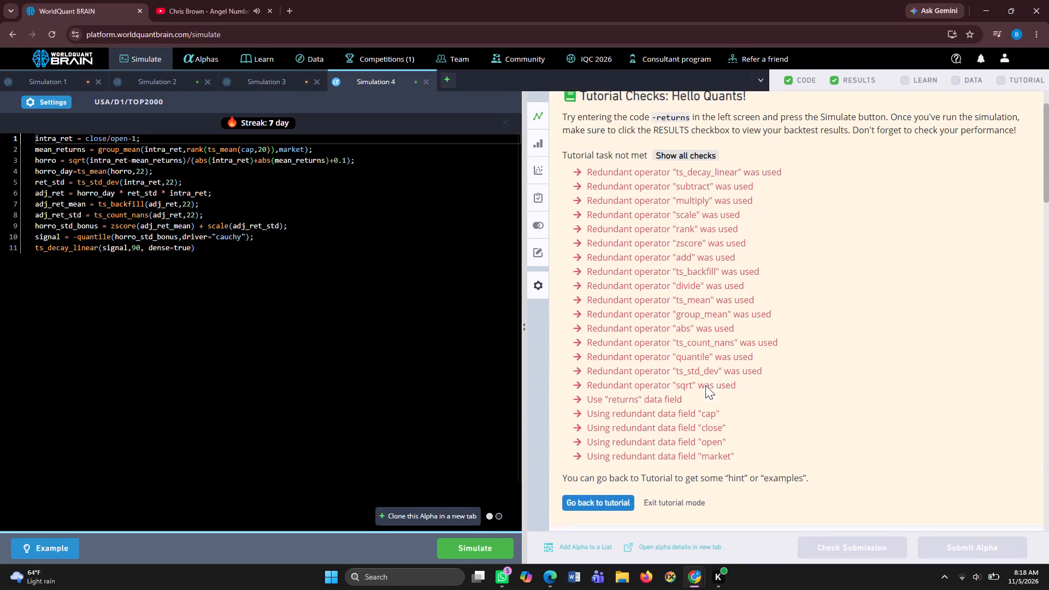
scroll(705, 385, "up", 1)
scroll(705, 385, "down", 2)
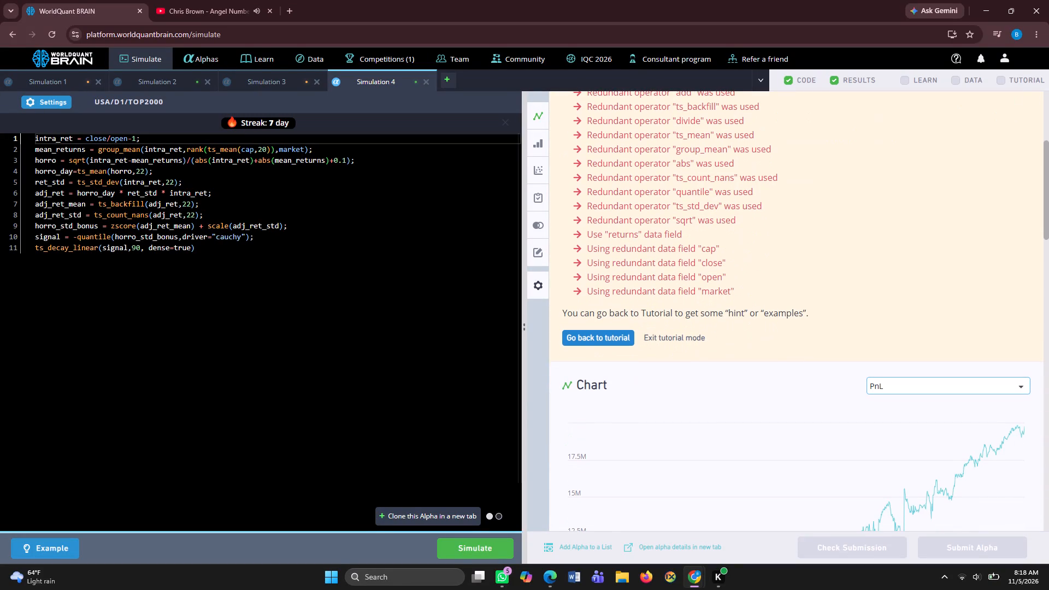
Change the Simulation 4 settings to truncation 0.02 and Sector neutralization, and apply them.
left_click(48, 102)
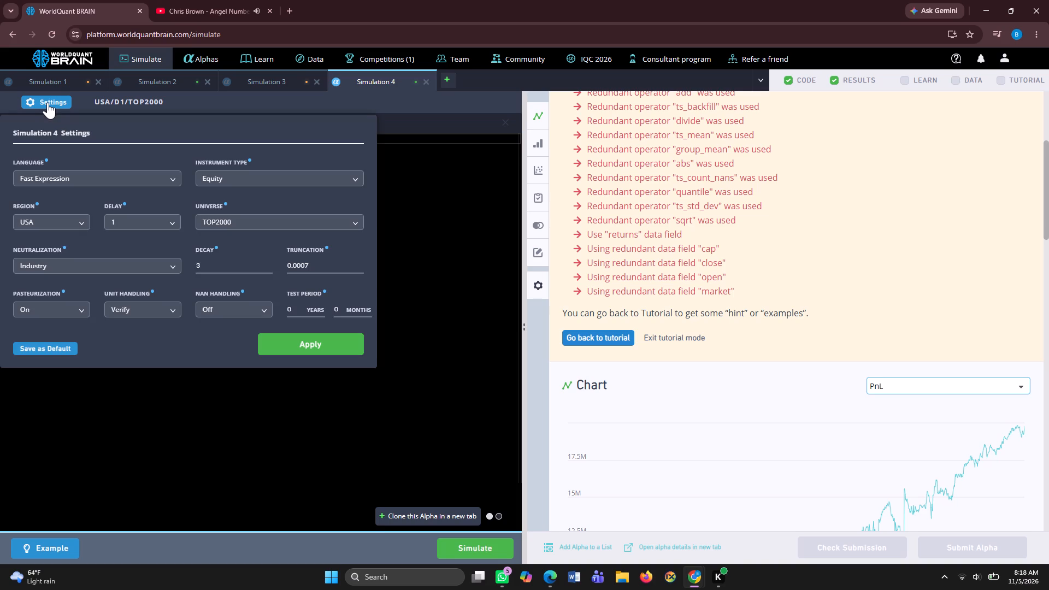
left_click(311, 262)
key("BackSpace")
key("BackSpace")
key("BackSpace")
key("BackSpace")
type("02")
left_click(173, 258)
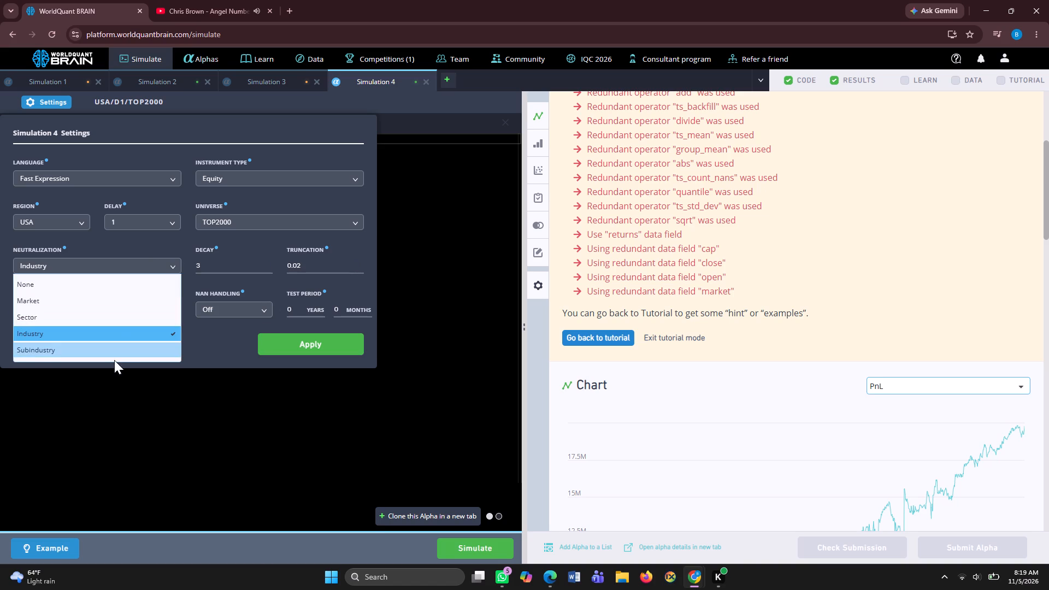
left_click(105, 320)
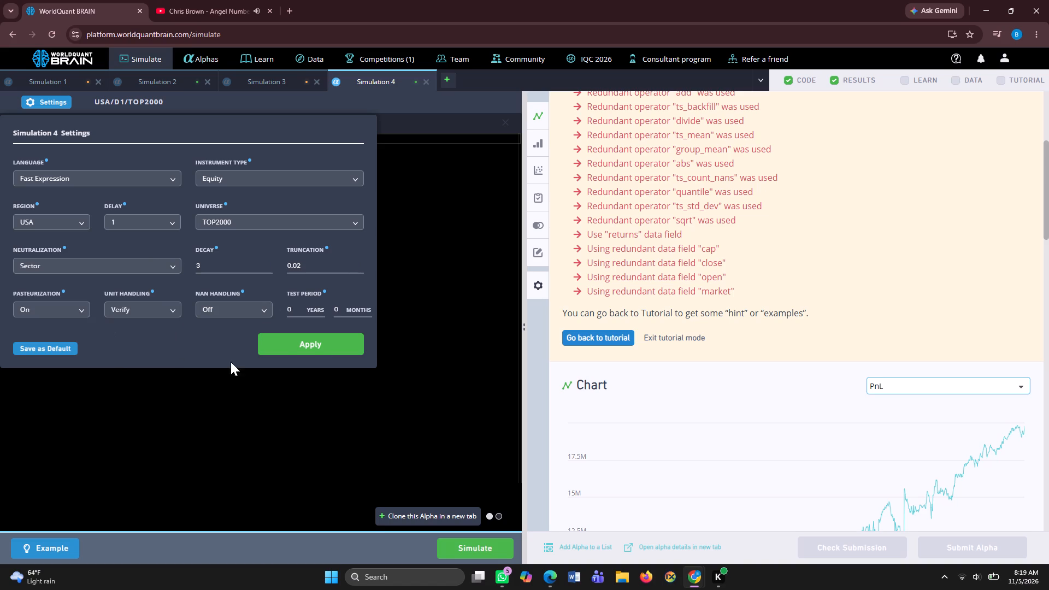
left_click(310, 335)
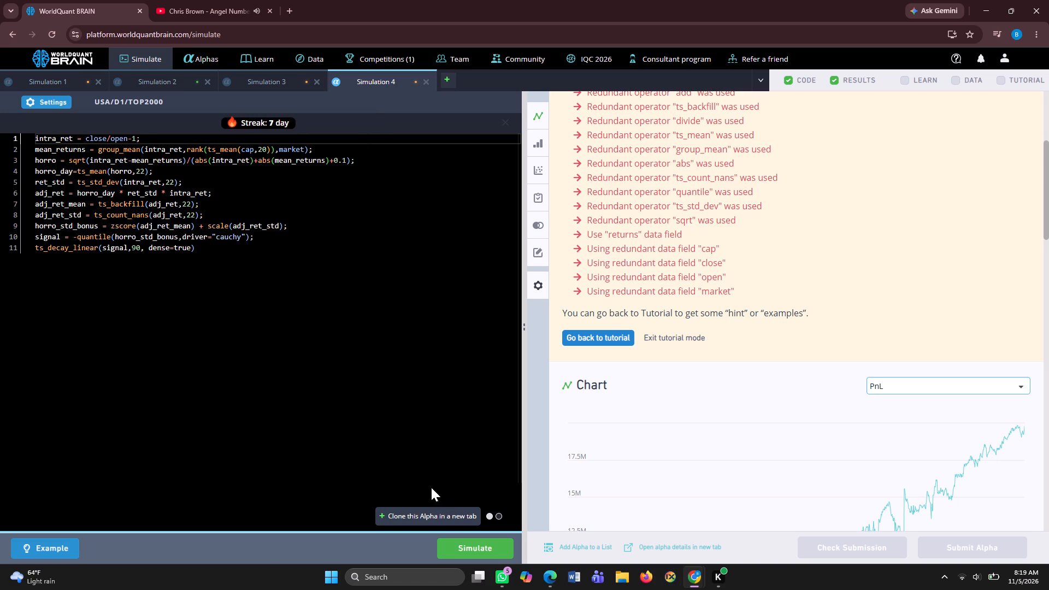
Clone the Simulation 4 Alpha into a new simulation and run its backtest.
left_click(446, 517)
left_click(475, 543)
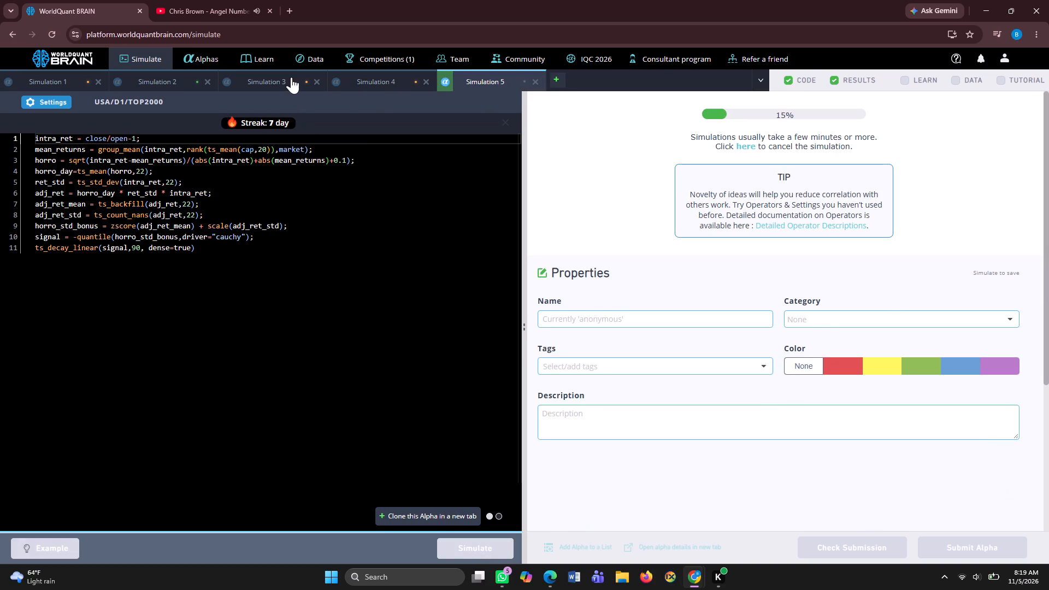
Search Google for "nilam product catalogues" in a new browser tab.
left_click(286, 8)
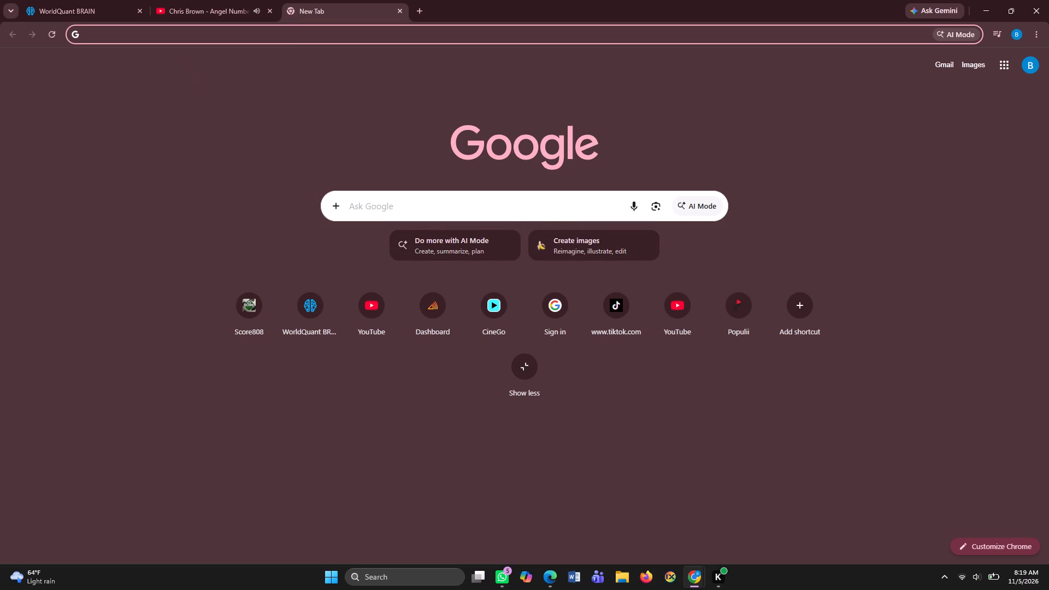
left_click(174, 38)
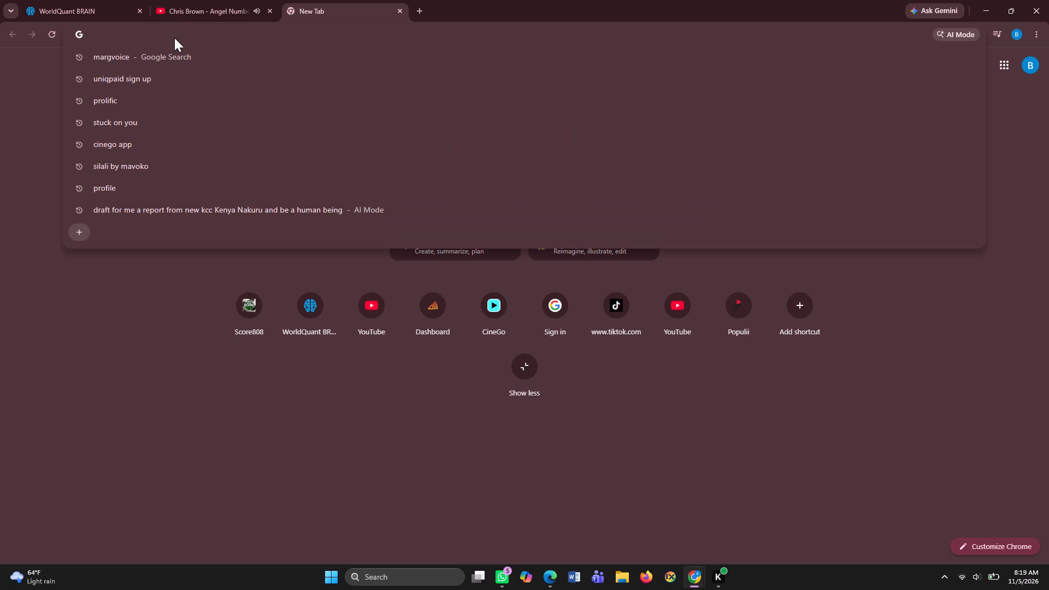
type("nila")
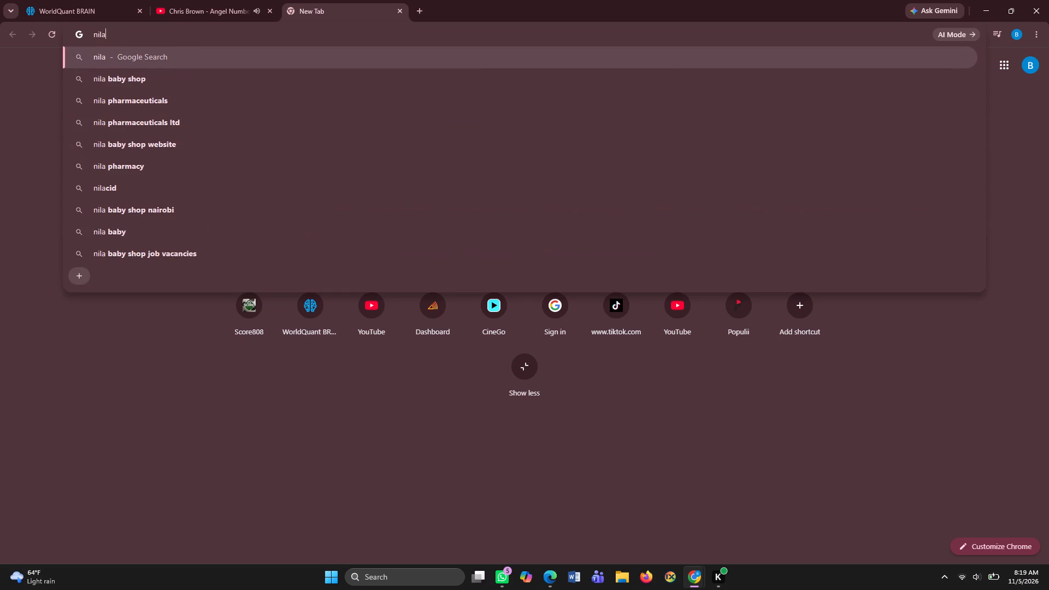
key("m")
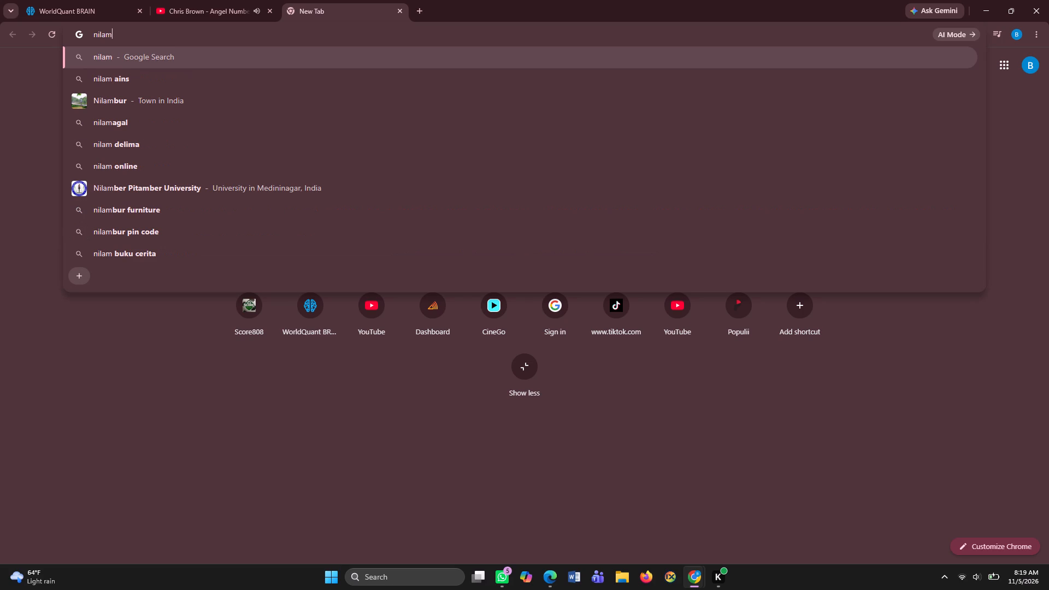
key("space")
type("produ")
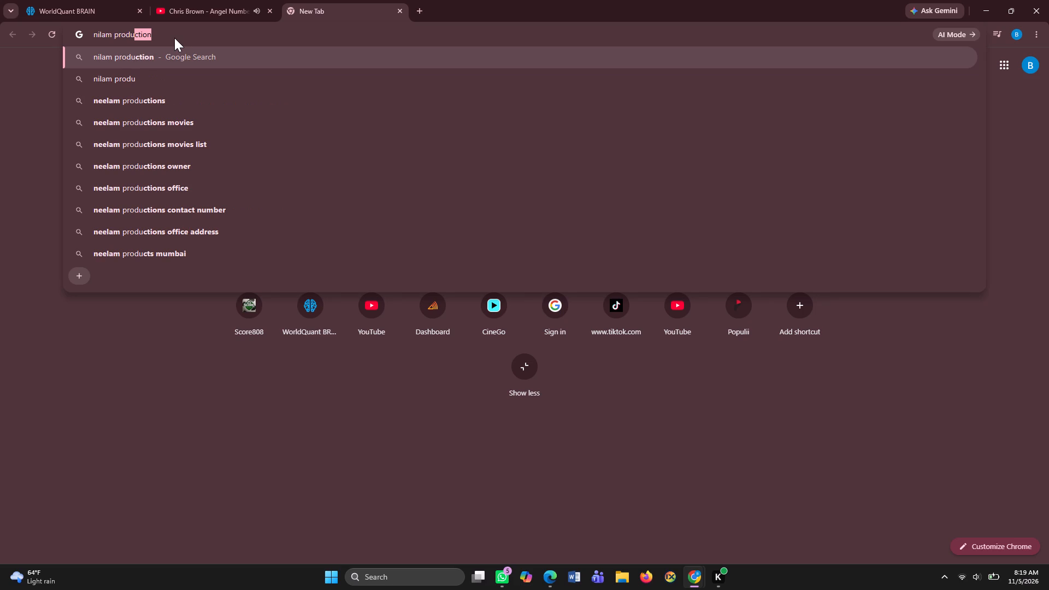
key("c")
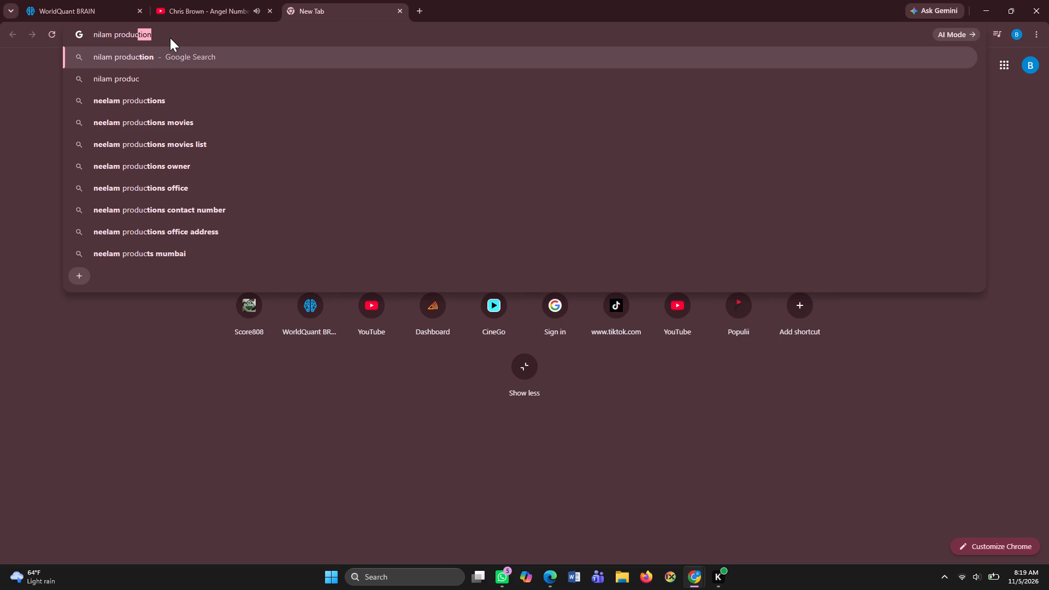
key("t")
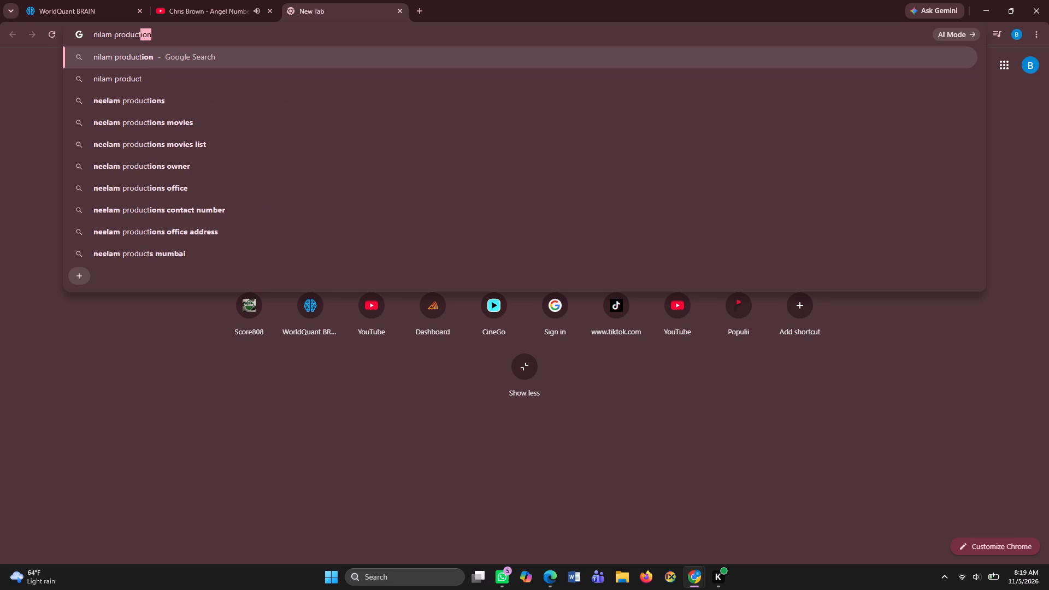
key("space")
type("cata")
type("lo")
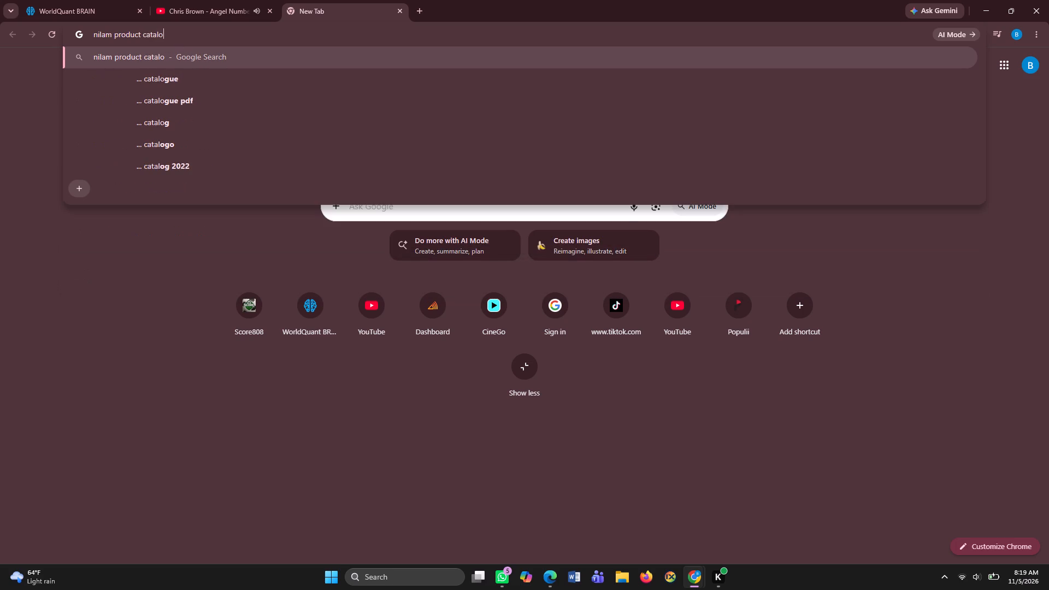
type("gues")
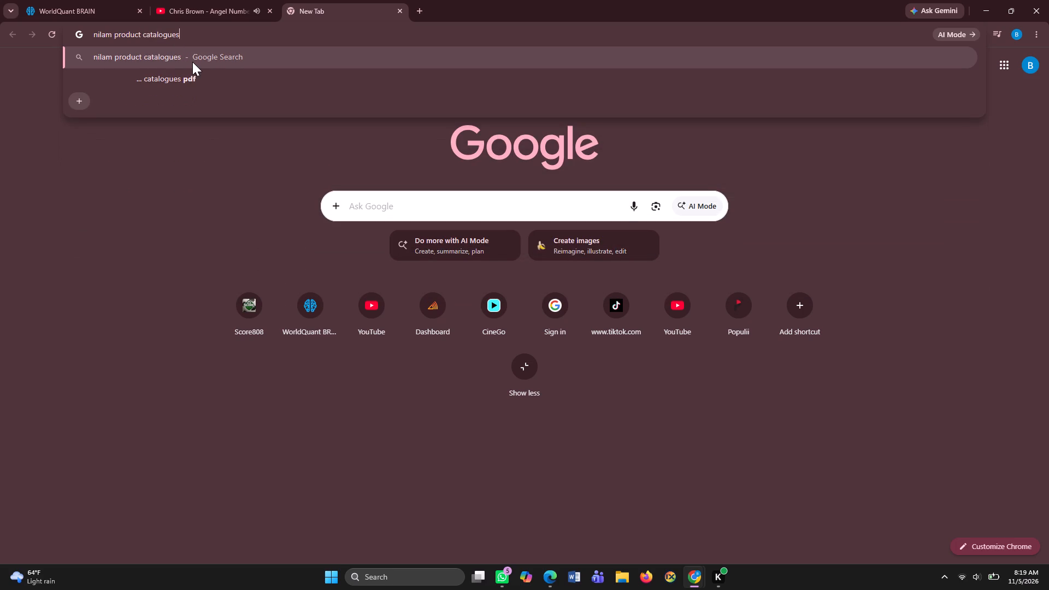
left_click(180, 56)
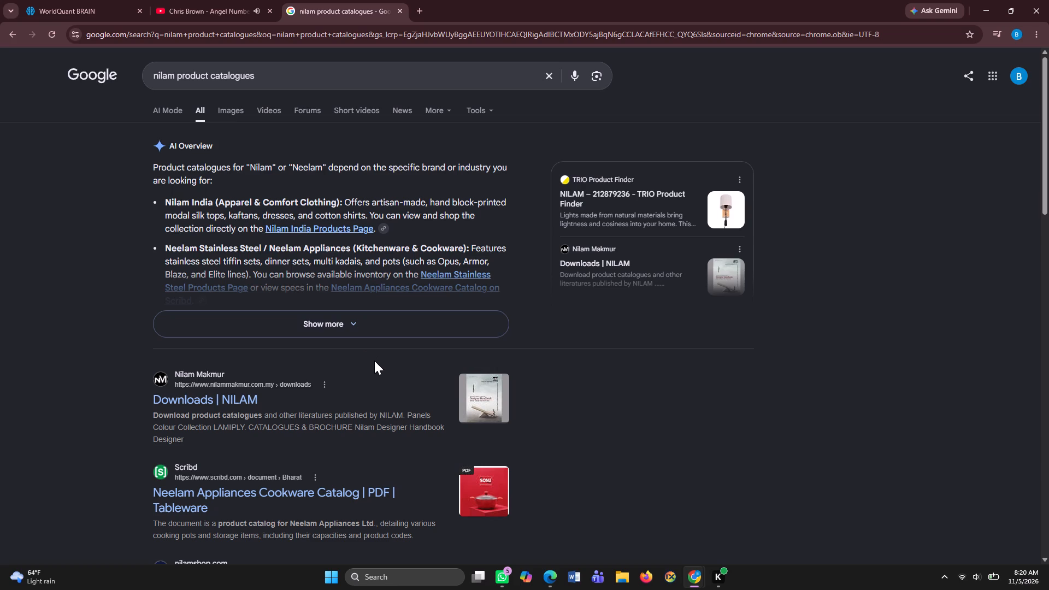
Open the Nilam Makmur Downloads search result, dismiss the mailing-list form and look through the catalogues and brochures offered.
scroll(346, 363, "down", 1)
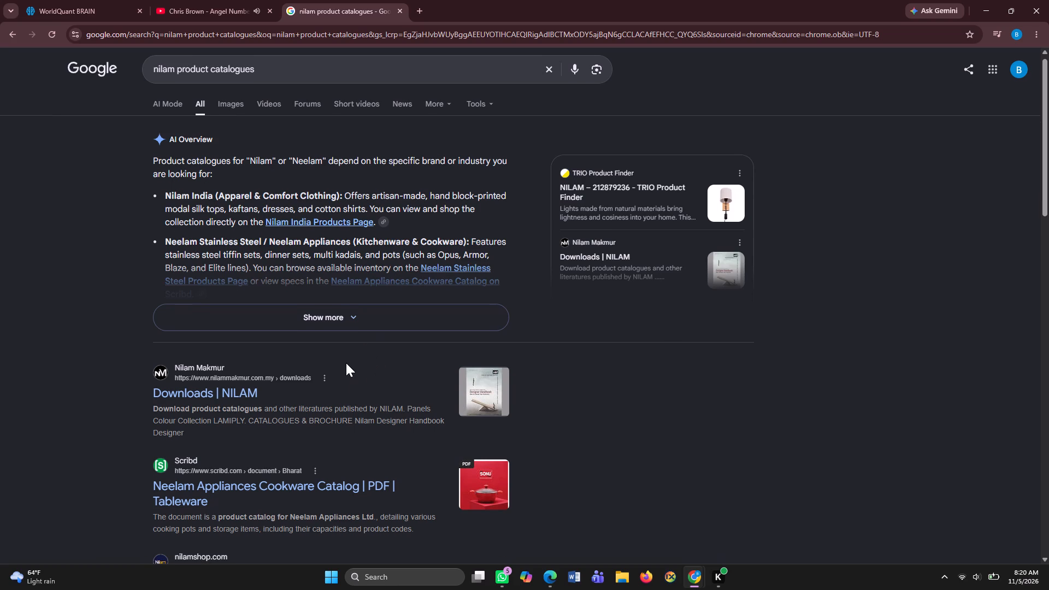
scroll(346, 363, "down", 1)
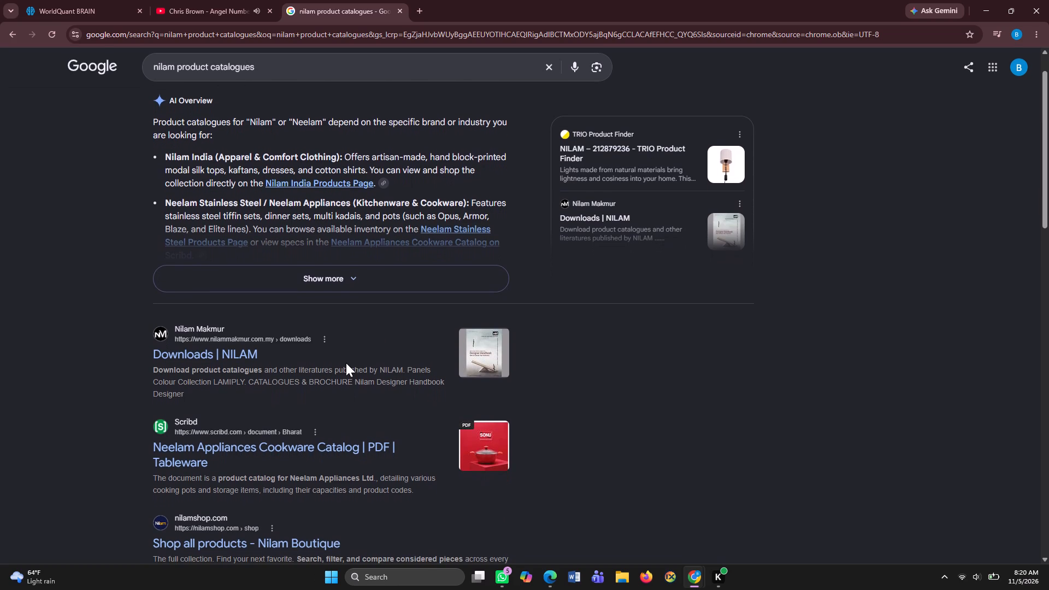
left_click(472, 360)
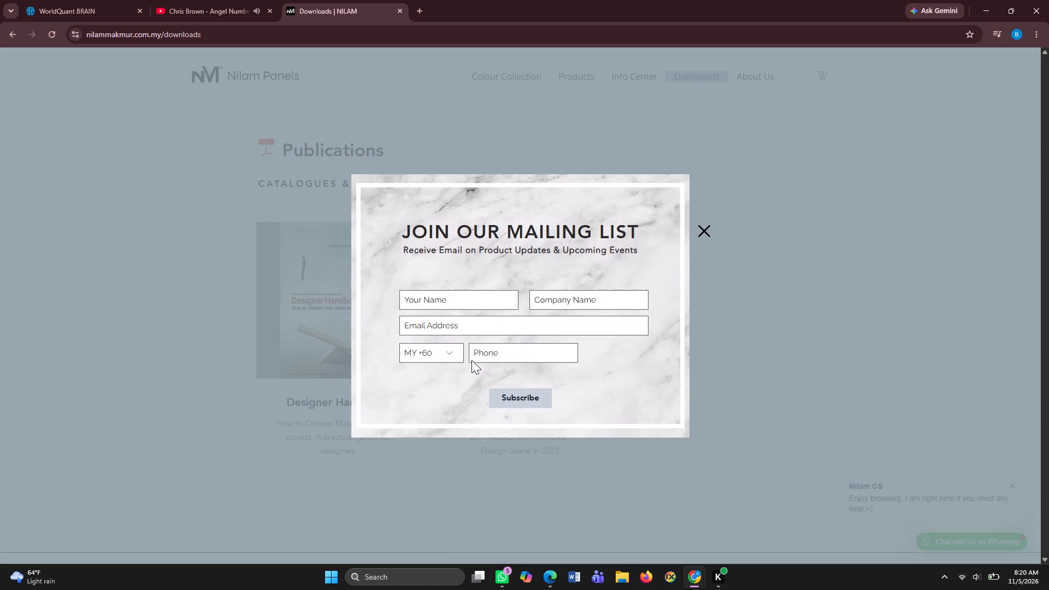
left_click(703, 229)
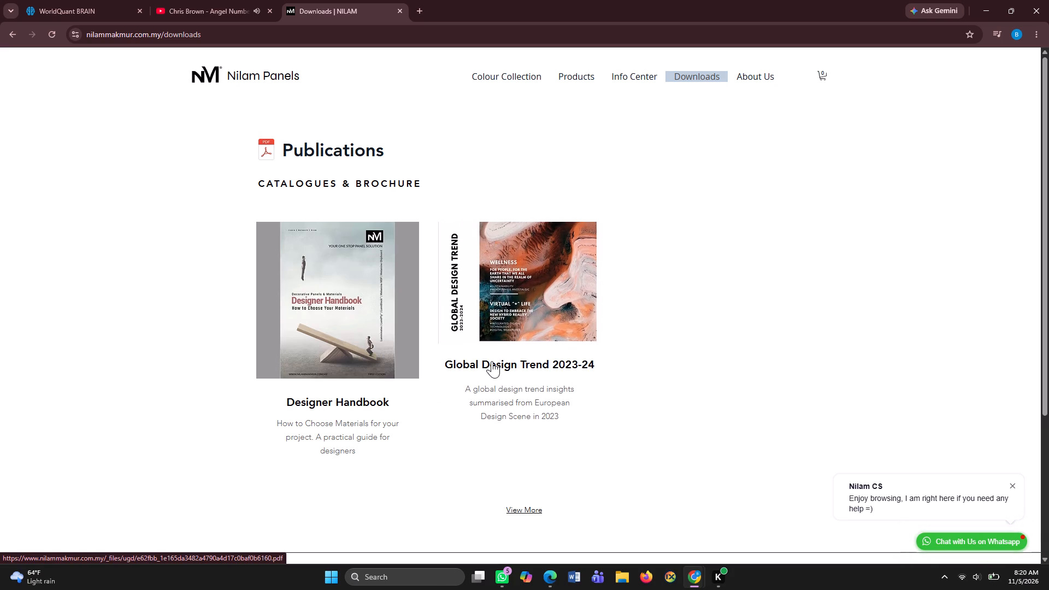
scroll(492, 361, "down", 3)
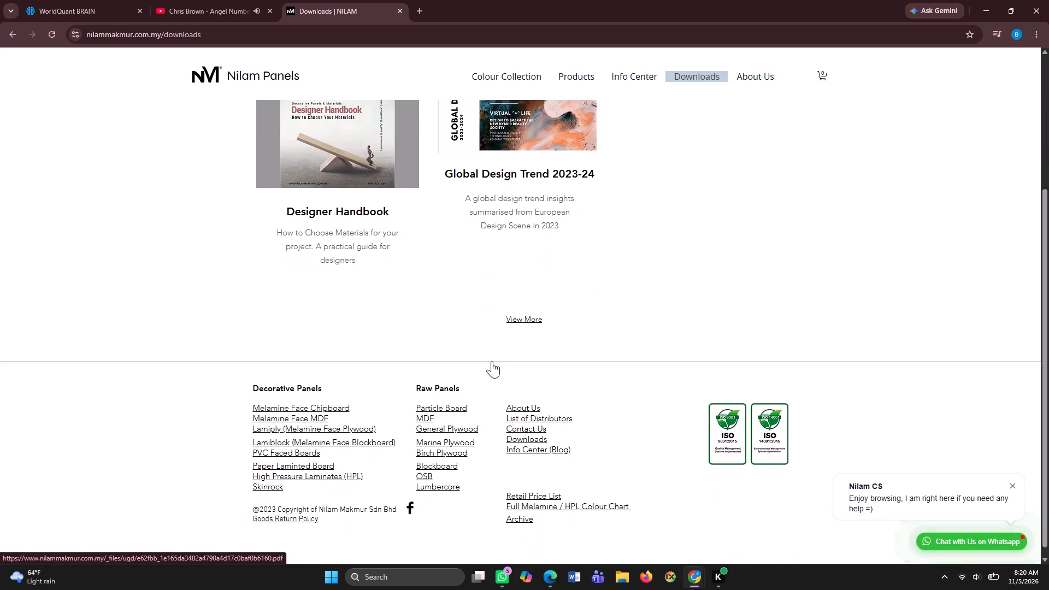
scroll(492, 361, "down", 4)
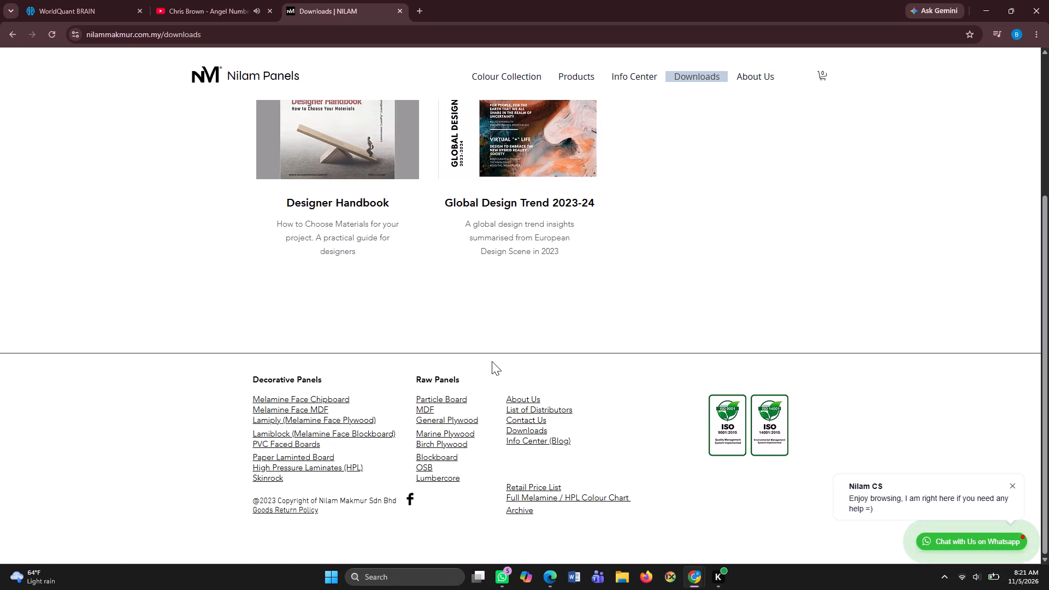
scroll(492, 361, "down", 2)
scroll(492, 361, "up", 3)
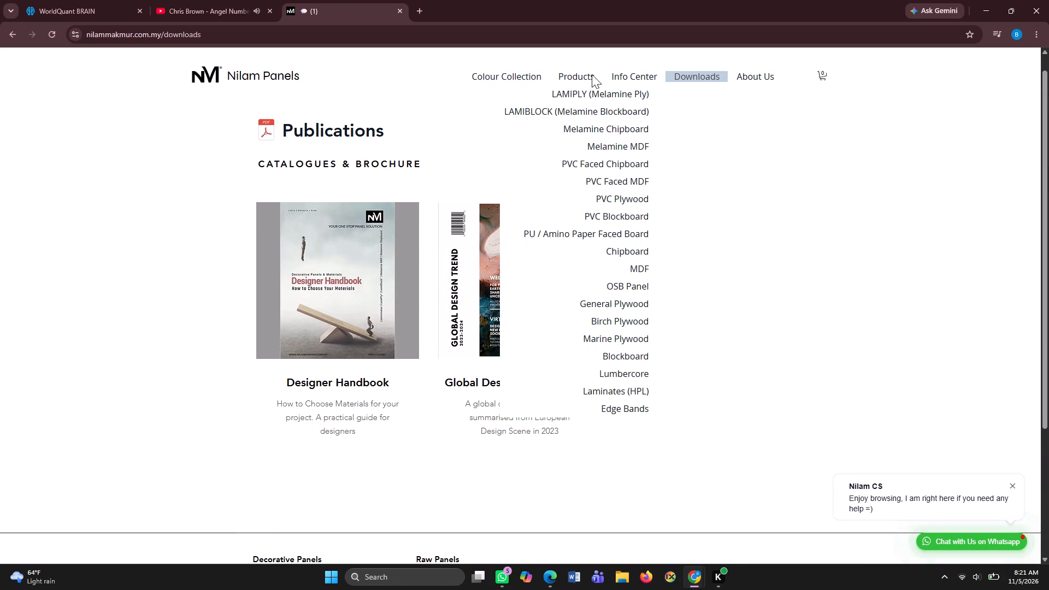
View the Nilam Info Center page, and close the site to return to the Simulation 5 backtest.
left_click(627, 73)
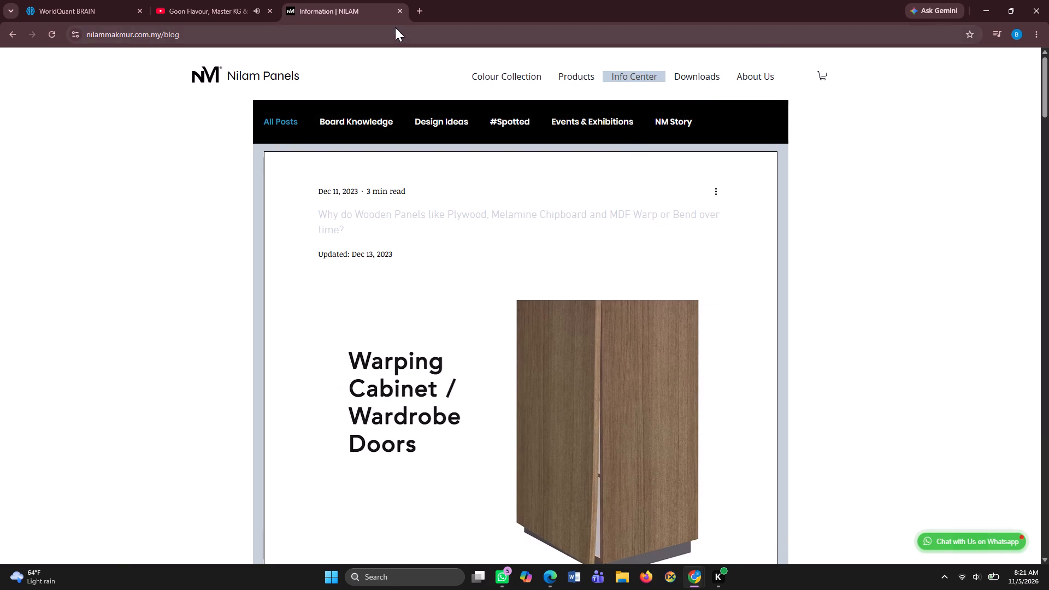
left_click(399, 10)
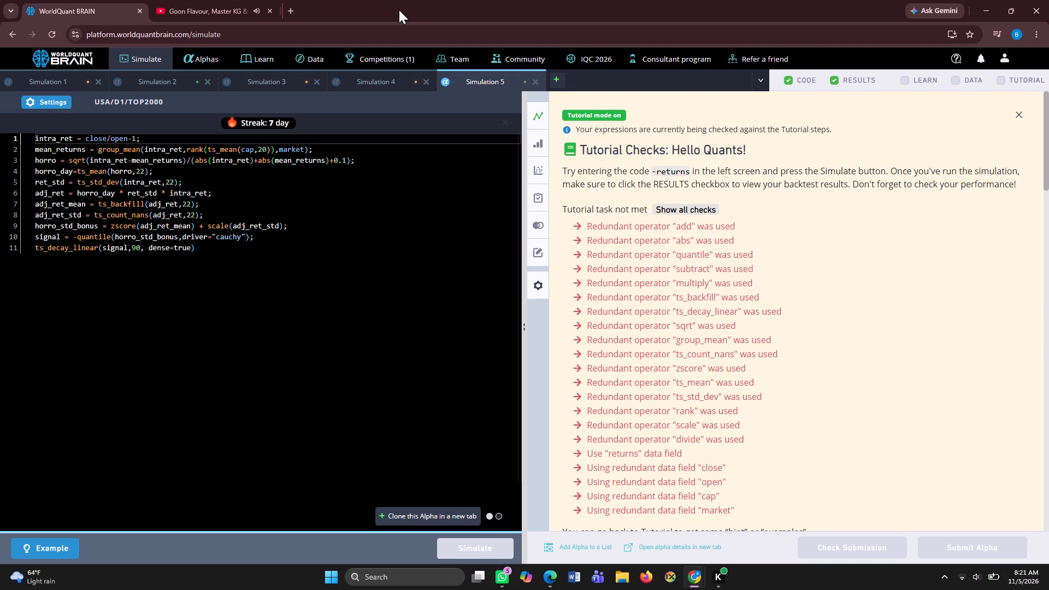
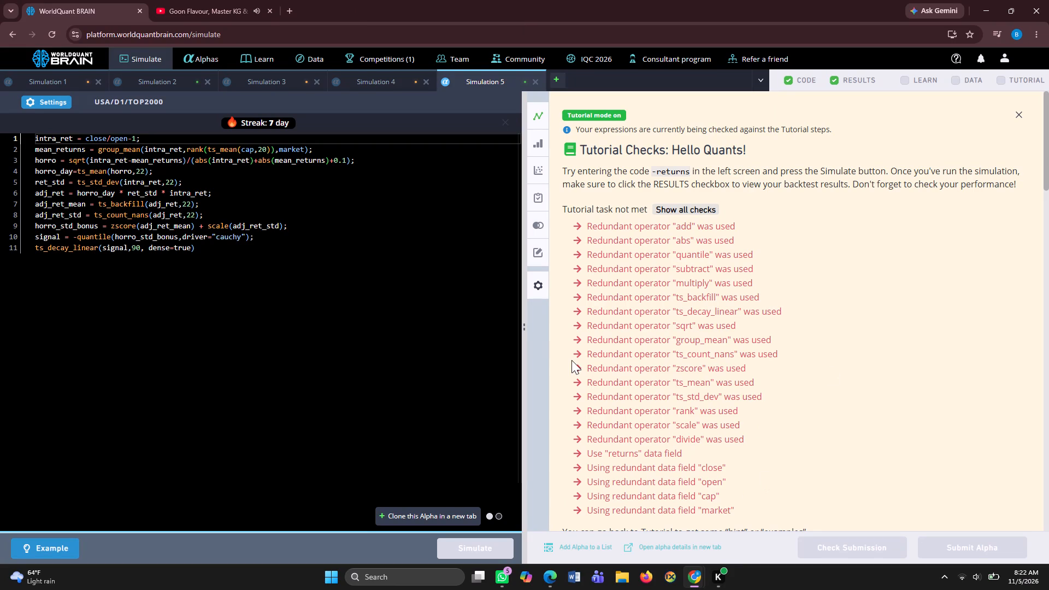
Review the Simulation 5 chart, IS Summary and IS Testing Status, and run the Self Correlation check.
scroll(712, 363, "down", 2)
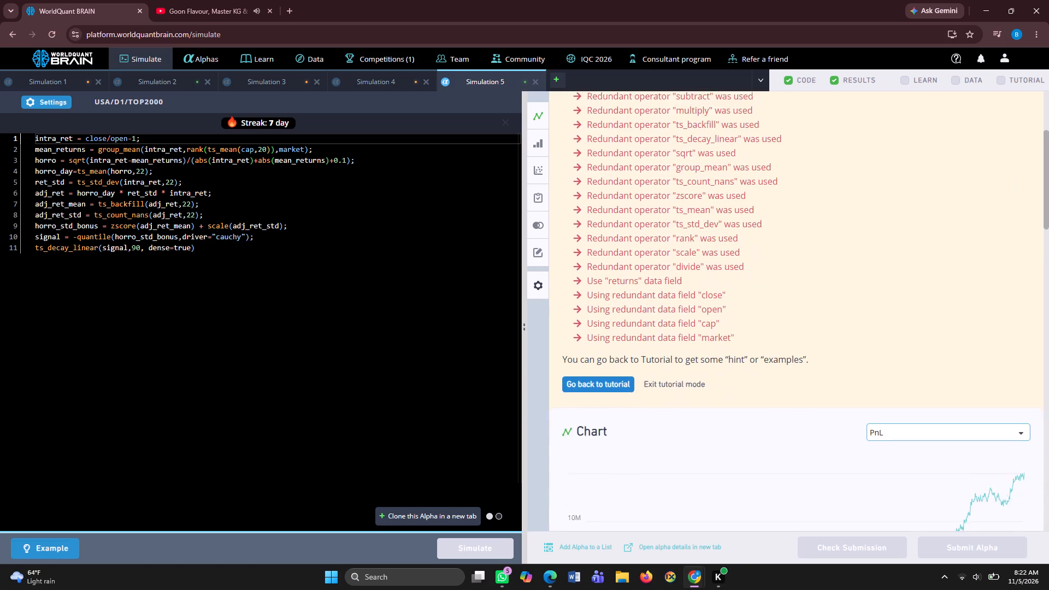
scroll(712, 363, "down", 2)
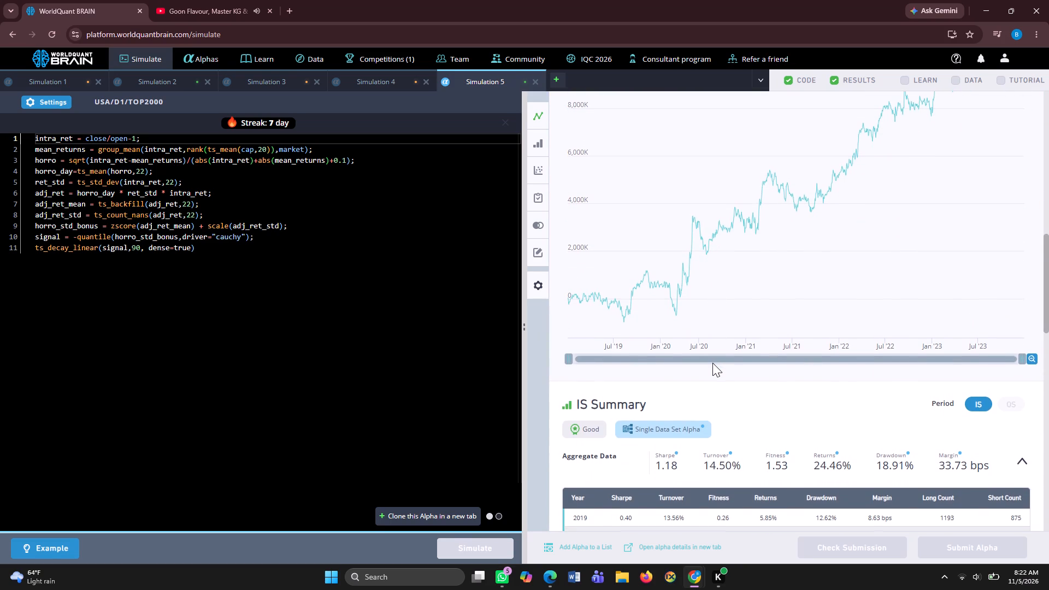
scroll(712, 363, "down", 4)
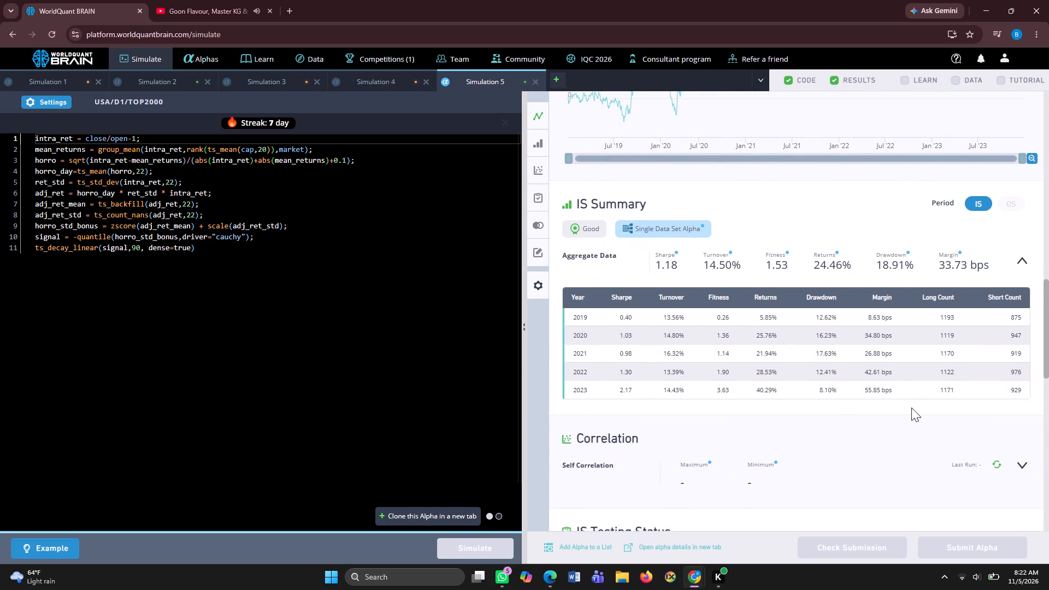
left_click(998, 462)
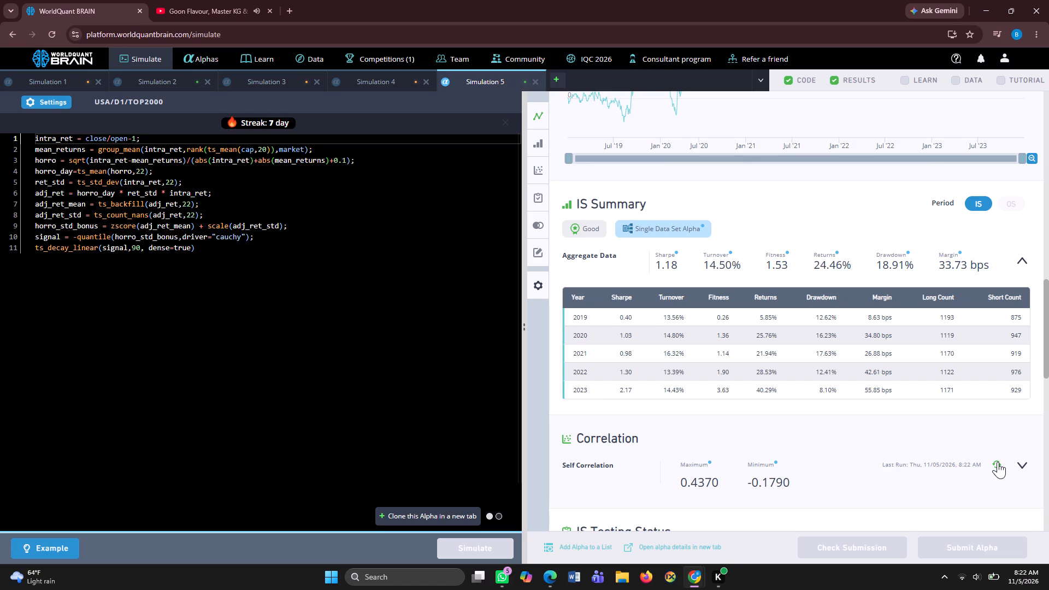
scroll(998, 462, "down", 3)
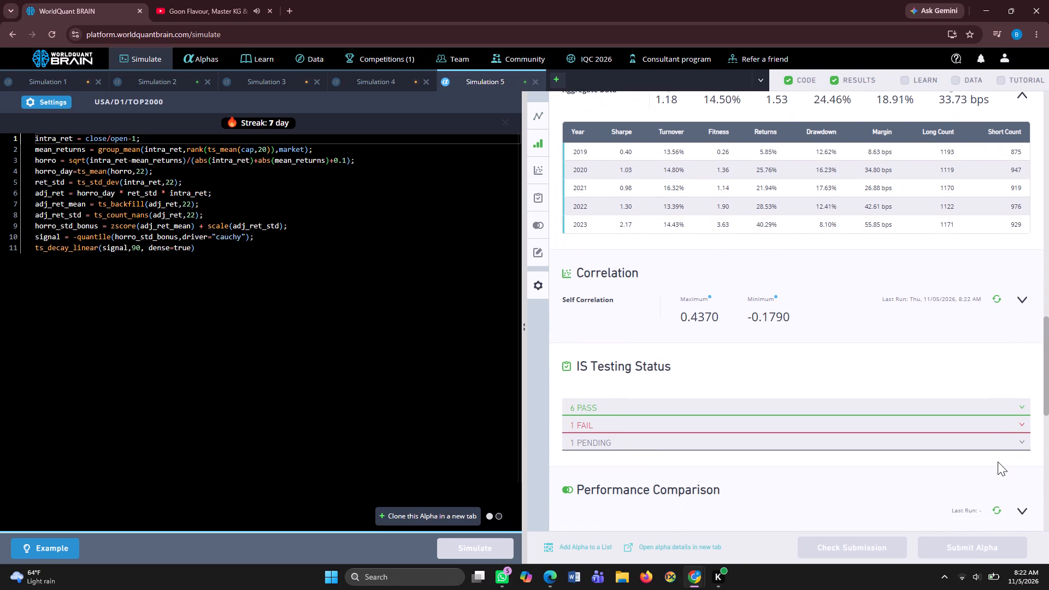
scroll(998, 462, "down", 1)
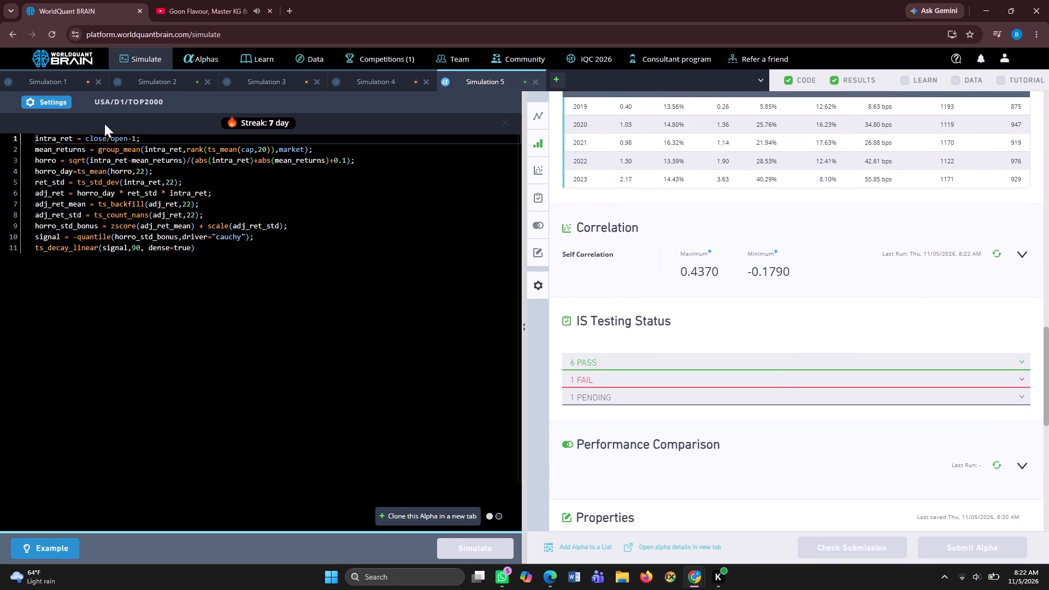
Set the Simulation 5 test period to 1 year and apply the settings.
left_click(64, 104)
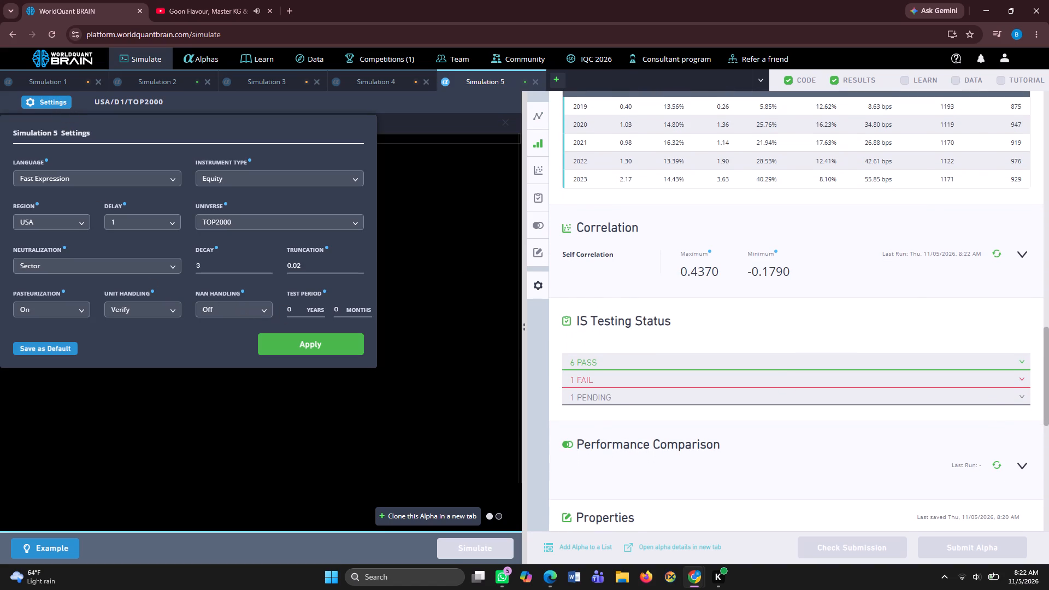
left_click(296, 311)
key("BackSpace")
key("1")
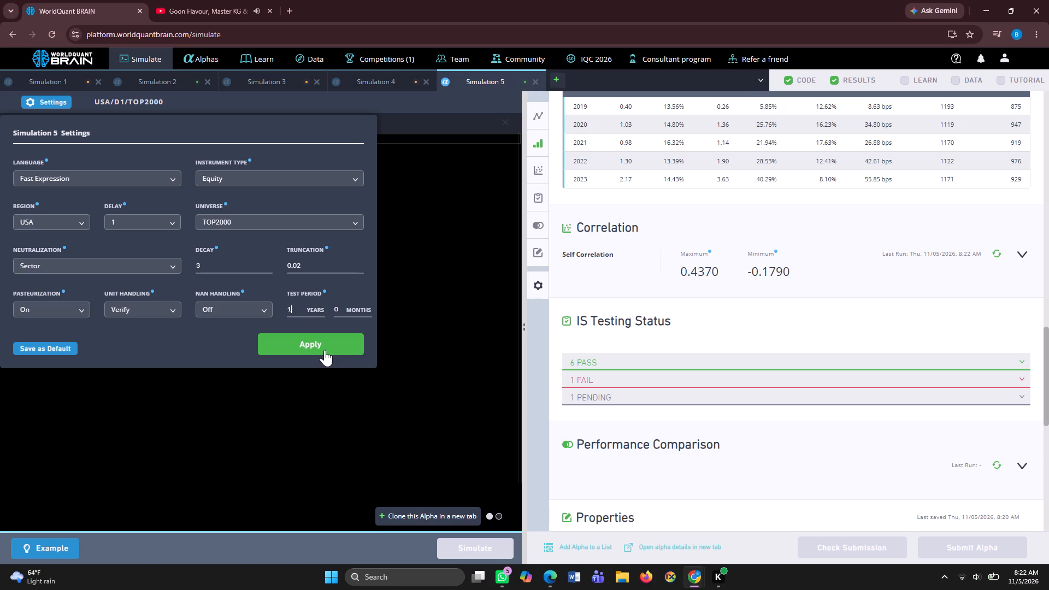
left_click(325, 344)
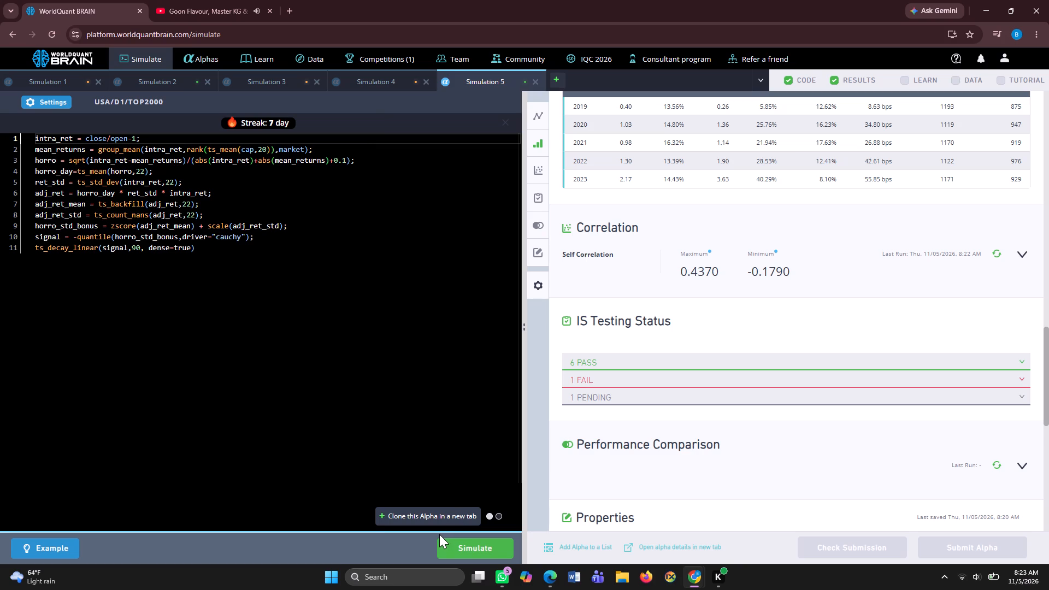
Clone the Simulation 5 Alpha into a new simulation and run its backtest.
left_click(440, 520)
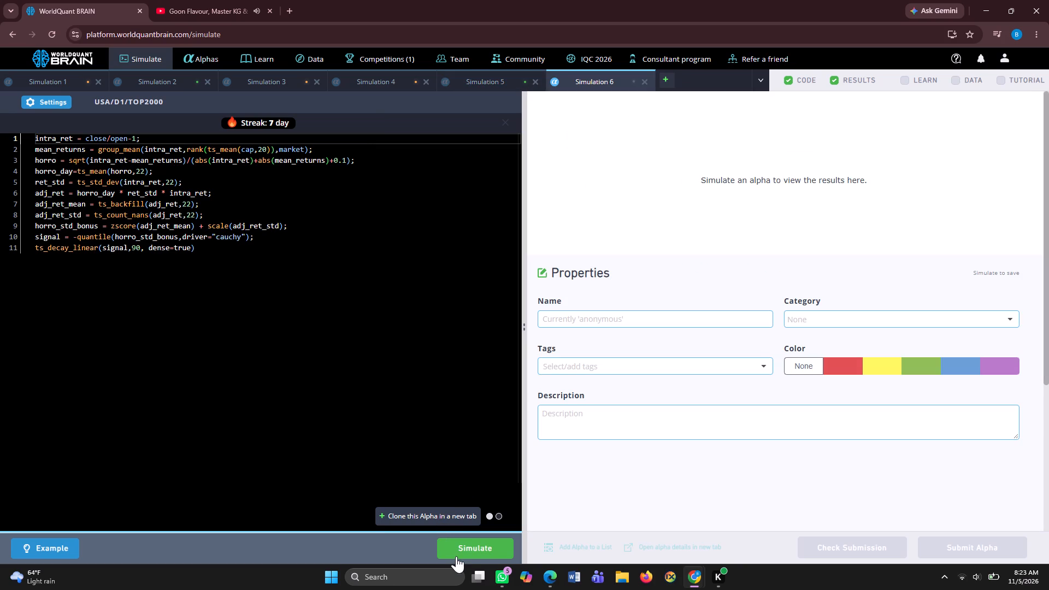
left_click(465, 557)
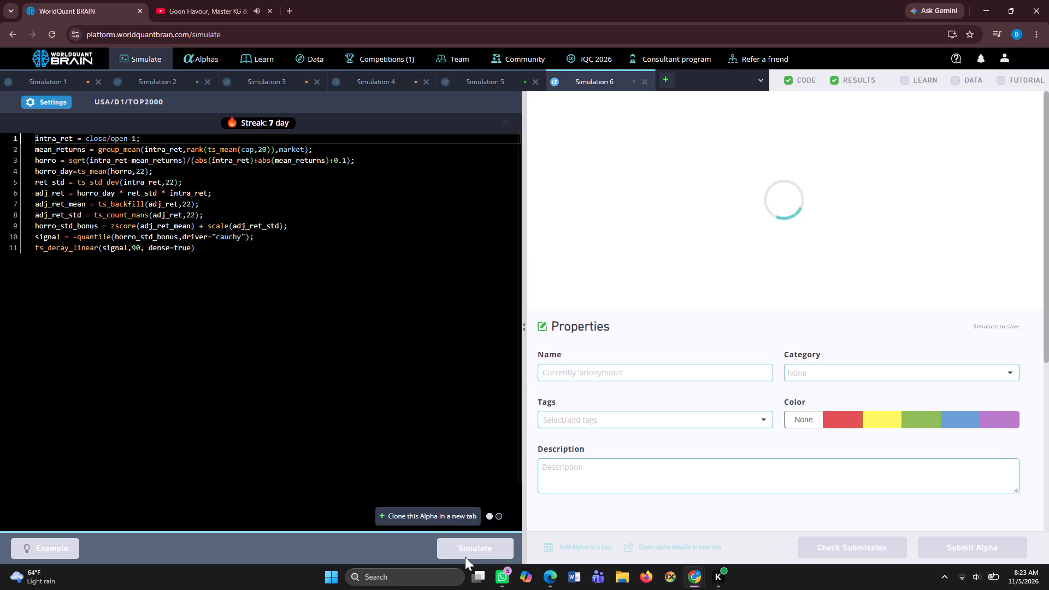
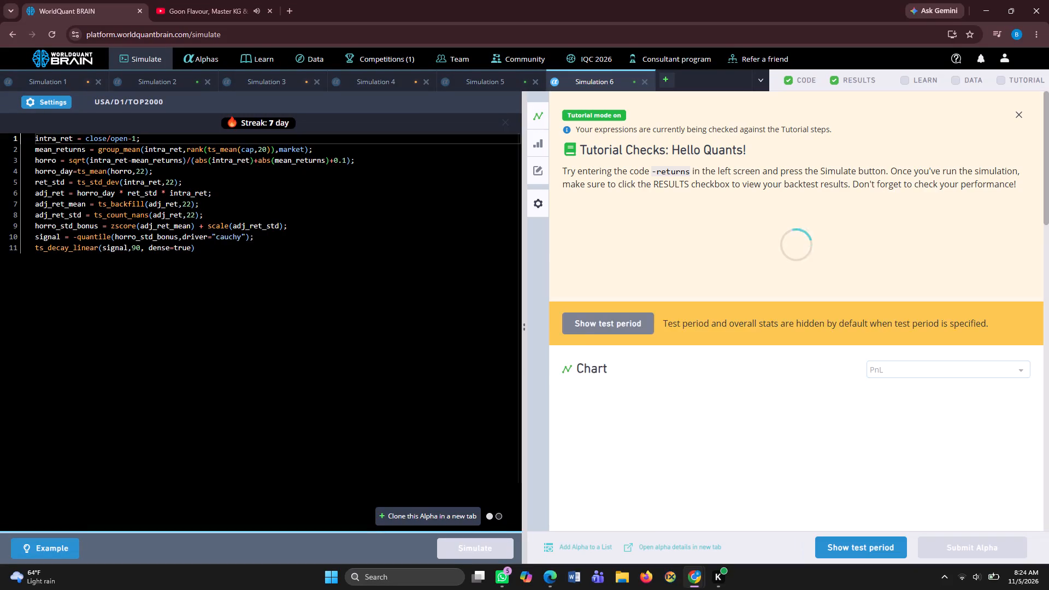
Reveal the Simulation 6 test period results and review the aggregate data, yearly IS Summary and IS Testing Status.
left_click(854, 548)
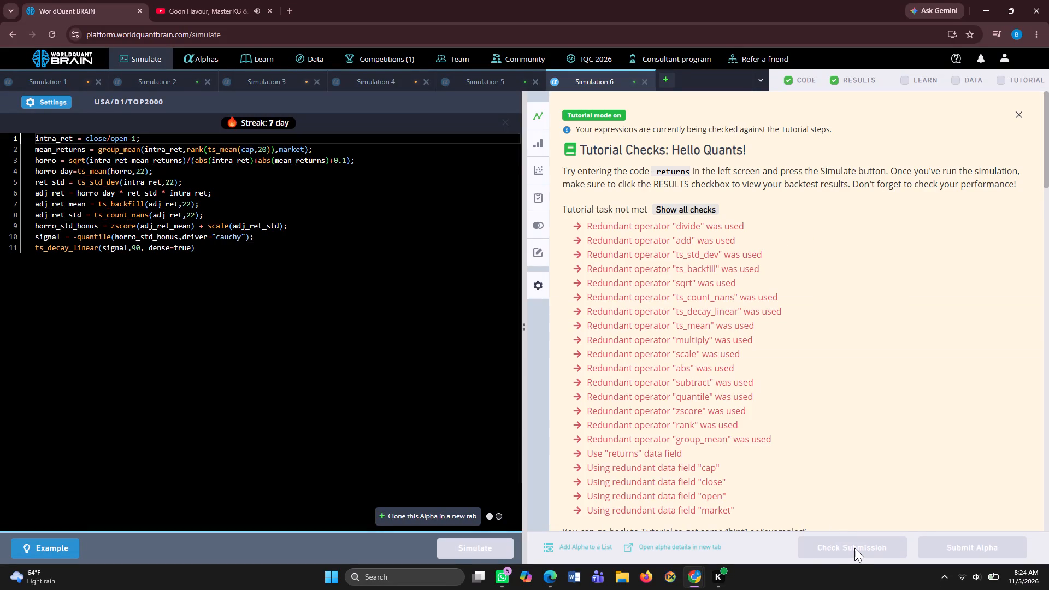
scroll(771, 407, "down", 2)
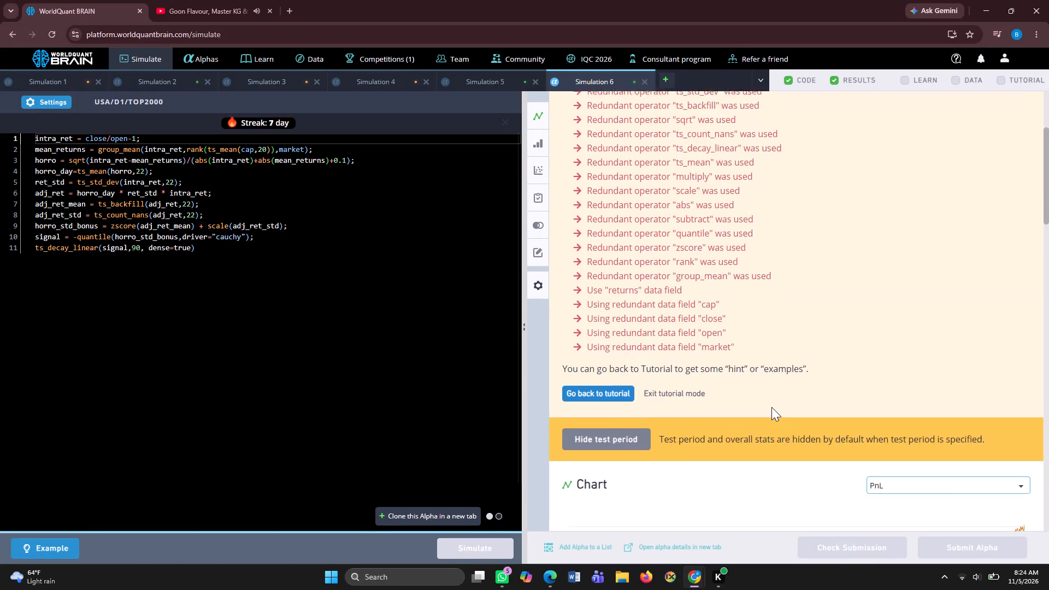
scroll(771, 407, "down", 6)
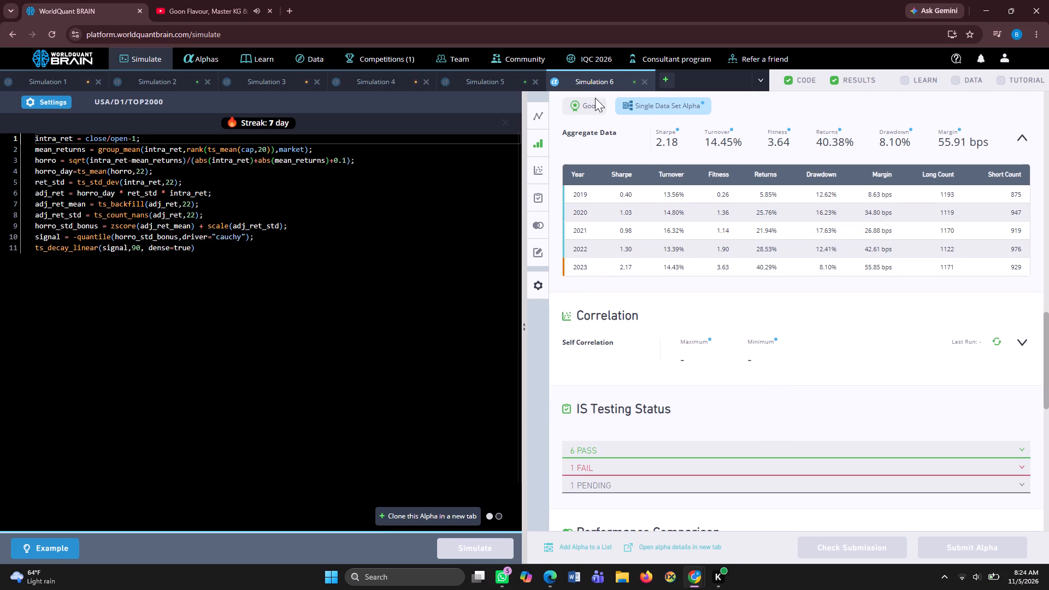
Close the Simulation 6 and Simulation 5 tabs, discarding the unsimulated changes in Simulation 5.
left_click(645, 77)
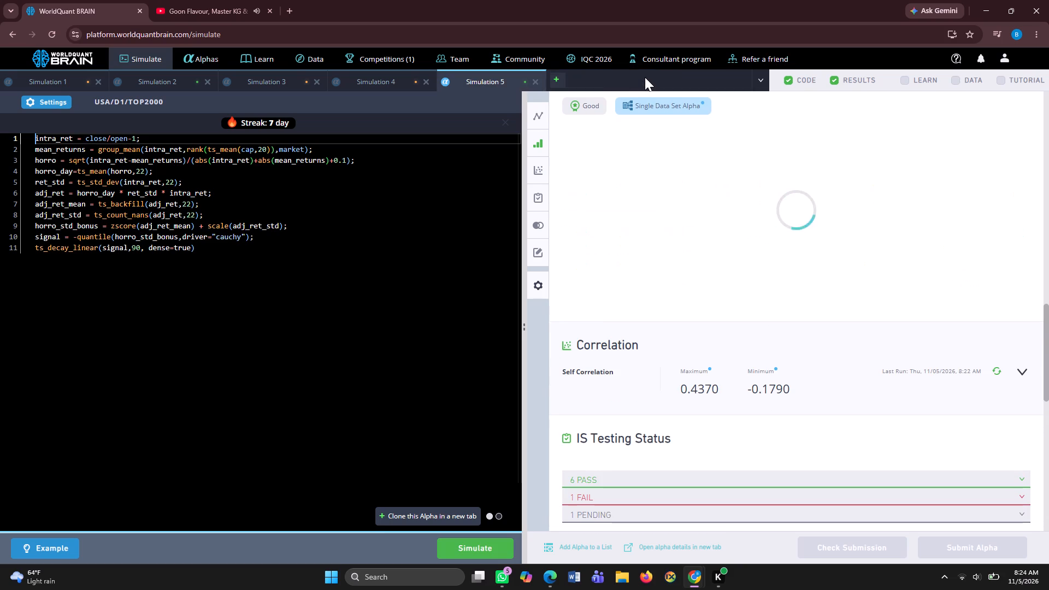
left_click(536, 81)
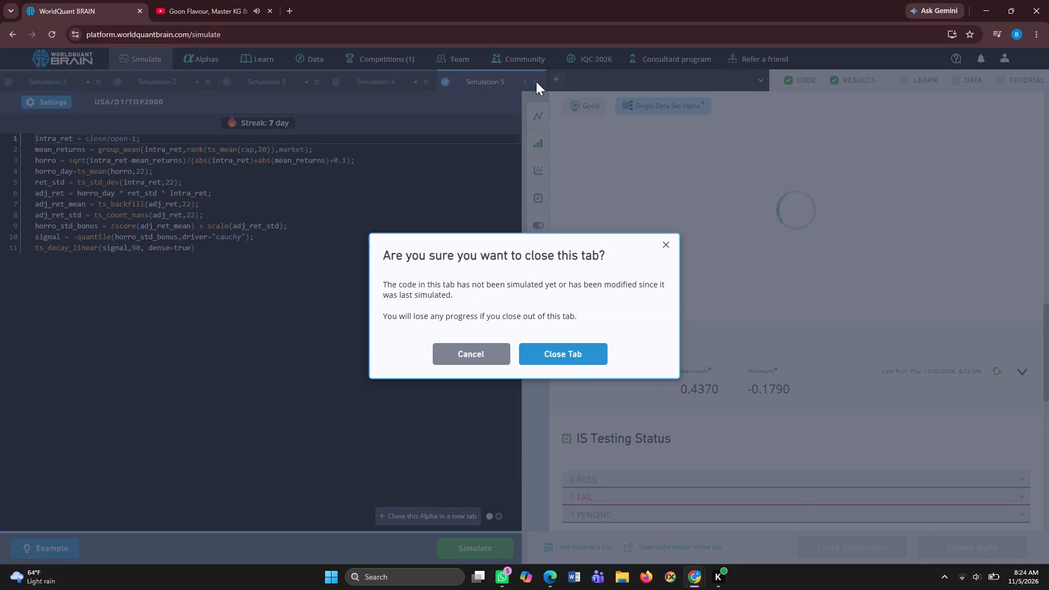
left_click(563, 349)
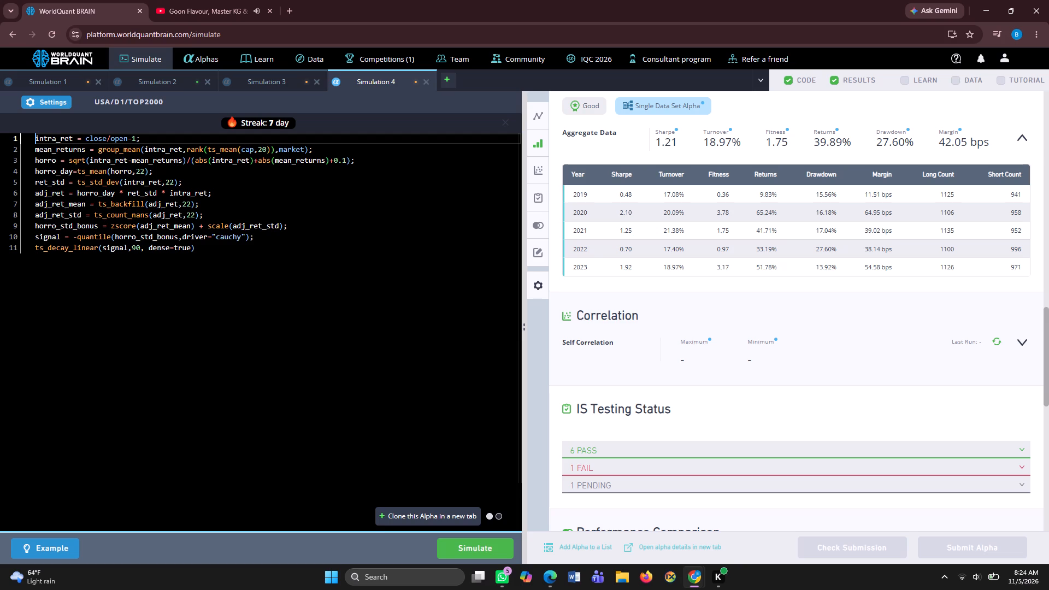
Set the Simulation 4 decay to 10 and apply the settings.
left_click(61, 104)
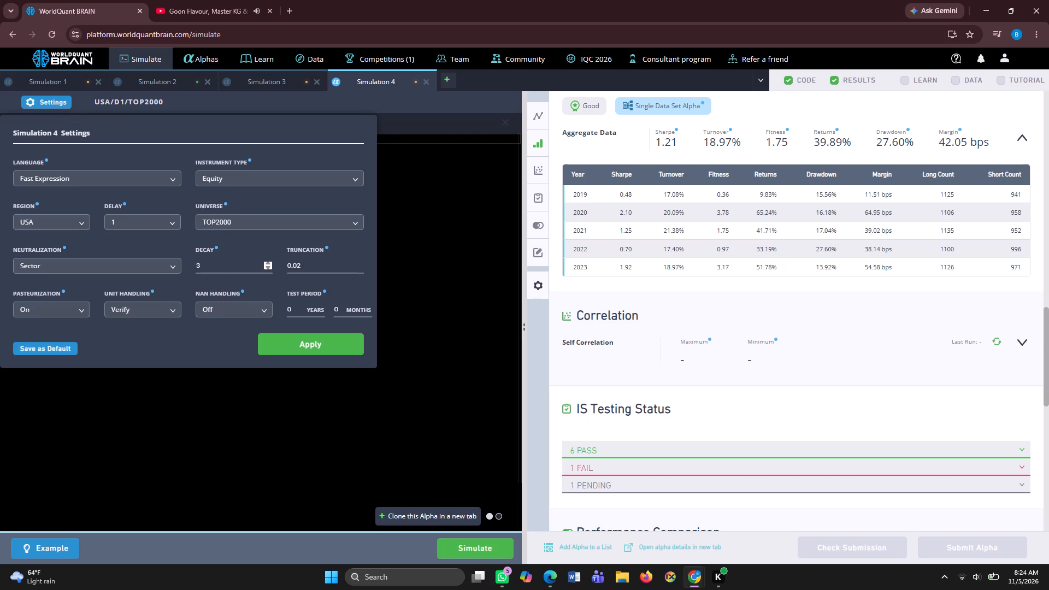
triple_click(268, 264)
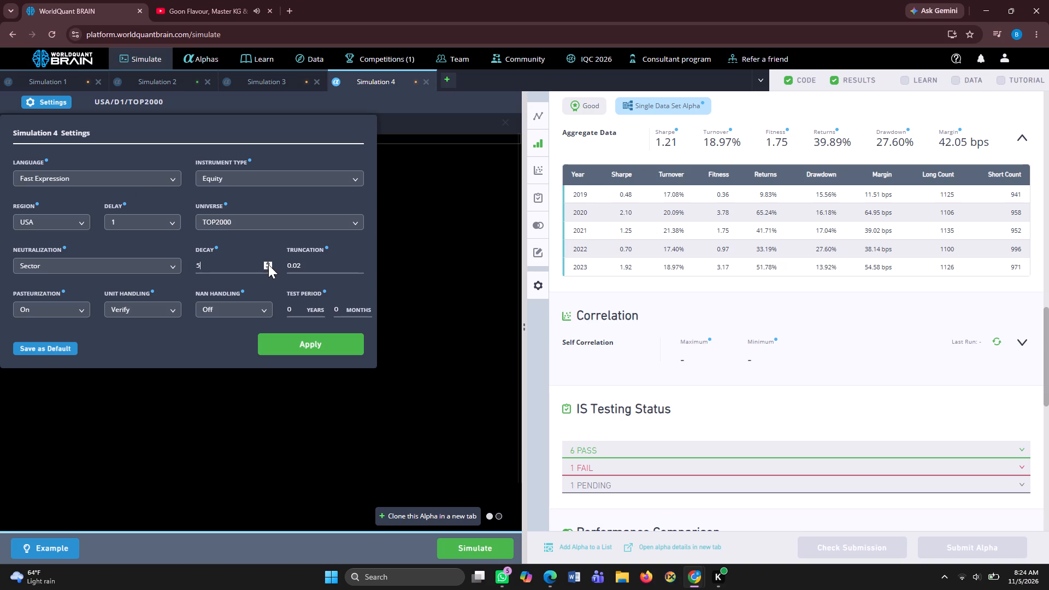
double_click(268, 264)
left_click(268, 264)
left_click(292, 341)
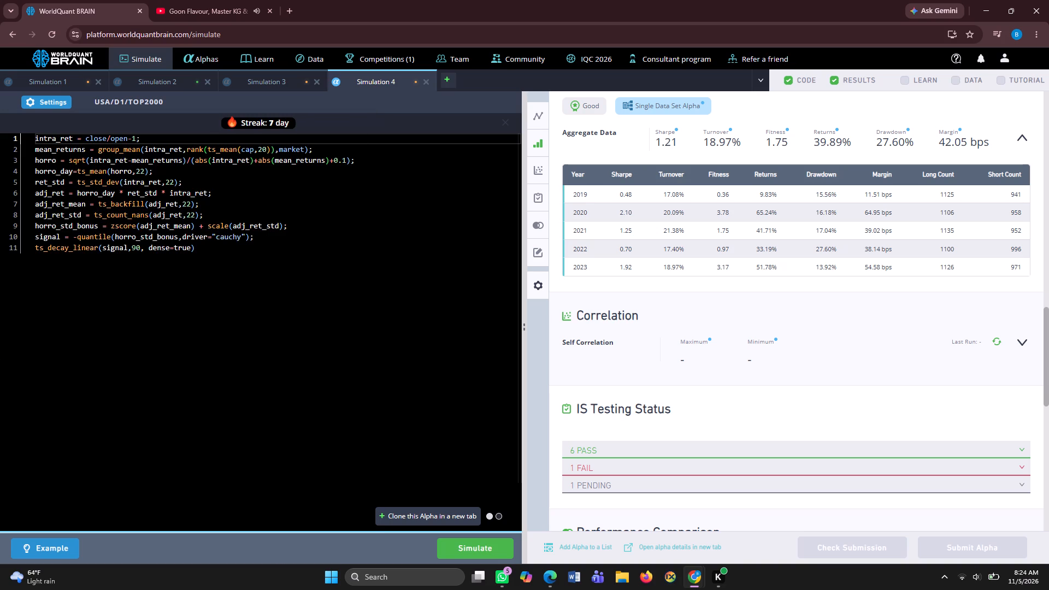
Clone the Simulation 4 Alpha into a new simulation and run its backtest.
left_click(392, 517)
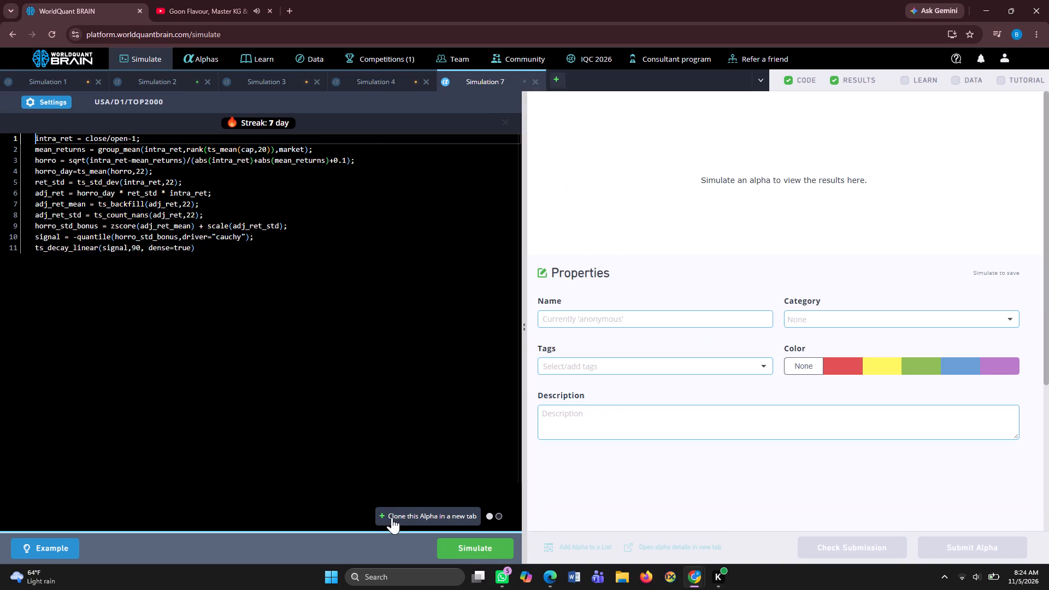
left_click(470, 544)
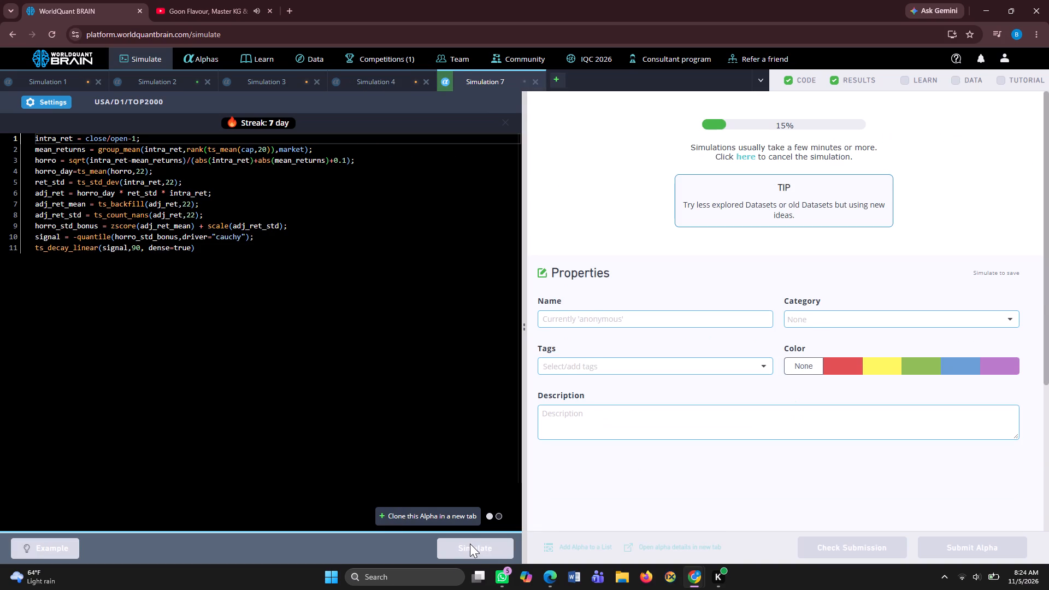
Switch to YouTube and replay the Mina Nawe music video from near its start, returning to the WorldQuant BRAIN simulation.
left_click(217, 19)
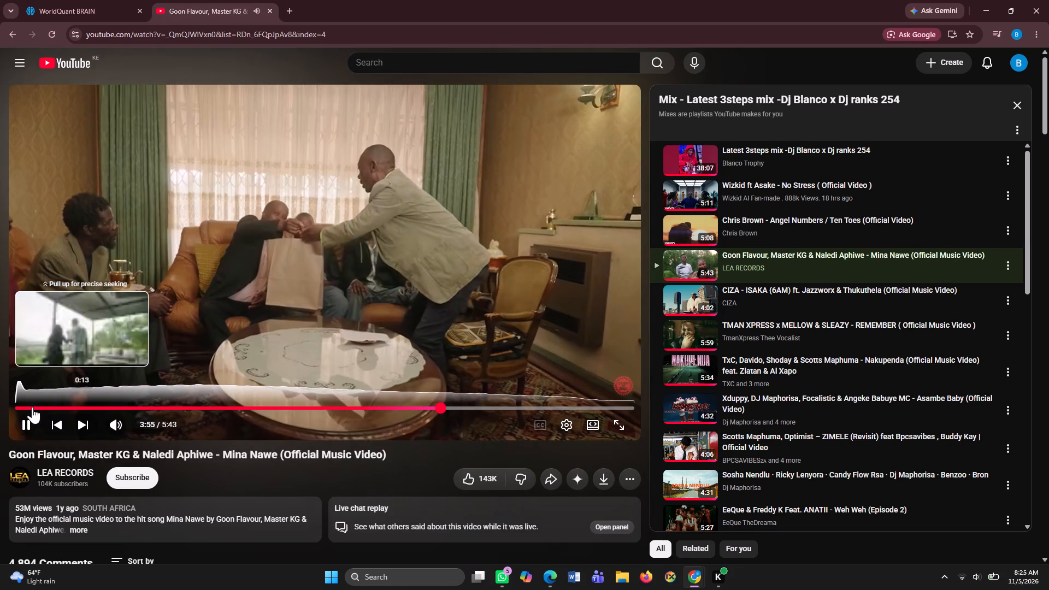
left_click(28, 408)
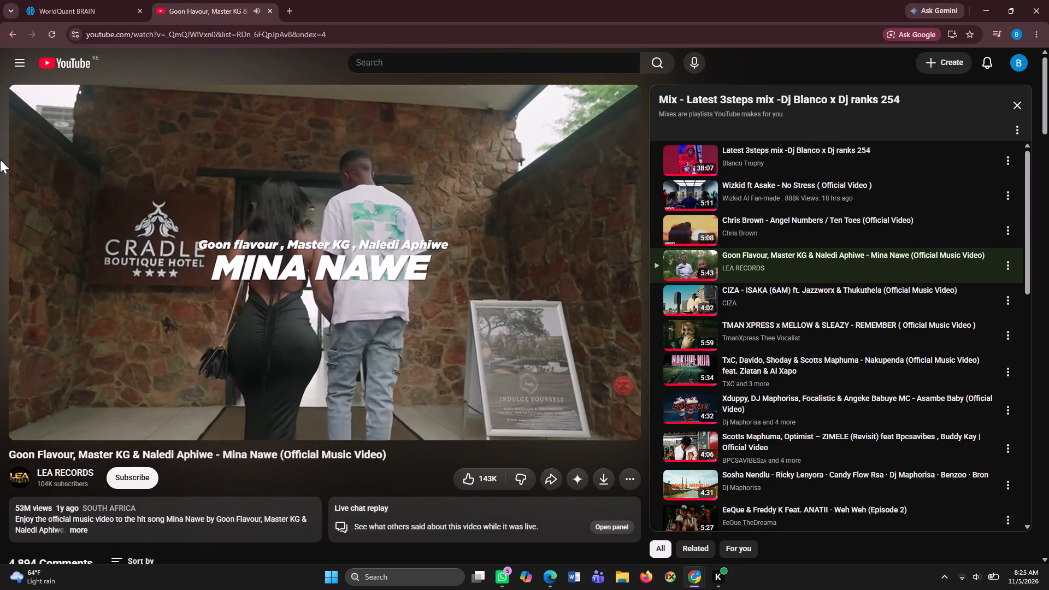
left_click(66, 10)
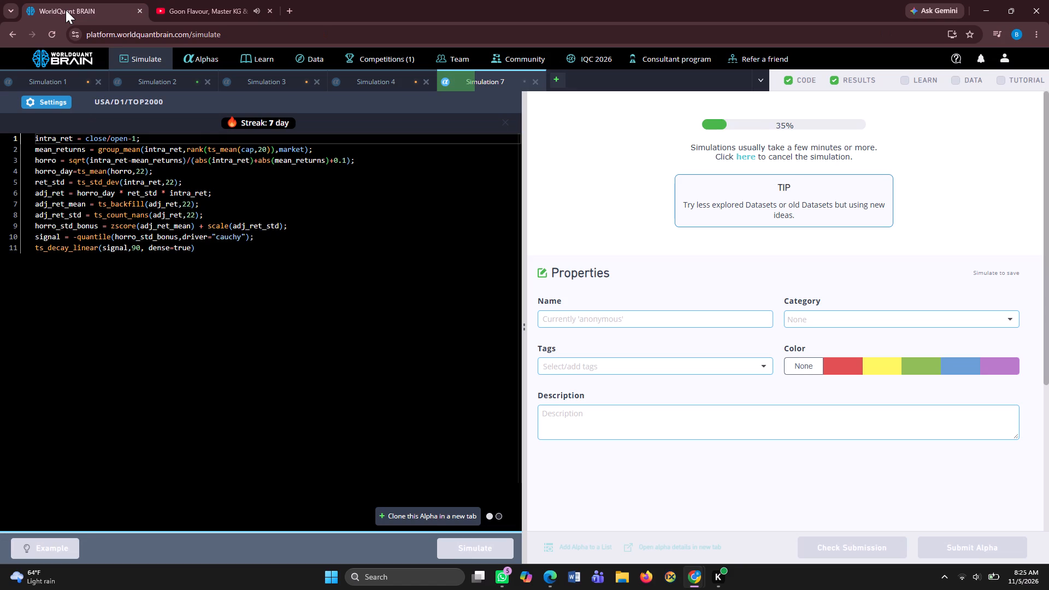
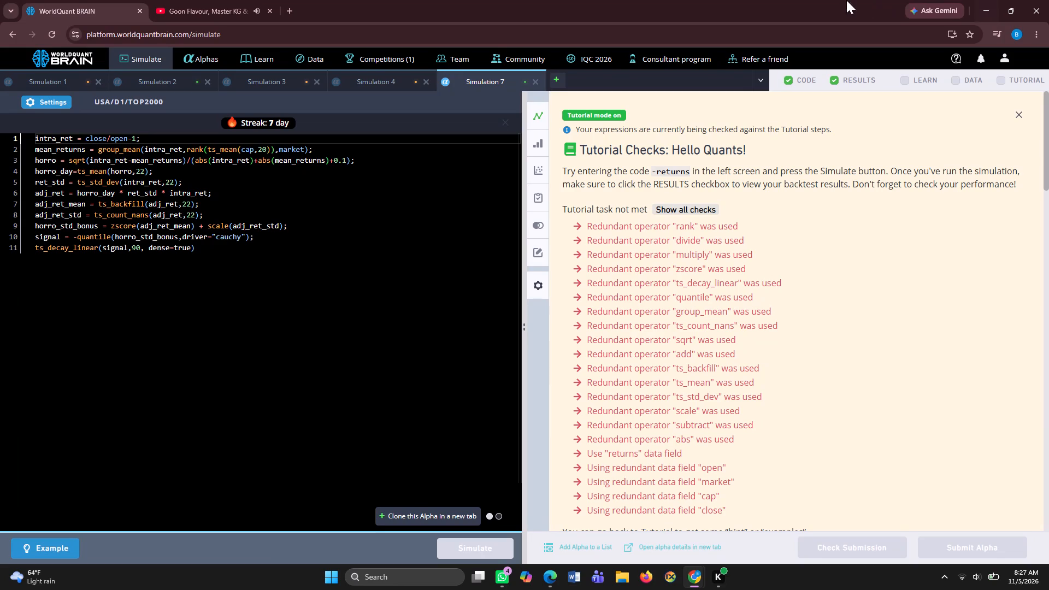
Review the Simulation 7 backtest results, examining the performance chart and the IS Summary's aggregate and yearly data.
scroll(805, 355, "down", 6)
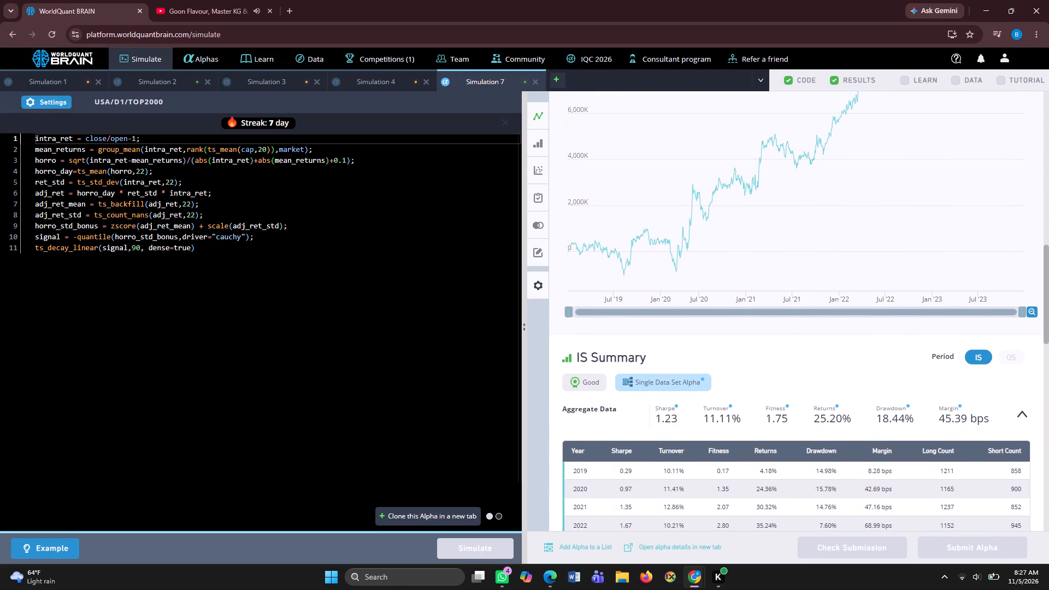
Change the Simulation 7 universe to TOPSP500 and apply the settings.
left_click(52, 100)
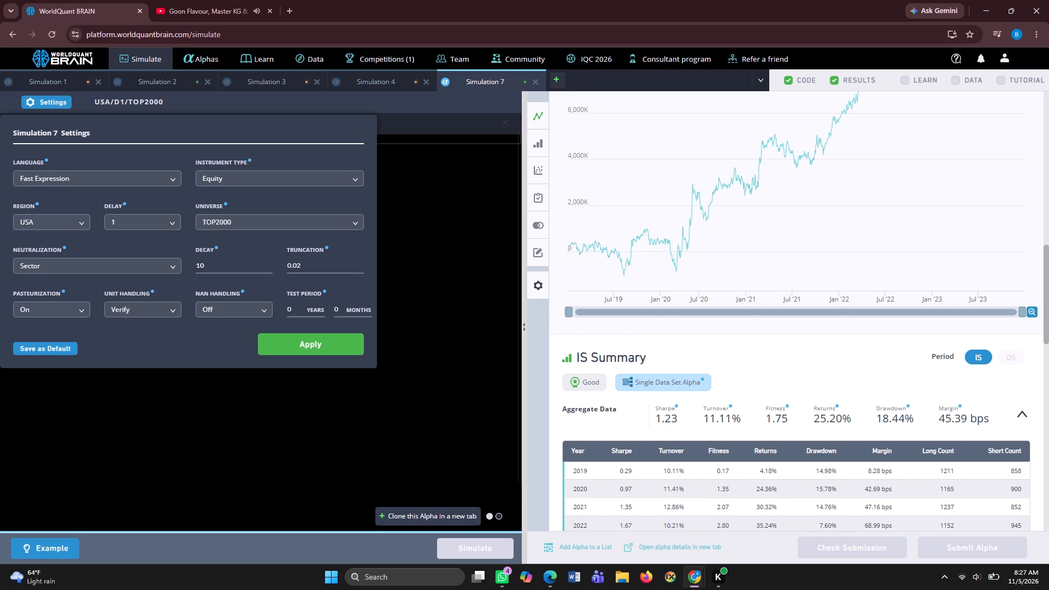
left_click(353, 220)
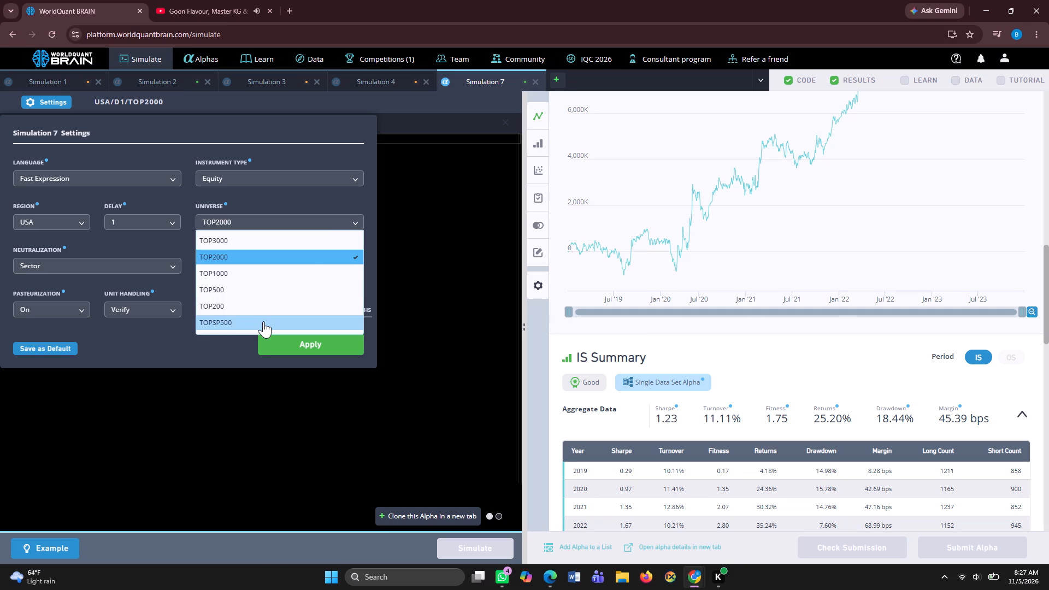
left_click(263, 322)
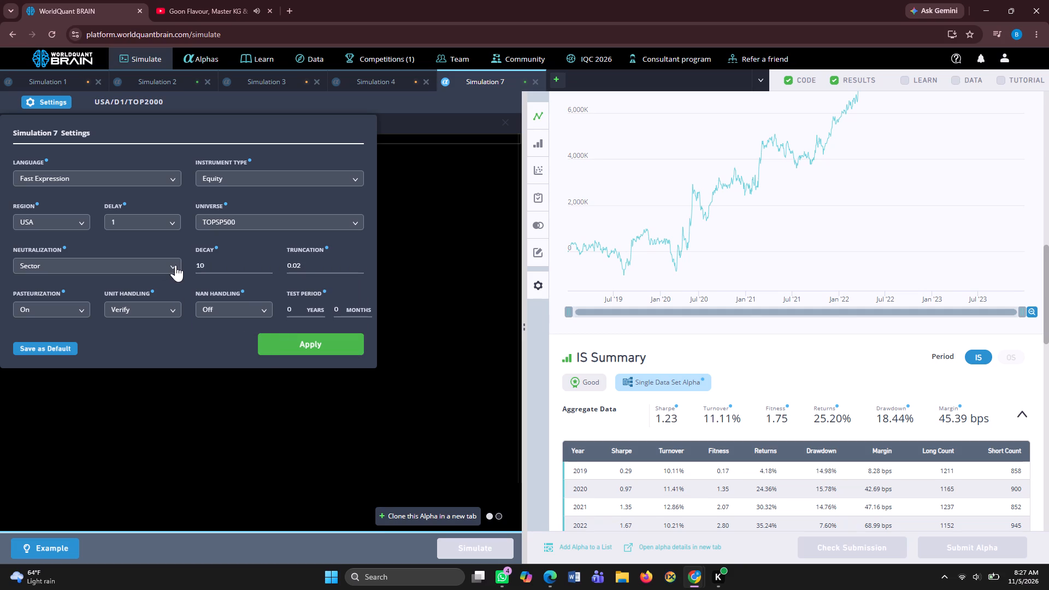
left_click(273, 340)
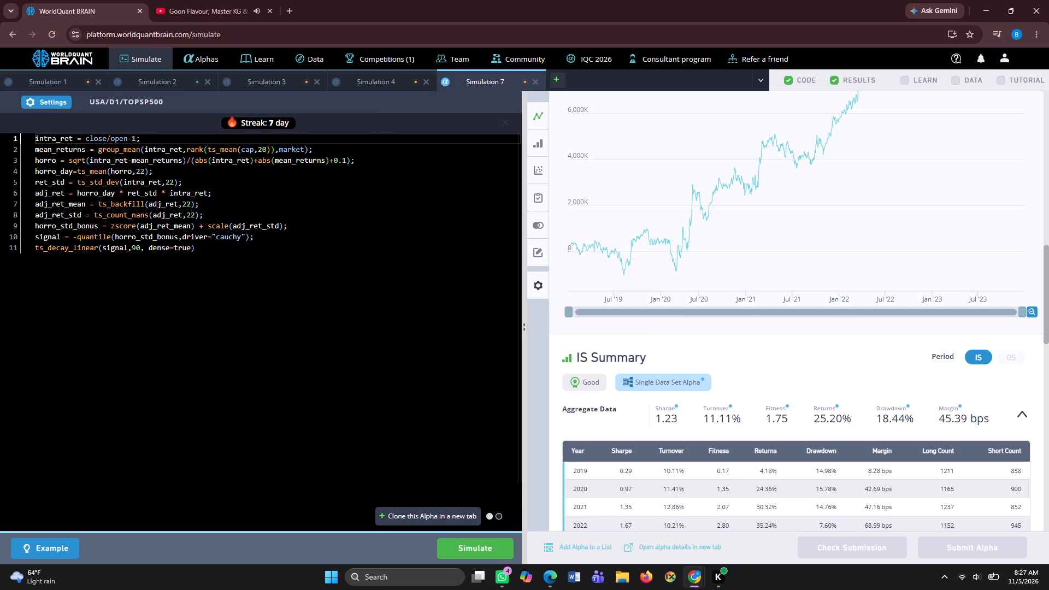
Clone the Simulation 7 Alpha into a new simulation and run its backtest.
left_click(409, 510)
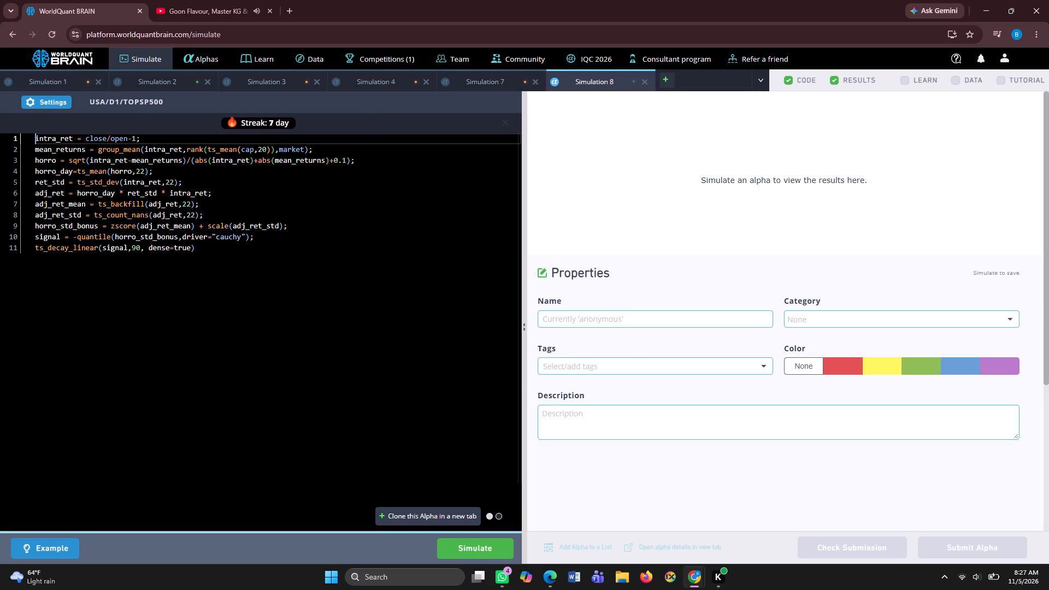
left_click(498, 550)
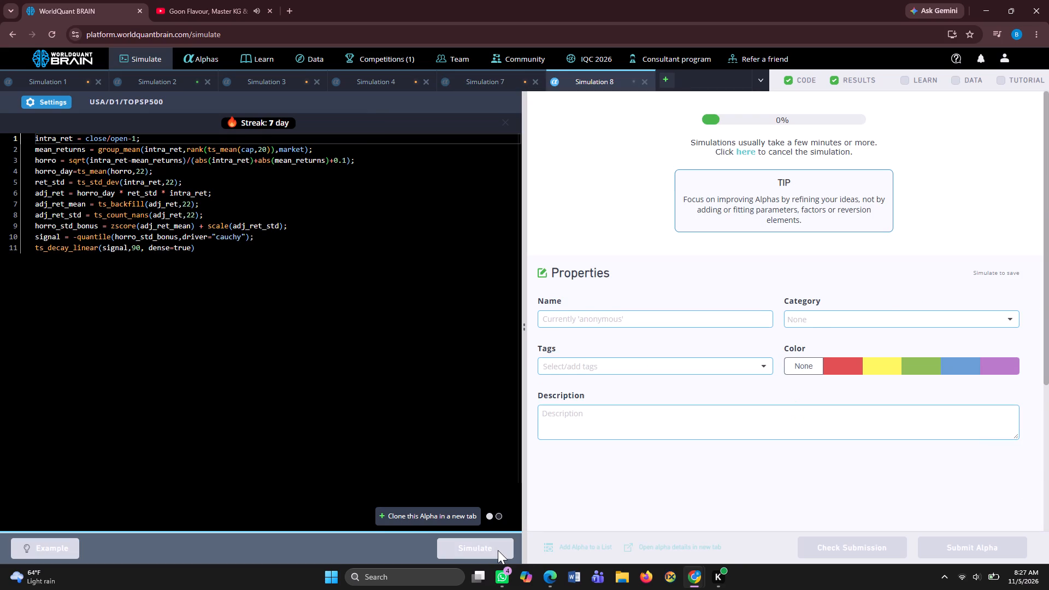
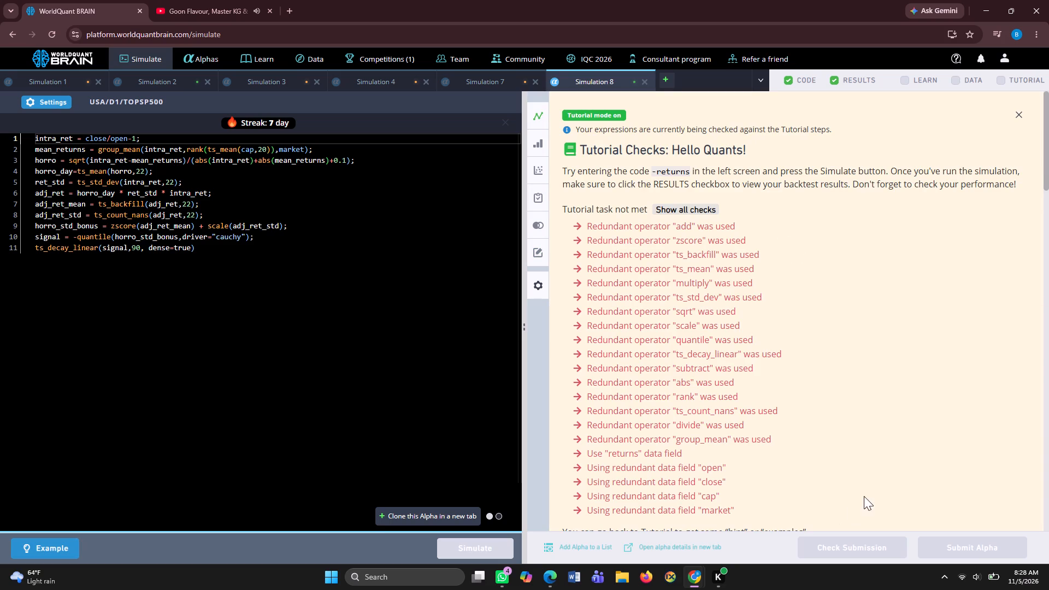
Review the Simulation 8 backtest results and close Simulations 8, 7, 4 and 3, discarding any unsimulated changes.
scroll(827, 451, "down", 2)
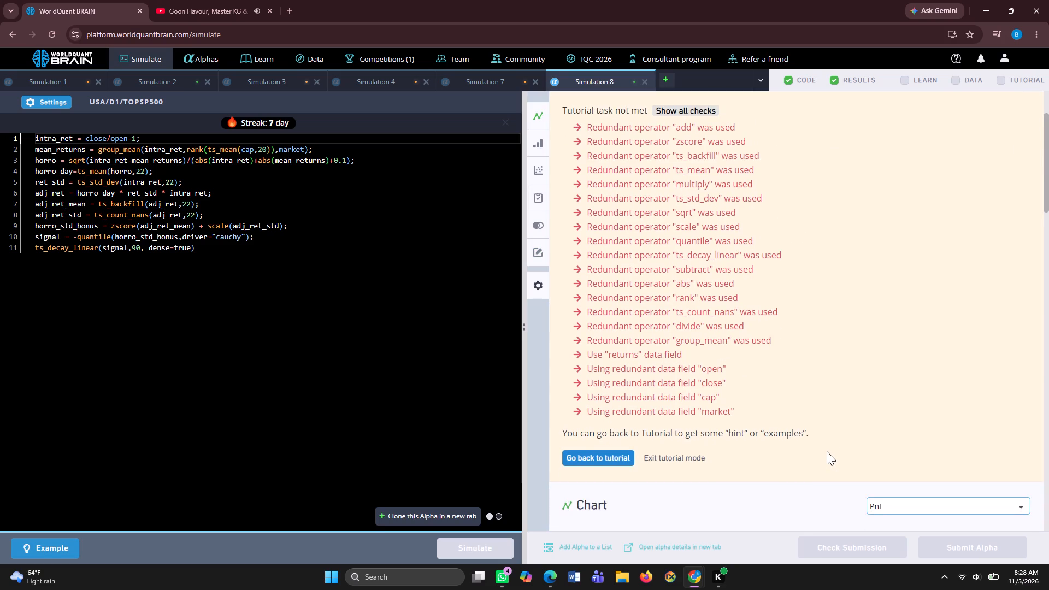
scroll(827, 451, "down", 5)
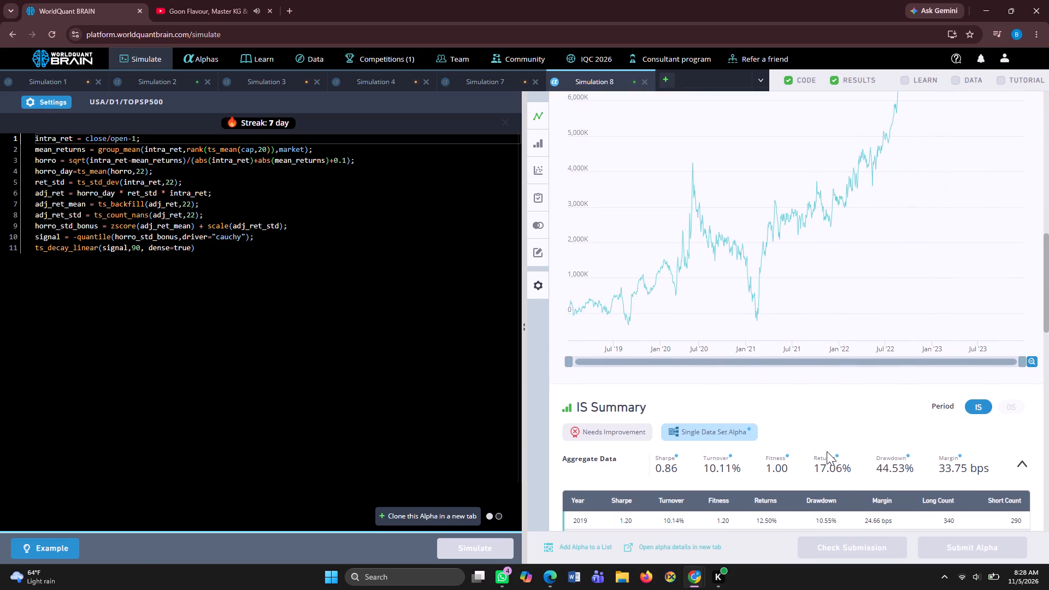
left_click(647, 81)
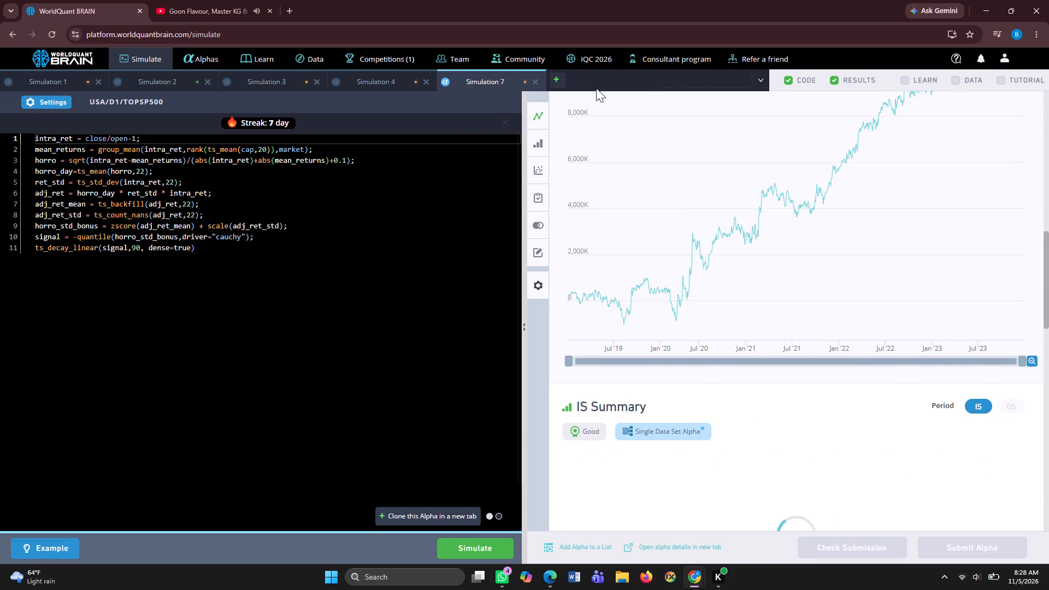
left_click(535, 81)
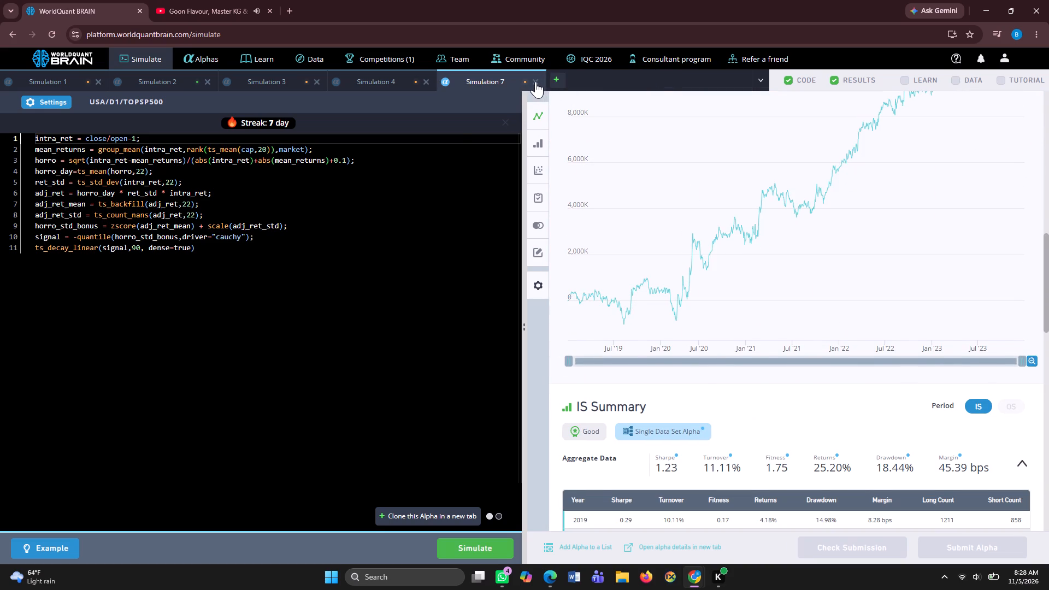
left_click(570, 353)
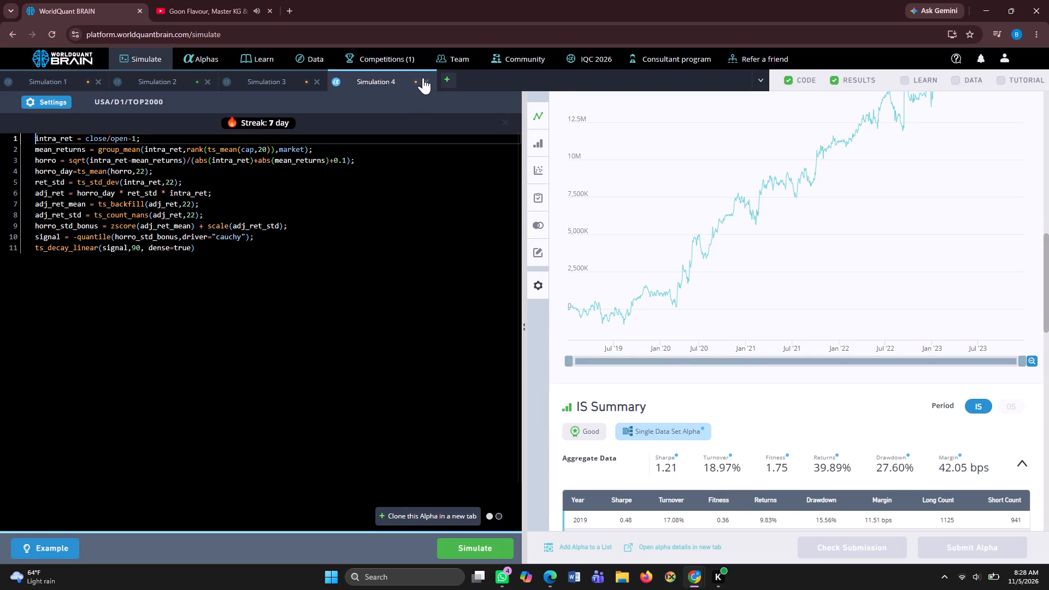
left_click(423, 78)
left_click(574, 348)
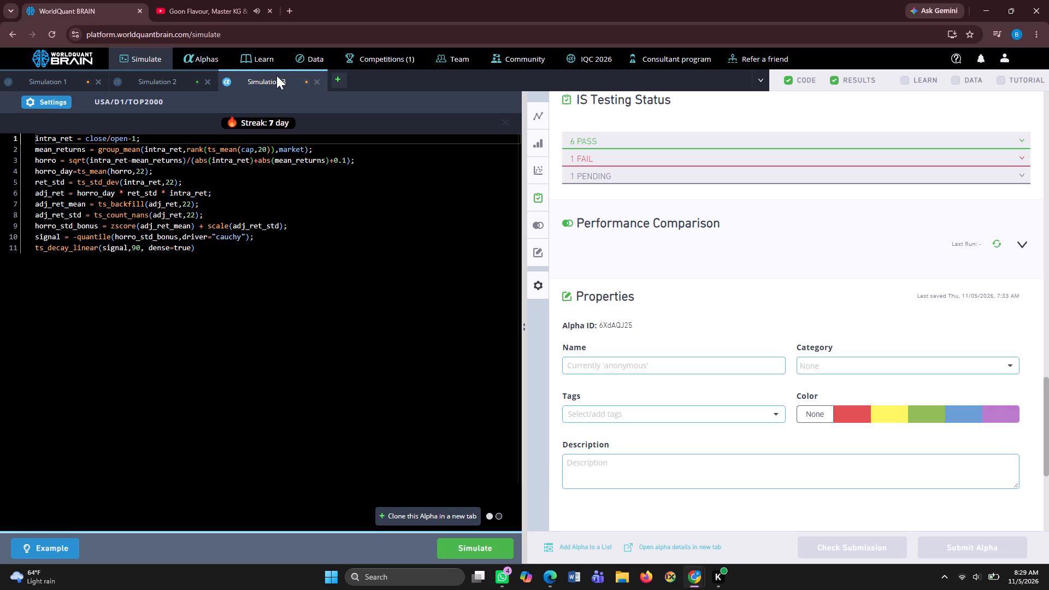
left_click(314, 80)
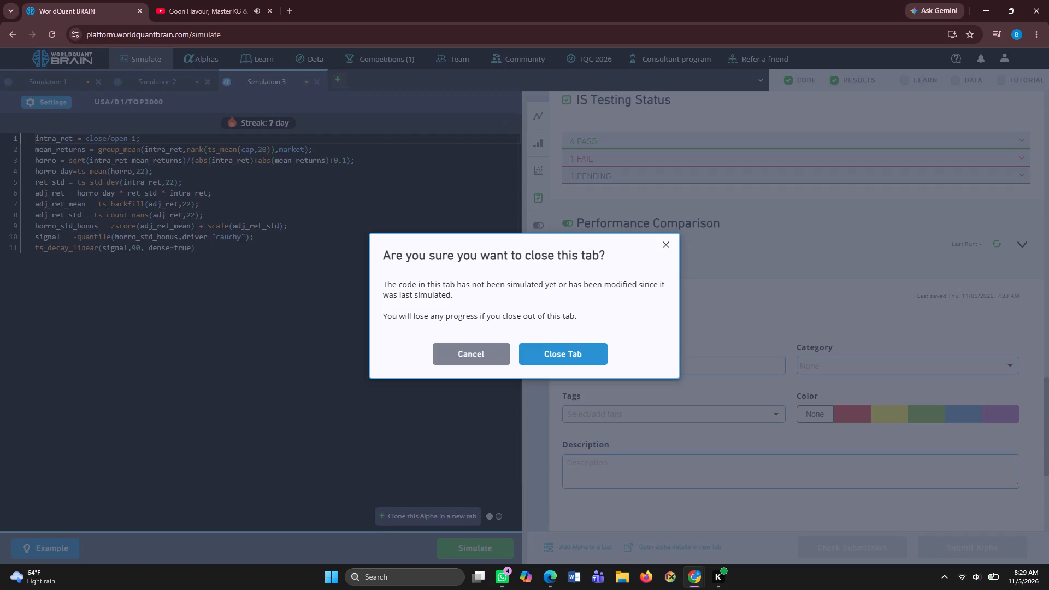
left_click(550, 347)
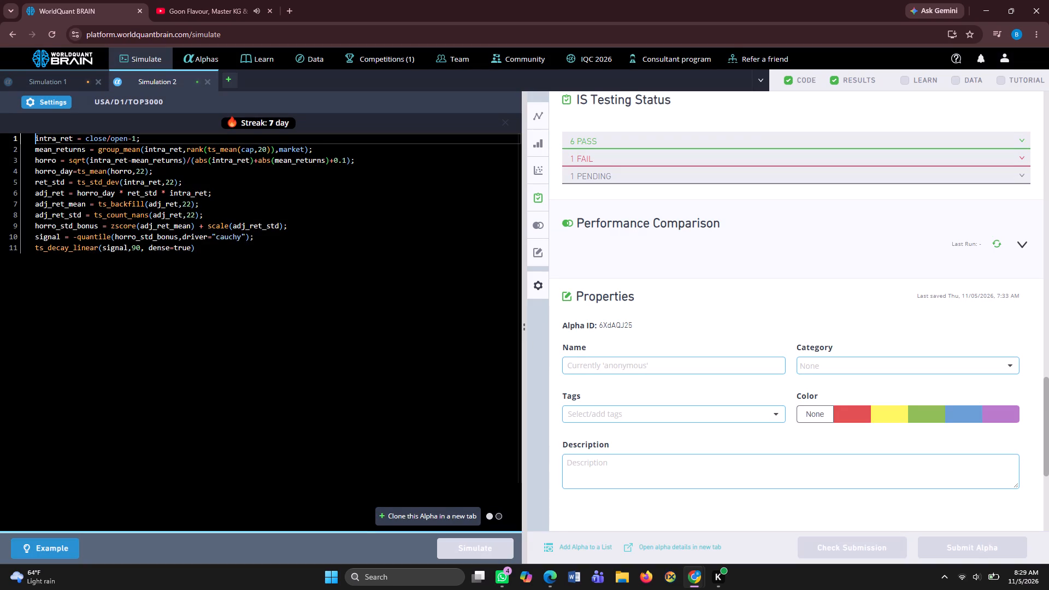
Set the Simulation 2 truncation to 0.0008 and apply the settings.
left_click(45, 103)
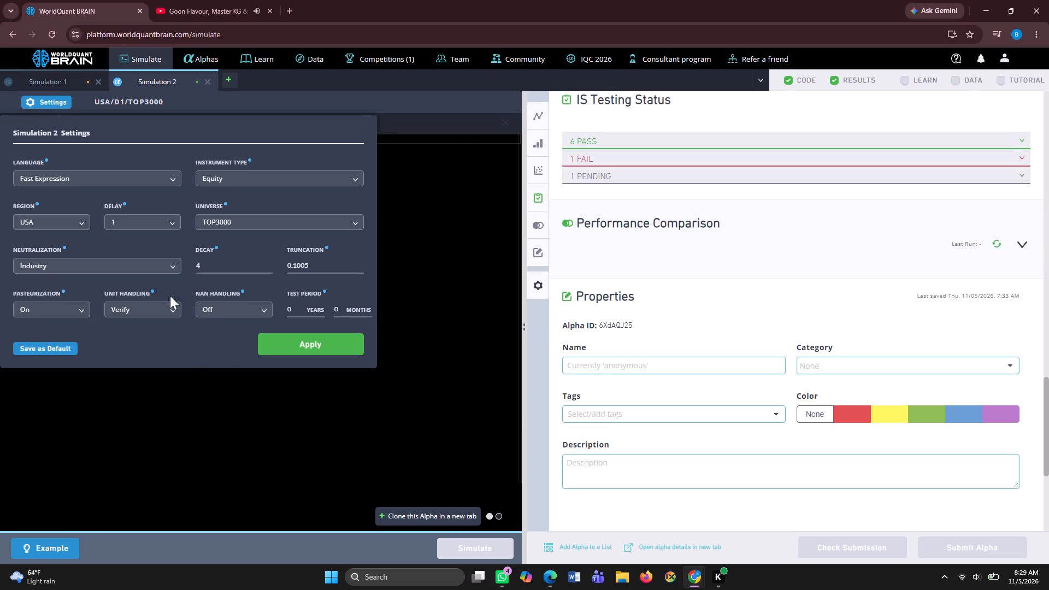
left_click(314, 265)
key("BackSpace")
key("BackSpace")
key("BackSpace")
key("BackSpace")
type("0008")
left_click(294, 347)
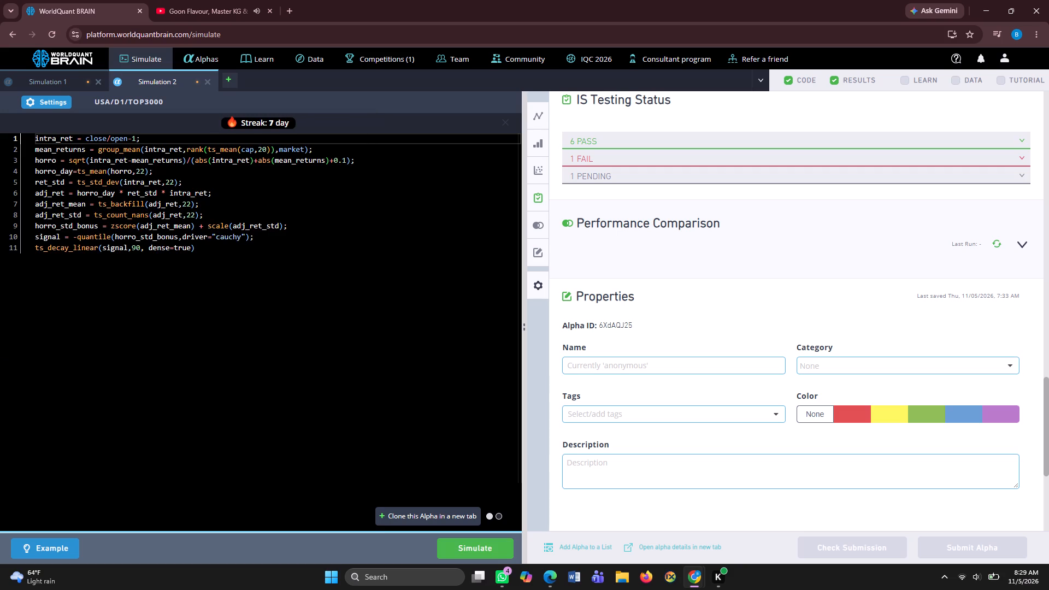
Clone the Simulation 2 Alpha into a new simulation and run its backtest.
left_click(407, 517)
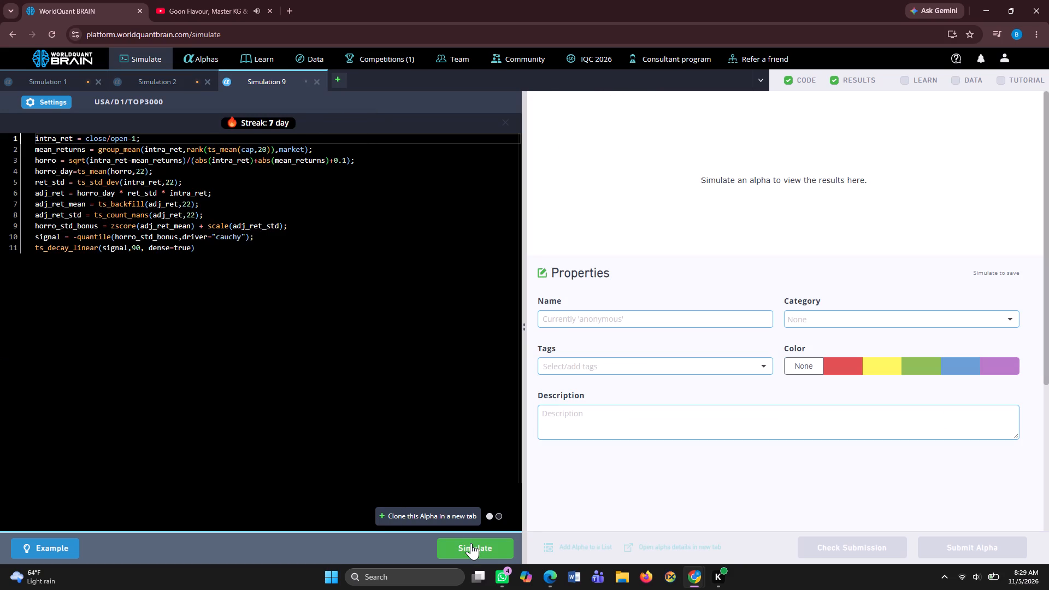
left_click(471, 543)
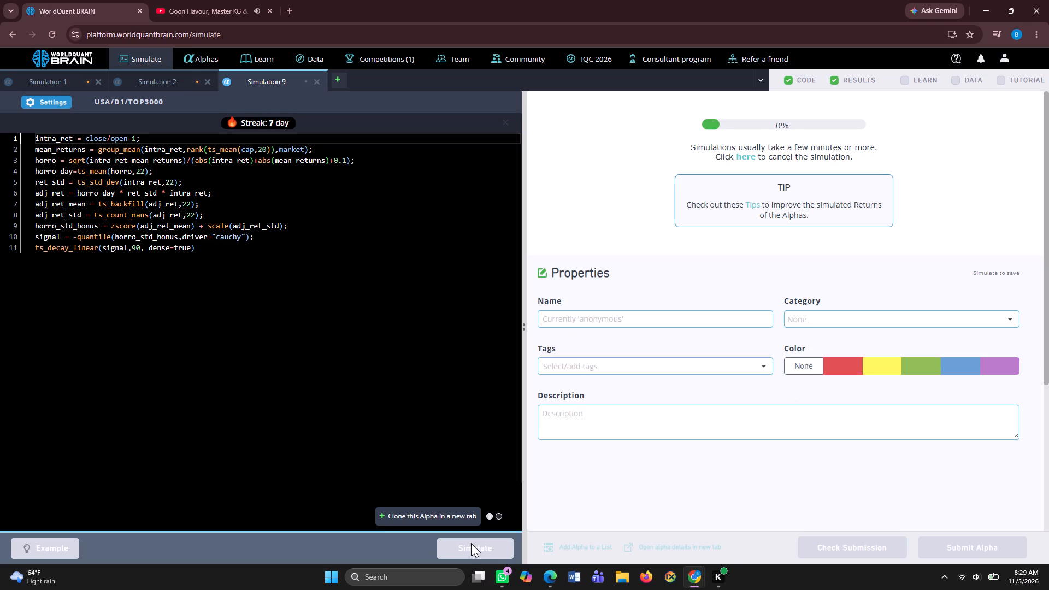
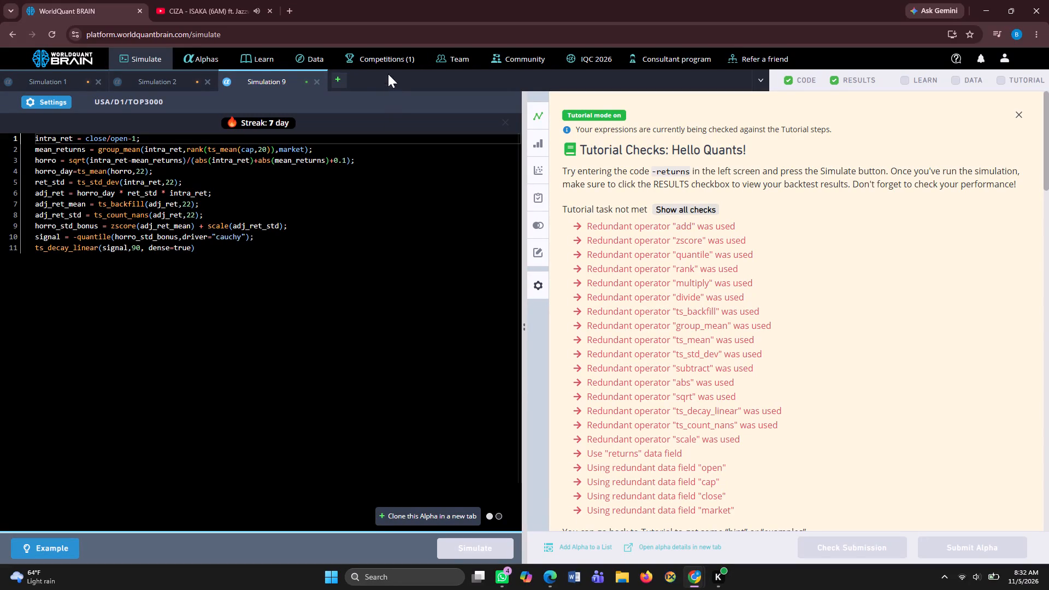
Close the Simulation 9 simulation, leaving Simulations 1 and 2 open.
left_click(384, 50)
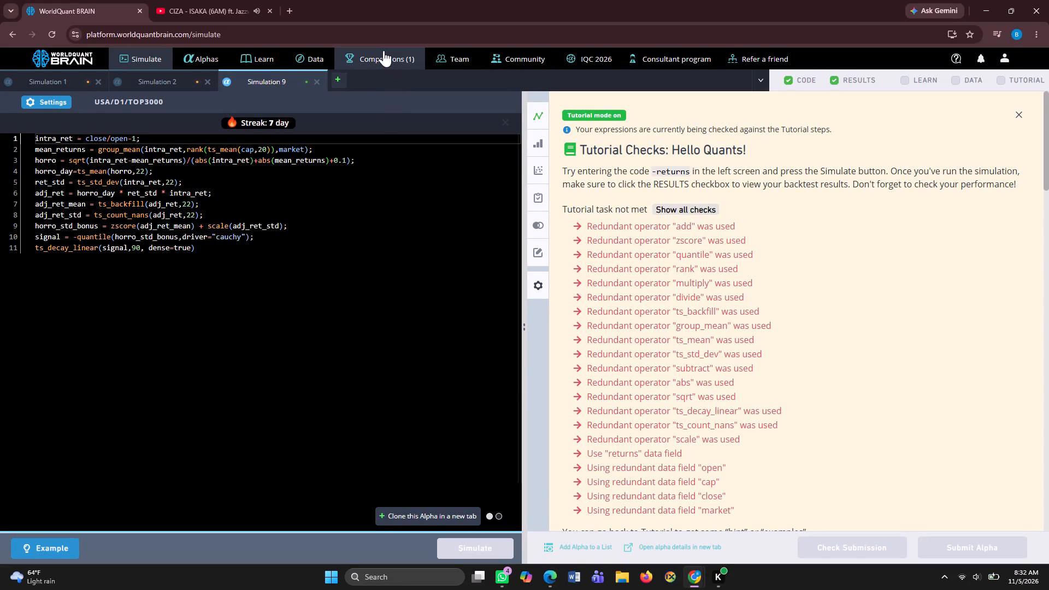
left_click(266, 123)
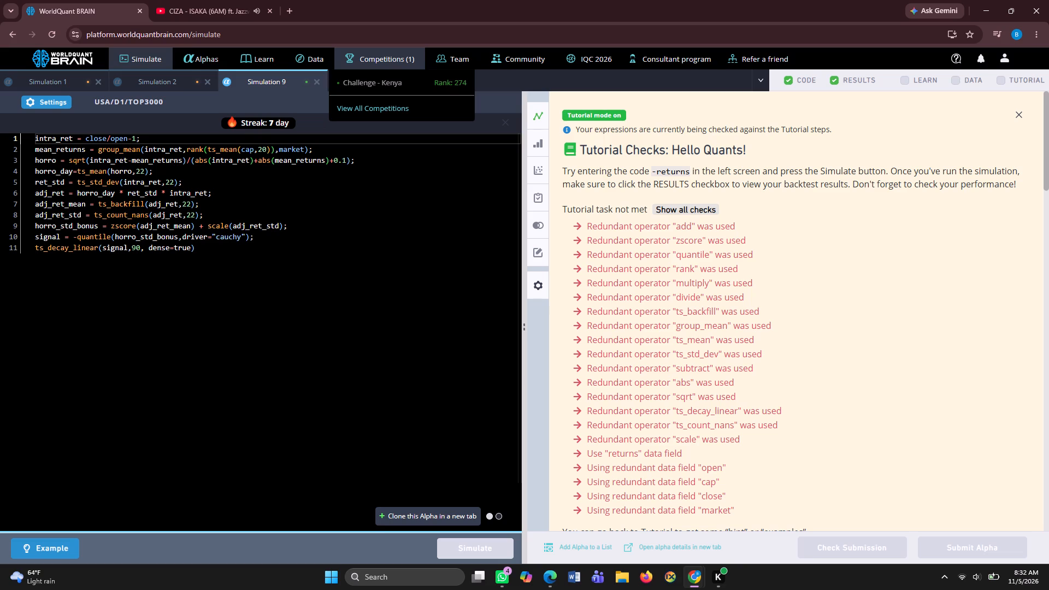
left_click(311, 79)
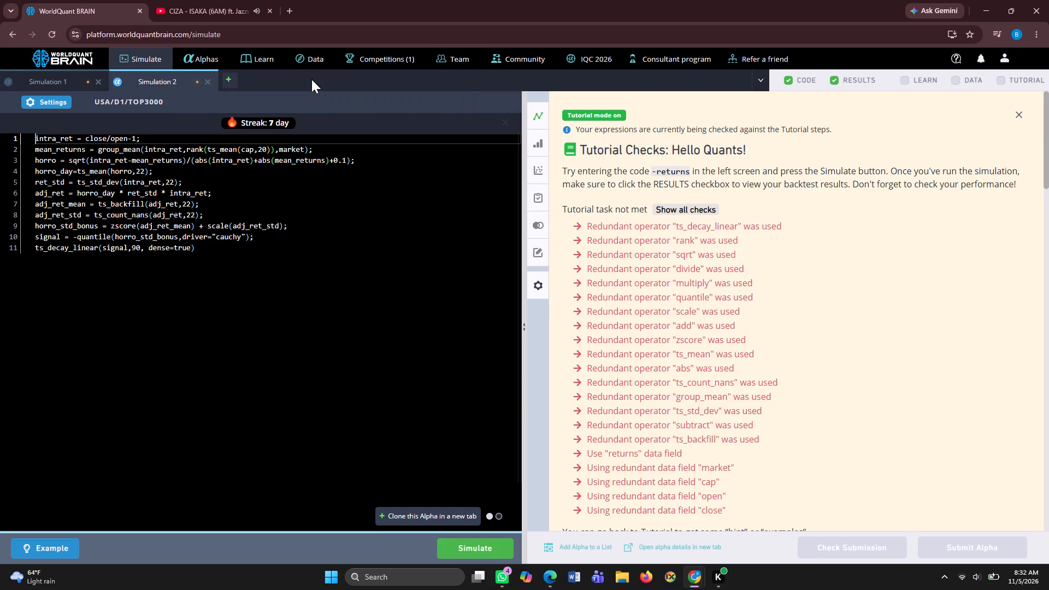
Close Simulation 2, discarding its unsimulated changes.
left_click(207, 82)
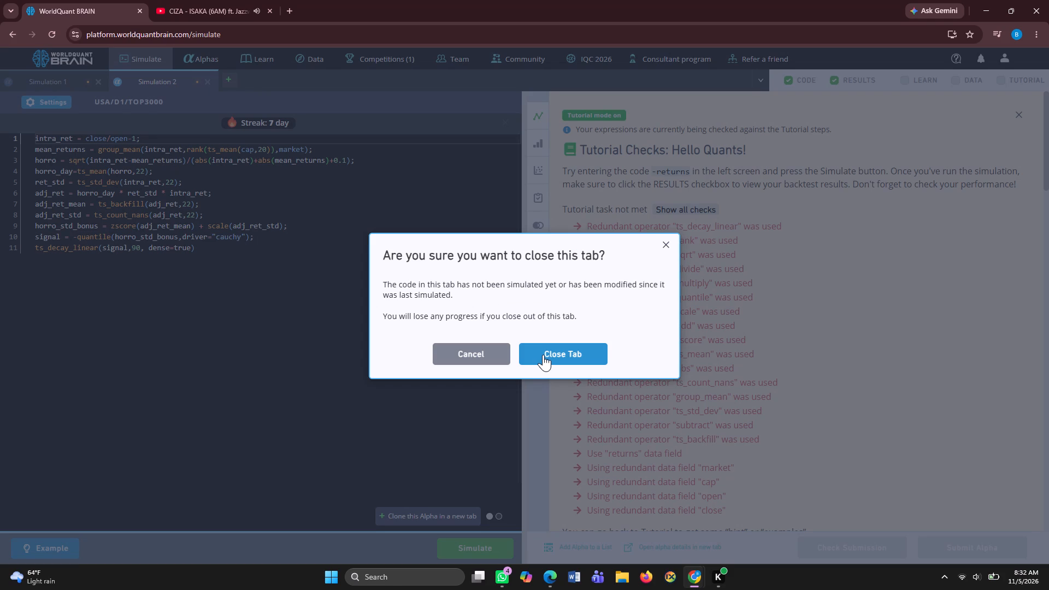
left_click(543, 355)
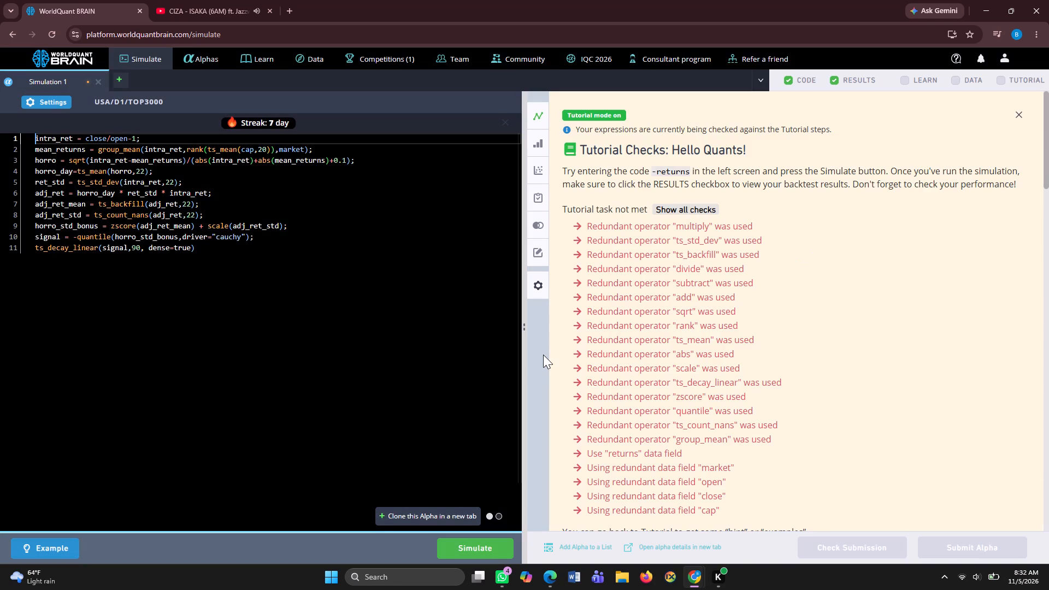
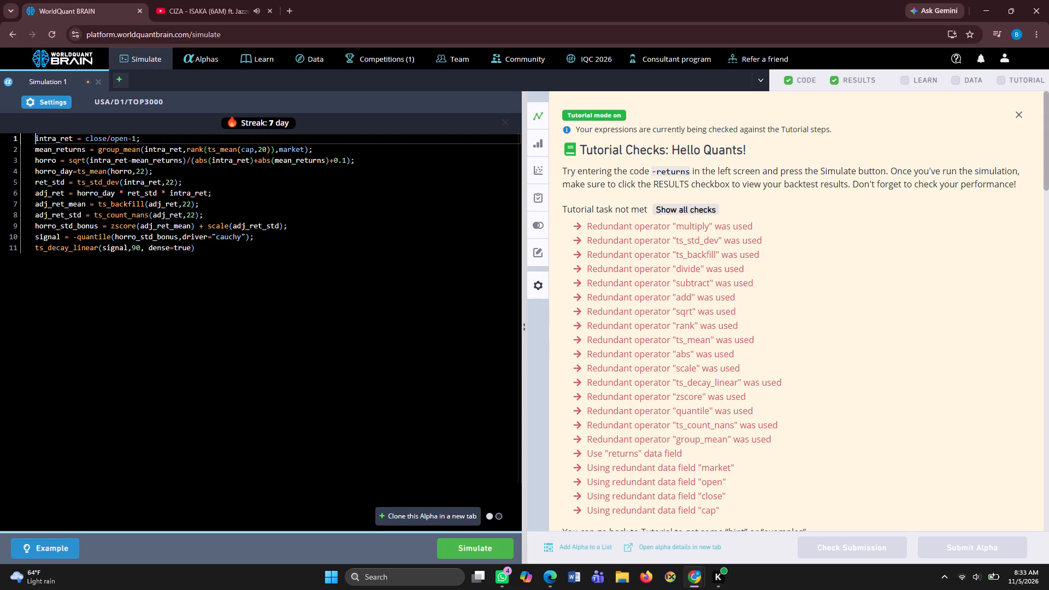
Set the truncation of Simulation 1 to 0.006 and apply the simulation settings.
scroll(686, 399, "down", 5)
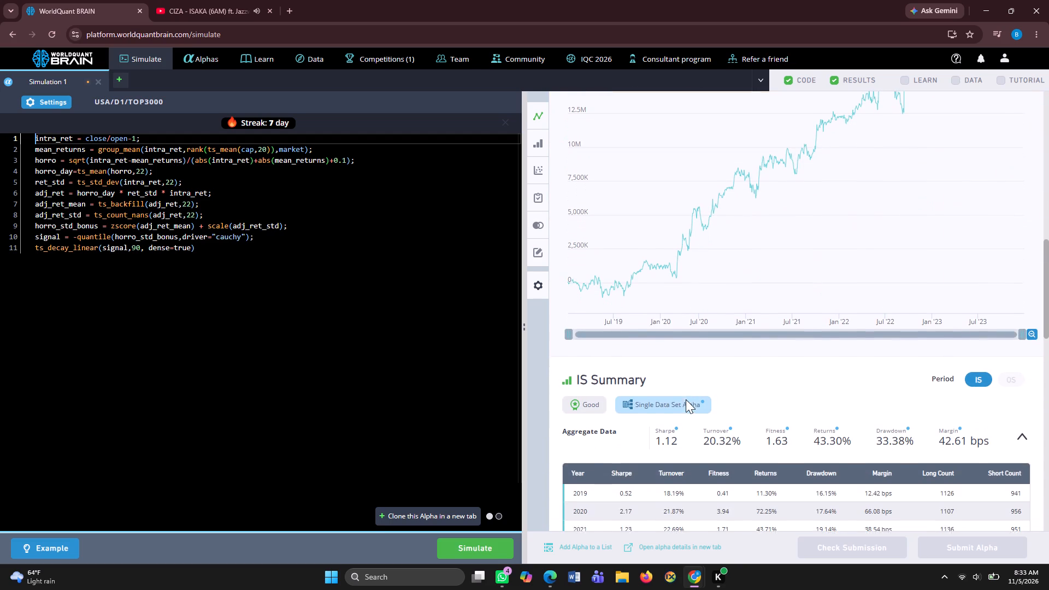
scroll(686, 399, "down", 1)
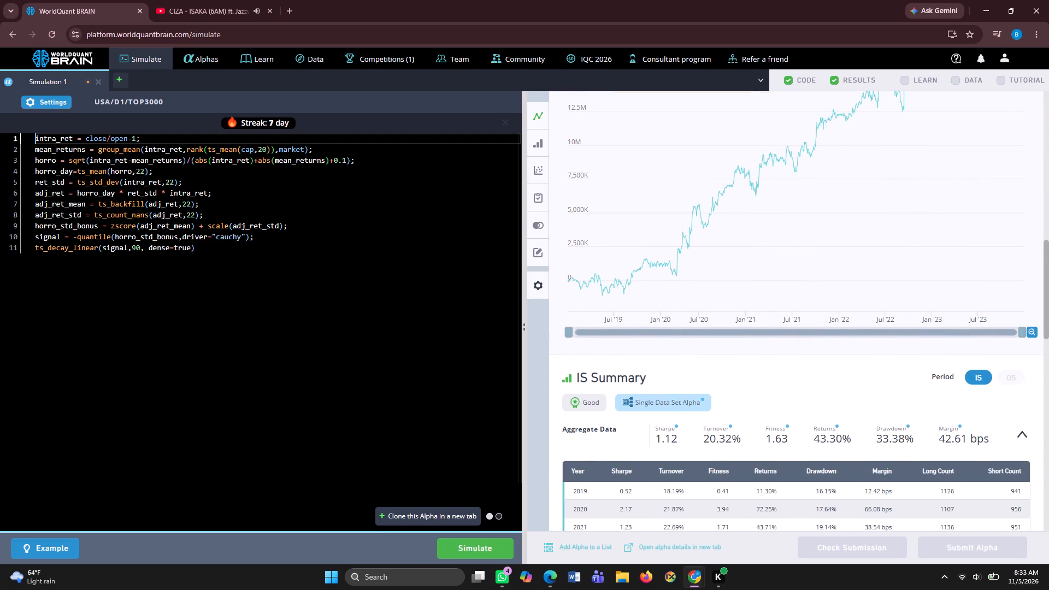
left_click(41, 101)
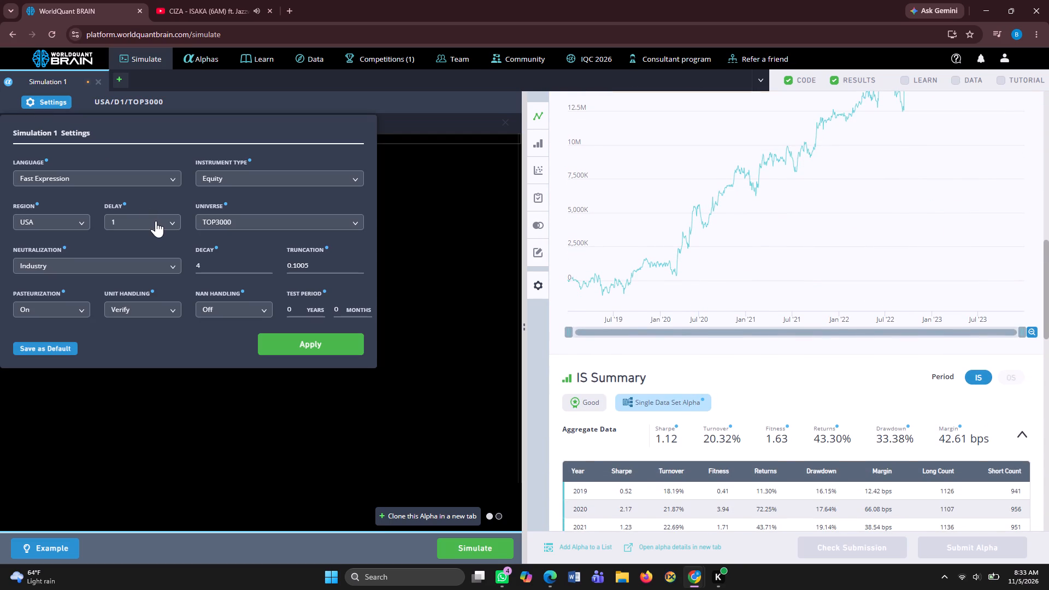
left_click(309, 269)
key("BackSpace")
key("BackSpace")
key("BackSpace")
key("BackSpace")
type("006")
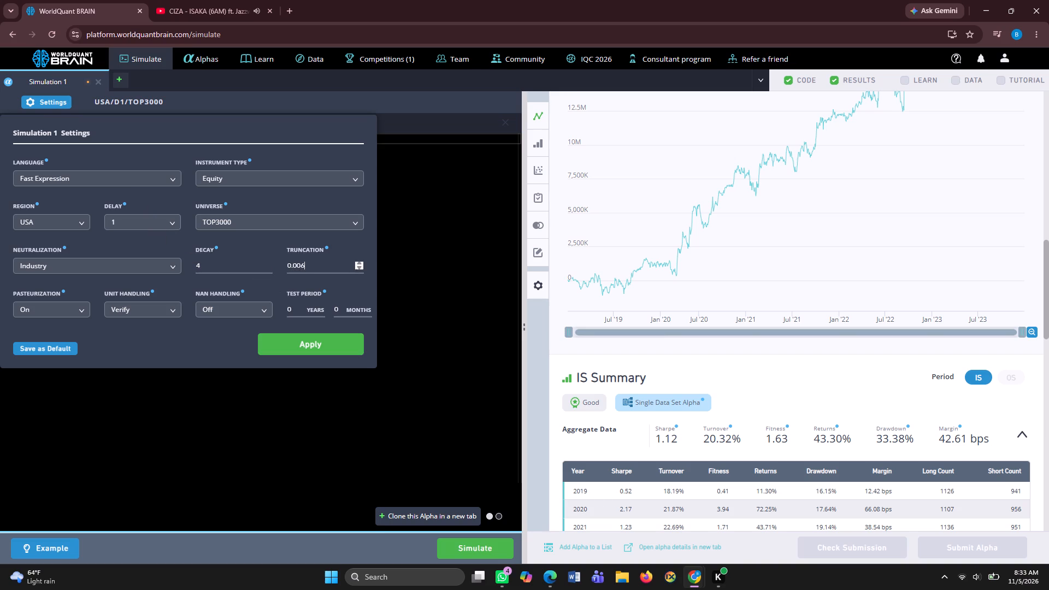
left_click(297, 345)
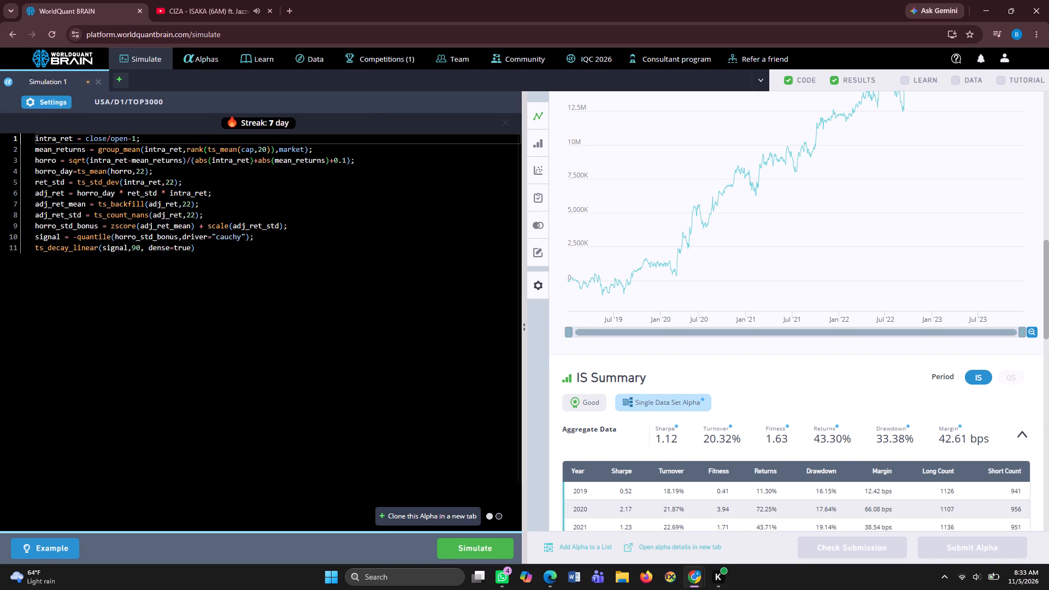
Clone the Simulation 1 Alpha into a new tab and simulate the clone.
left_click(395, 513)
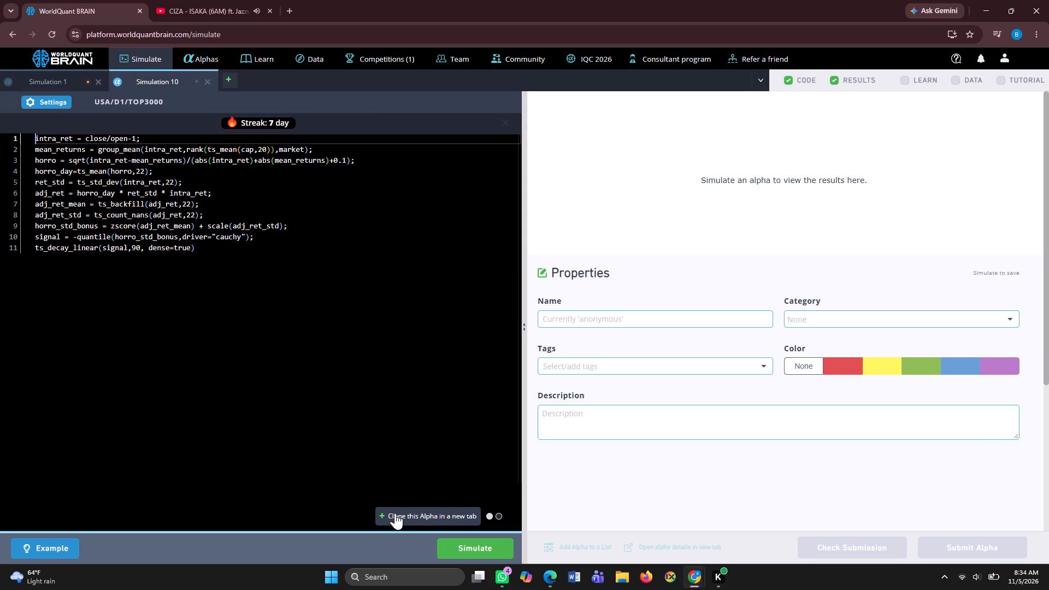
left_click(468, 547)
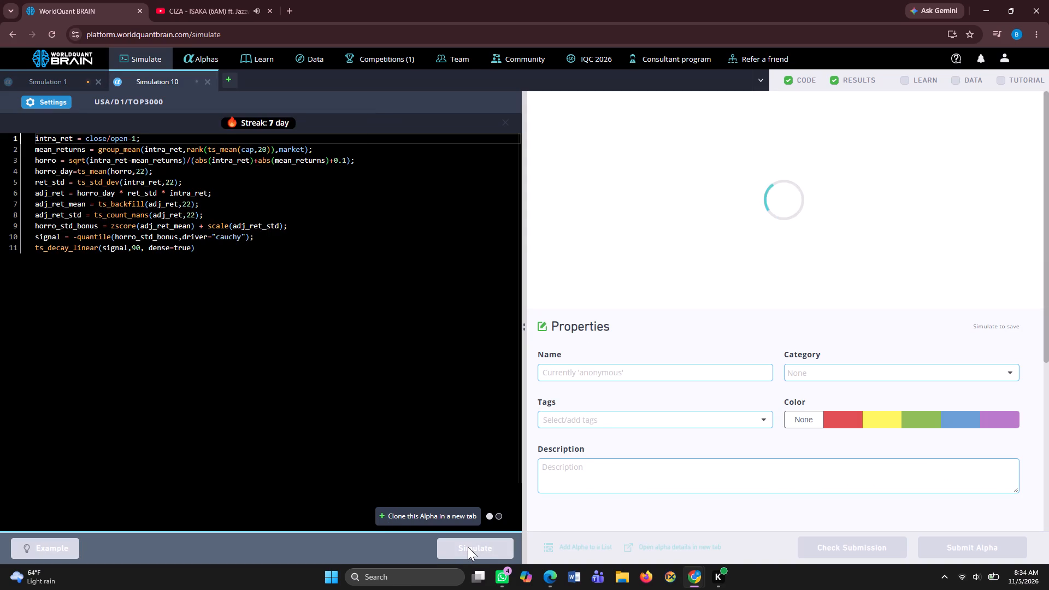
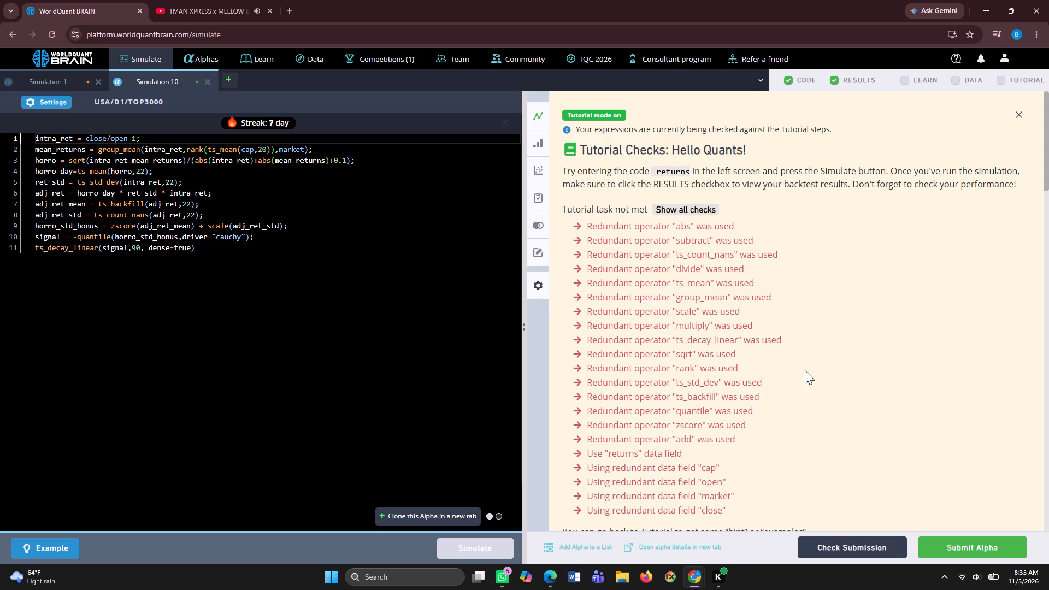
Review the Simulation 10 chart and IS summary, and run its self-correlation check.
scroll(833, 383, "down", 2)
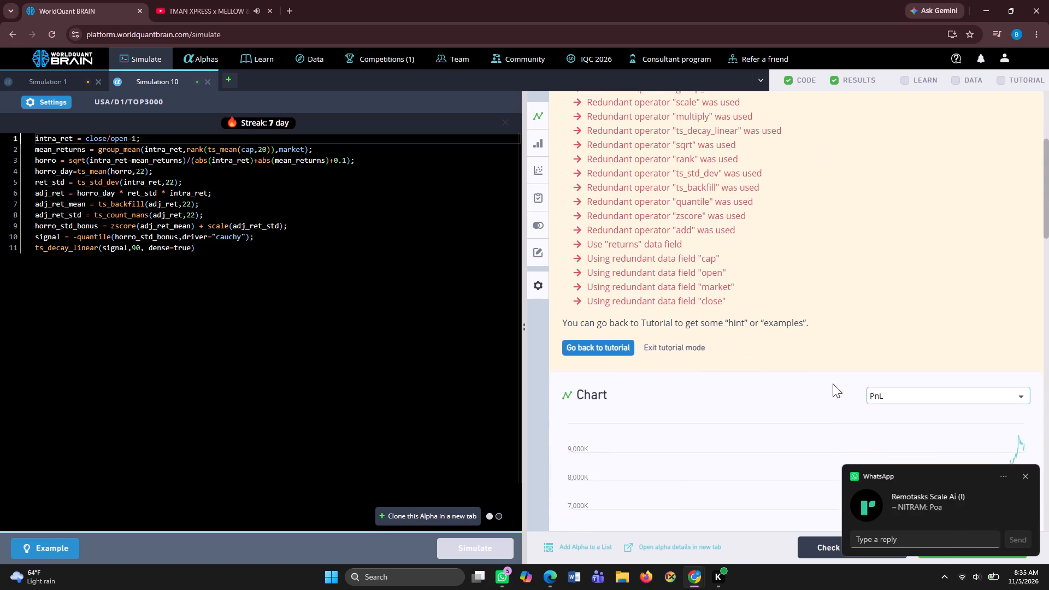
scroll(833, 383, "down", 4)
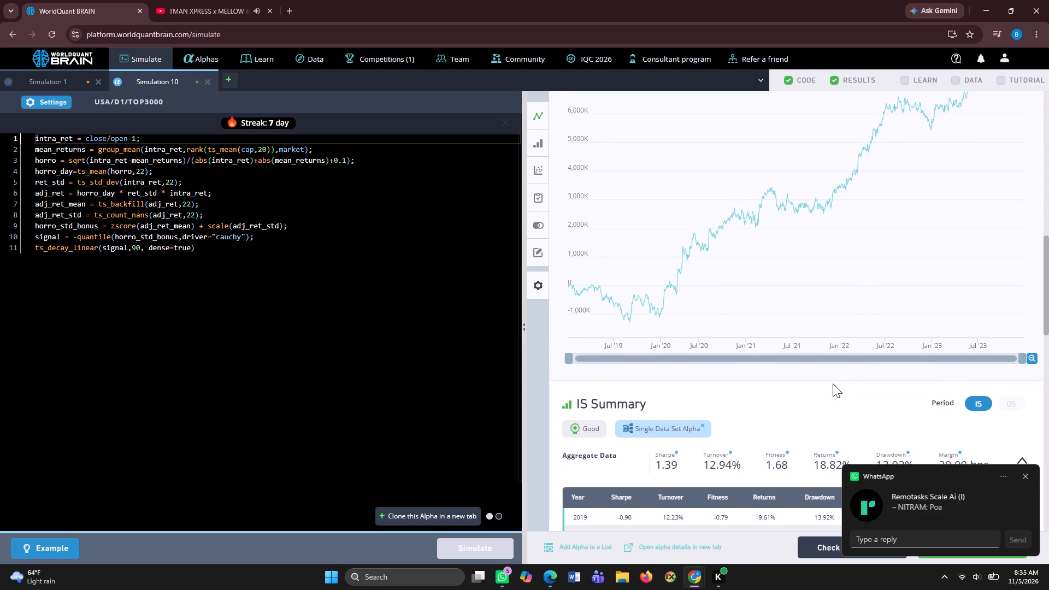
scroll(833, 383, "down", 4)
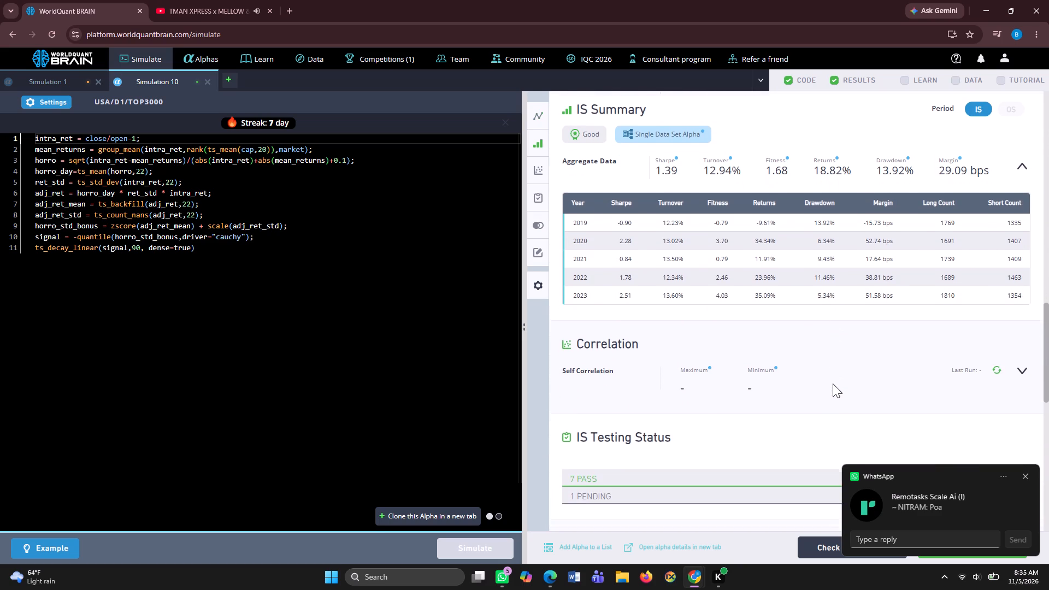
scroll(833, 383, "down", 1)
left_click(997, 368)
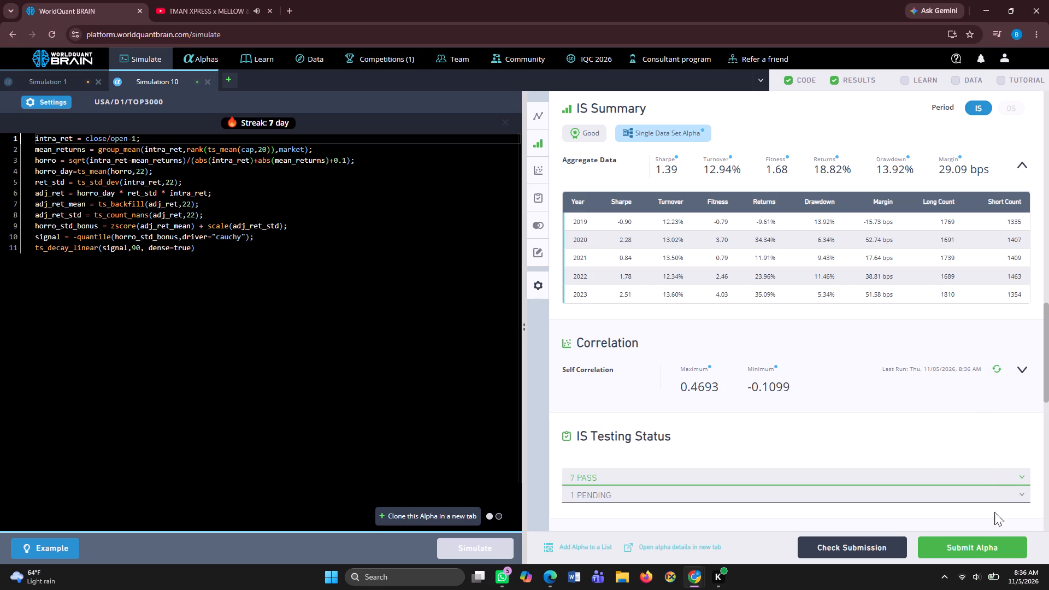
Submit the Simulation 10 Alpha.
left_click(989, 540)
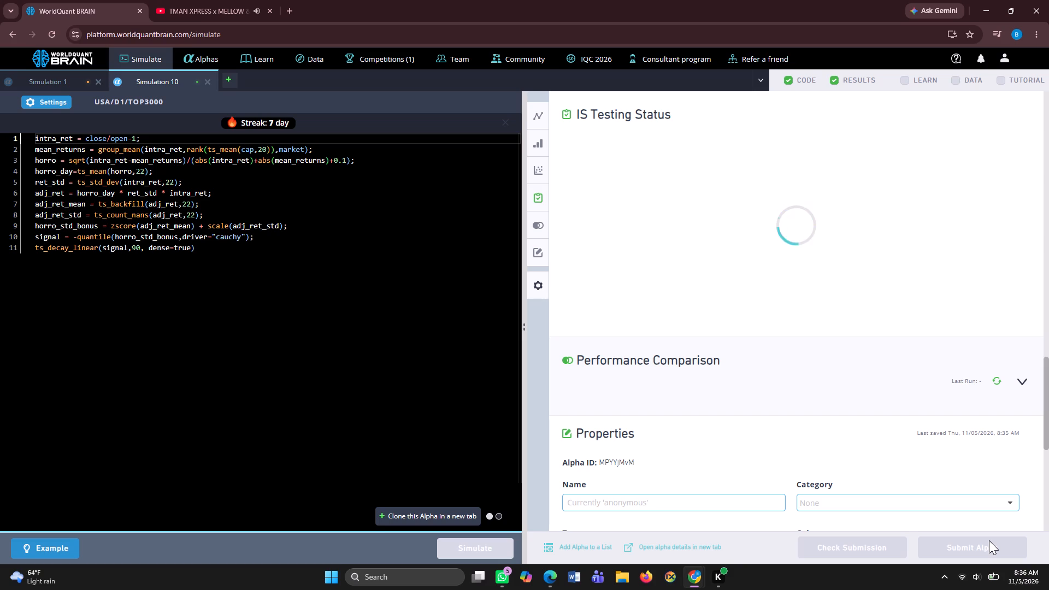
scroll(897, 285, "up", 5)
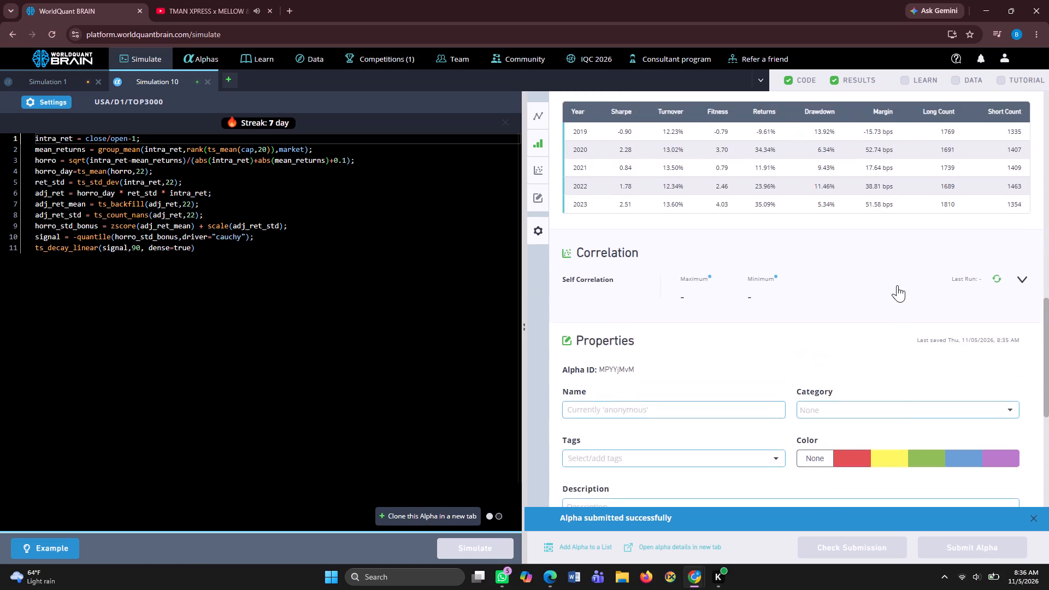
scroll(897, 285, "up", 1)
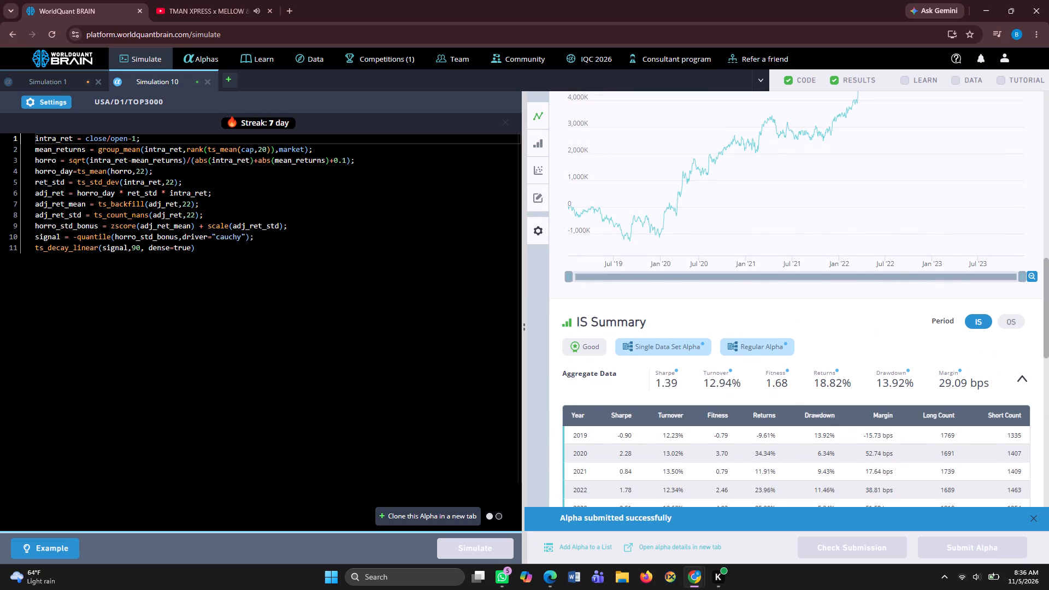
Set the test period of Simulation 10 to 1 year and apply the simulation settings.
left_click(53, 100)
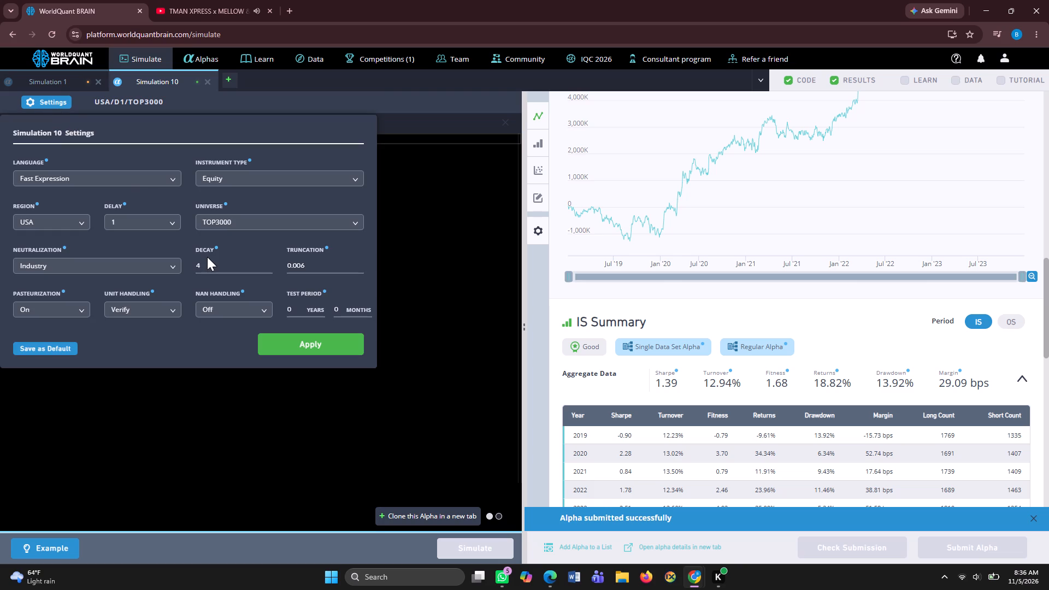
left_click(298, 309)
key("BackSpace")
key("1")
left_click(308, 347)
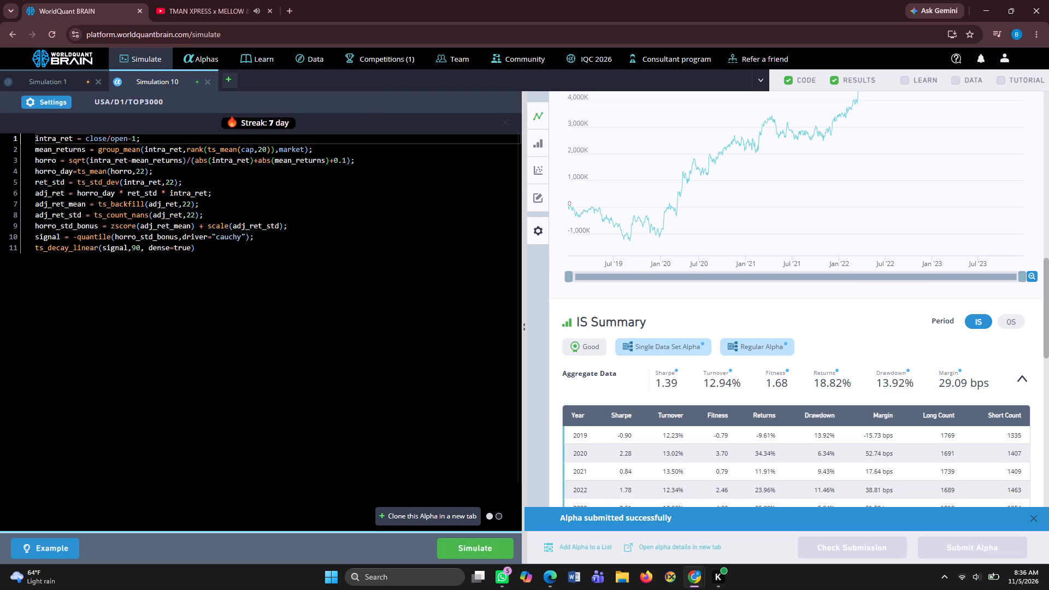
Clone the Simulation 10 Alpha into a new tab and simulate the clone.
left_click(400, 514)
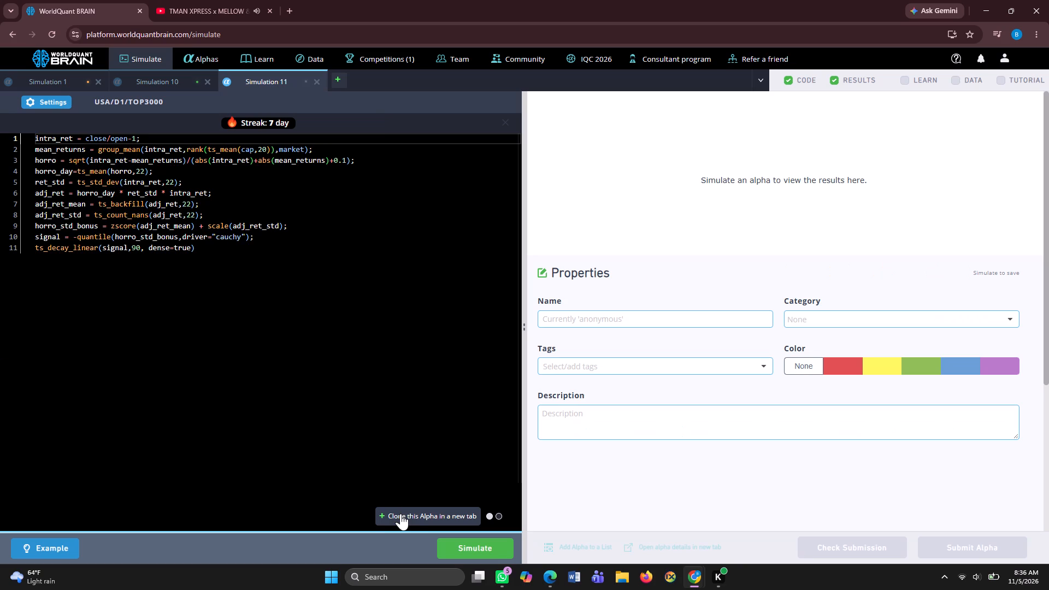
left_click(454, 546)
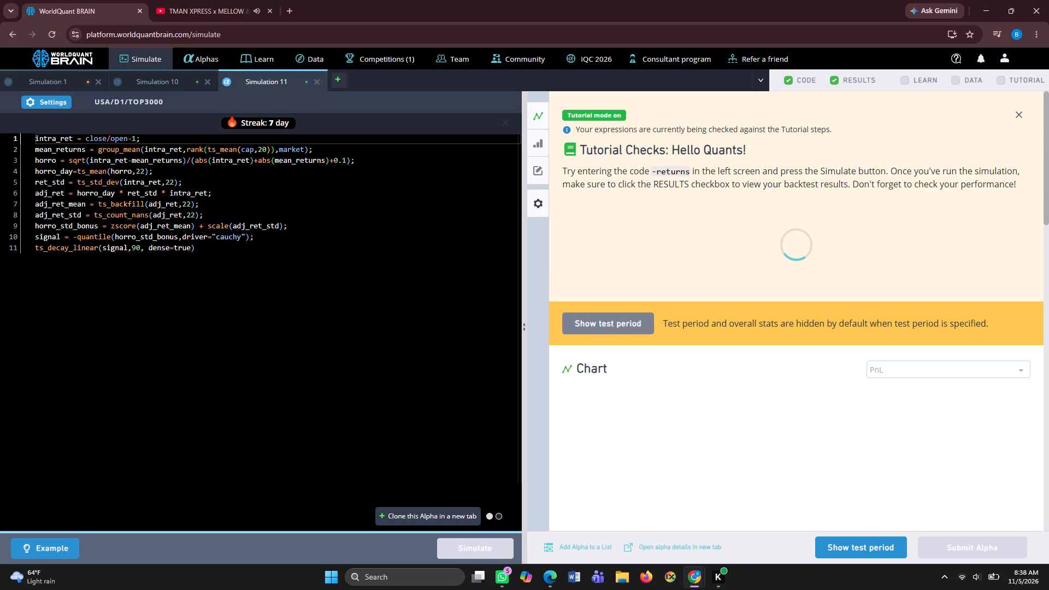
Show the test period results of Simulation 11, review the IS summary and run its self-correlation check.
left_click(846, 540)
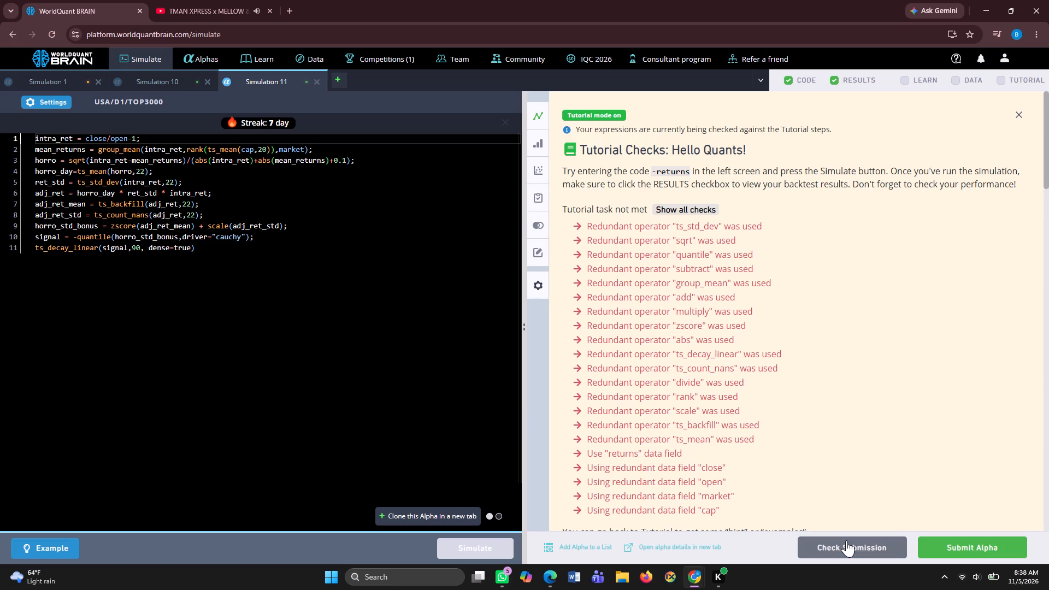
scroll(838, 443, "down", 6)
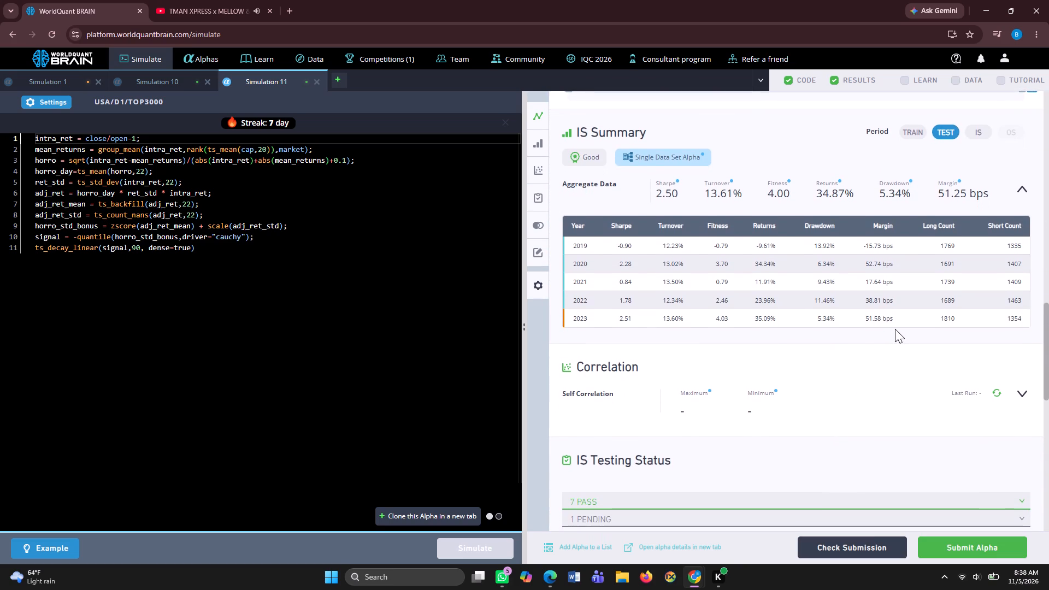
left_click(994, 391)
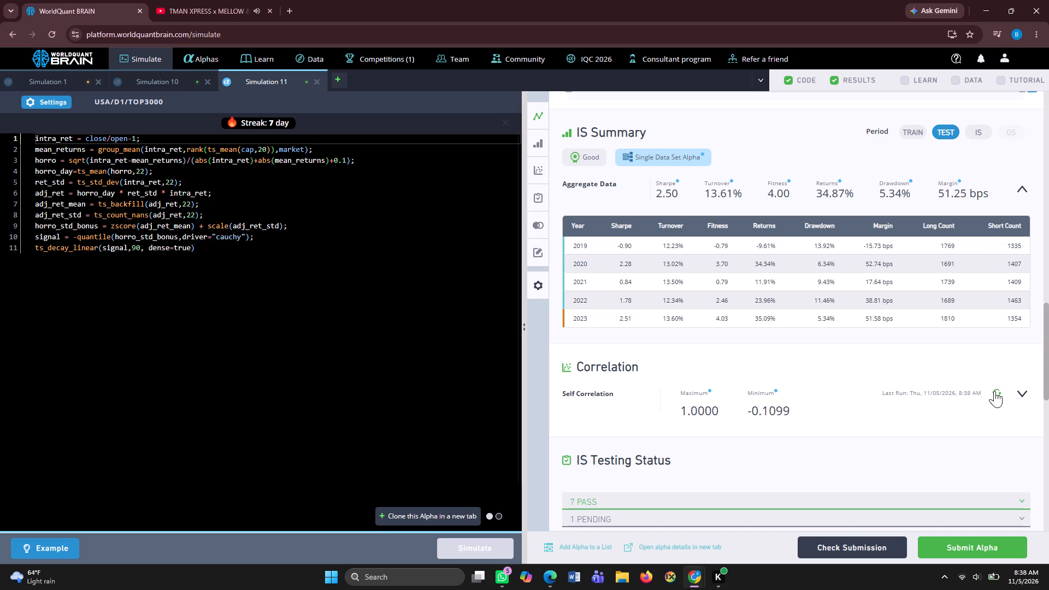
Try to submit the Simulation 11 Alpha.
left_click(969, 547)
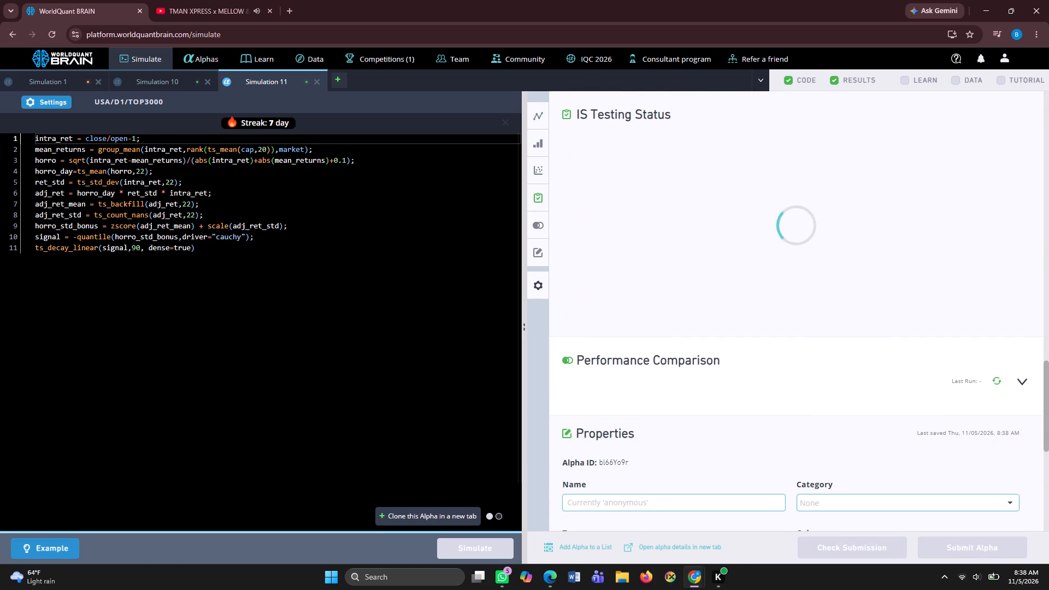
Set the Simulation 11 test period to 0 years and its decay to 6, and apply the settings.
left_click(45, 102)
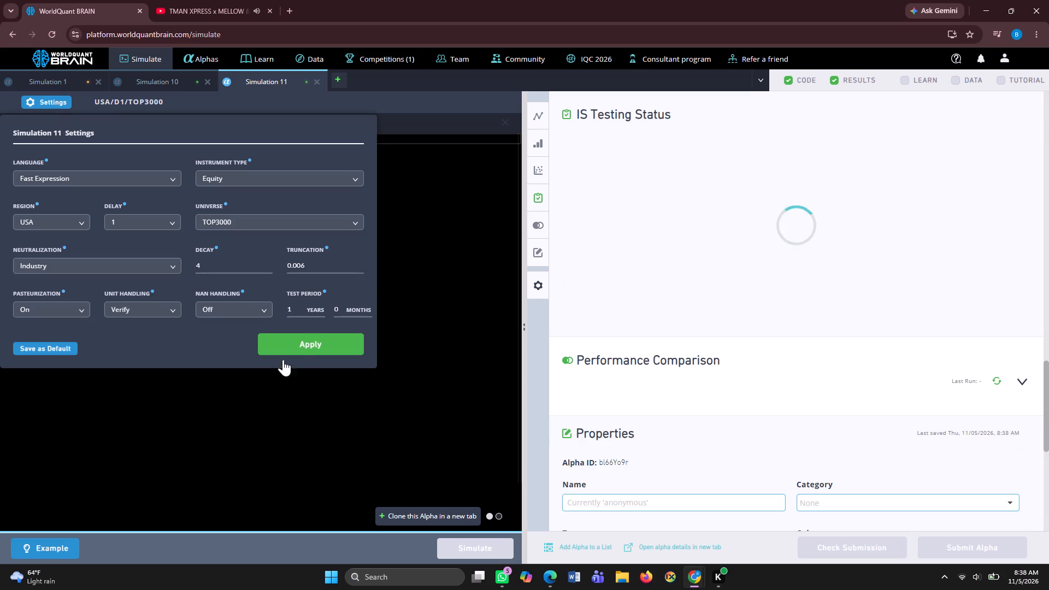
left_click(300, 310)
key("BackSpace")
key("0")
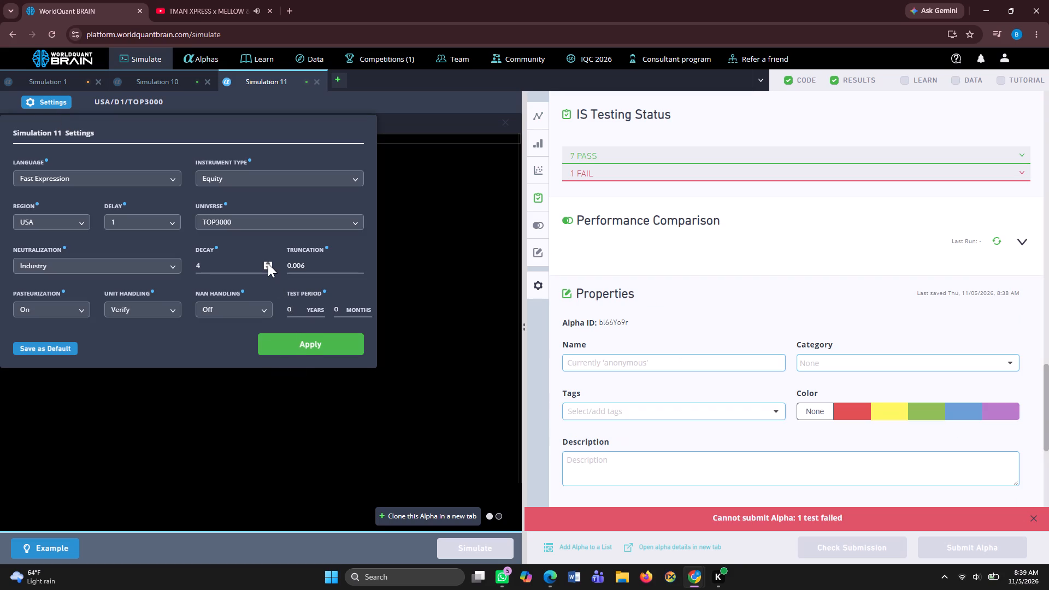
double_click(268, 263)
left_click(298, 337)
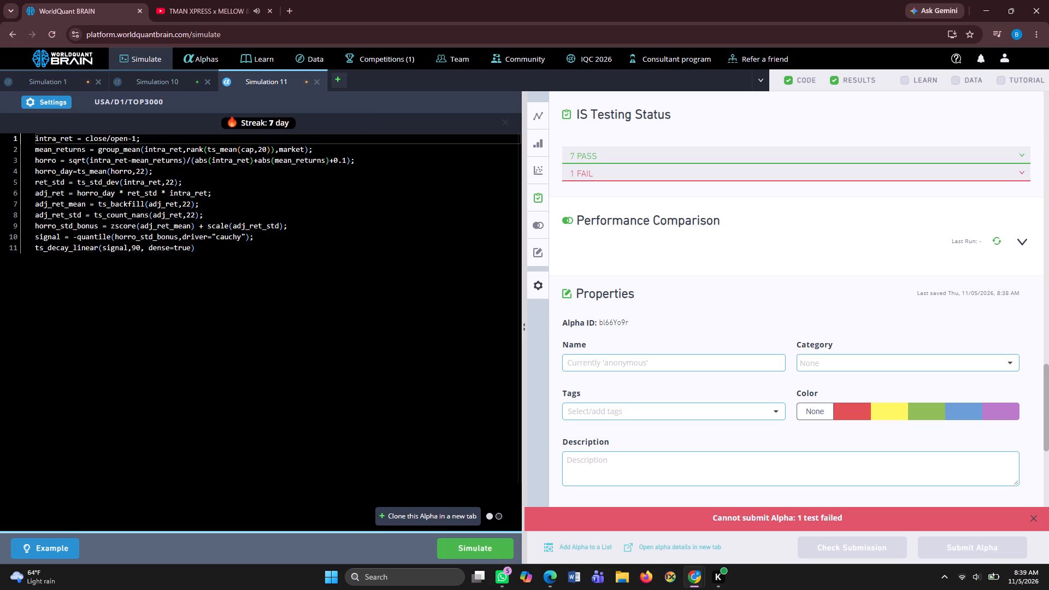
Clone the Simulation 11 Alpha into a new tab and simulate the clone.
left_click(411, 518)
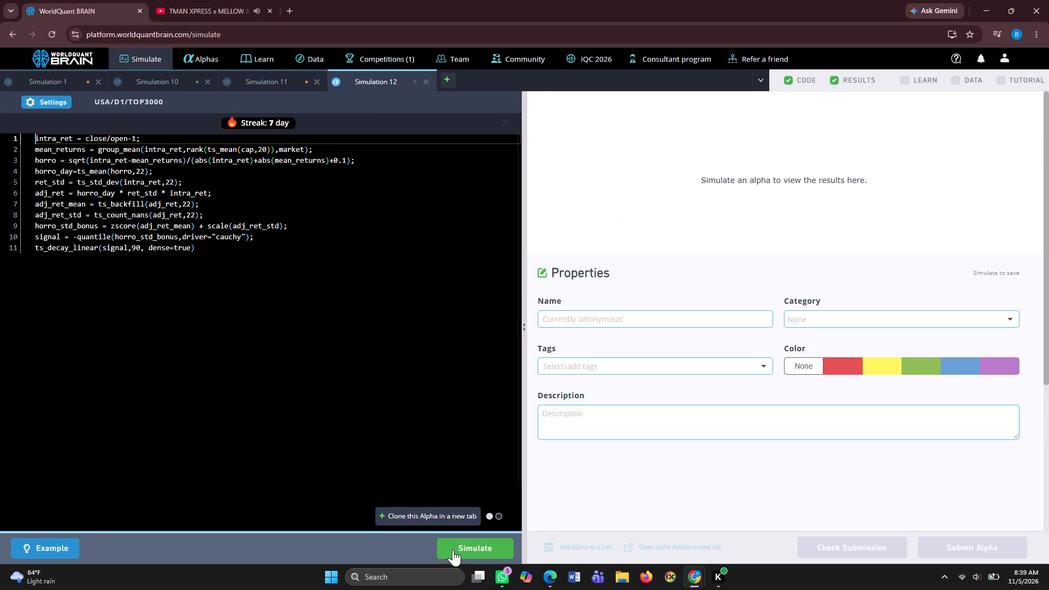
left_click(457, 552)
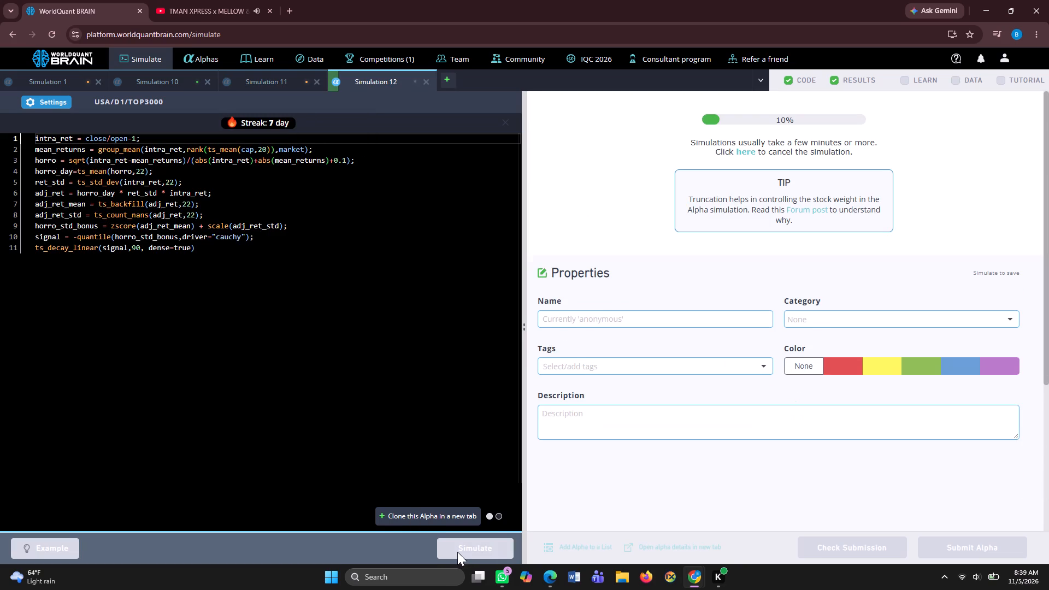
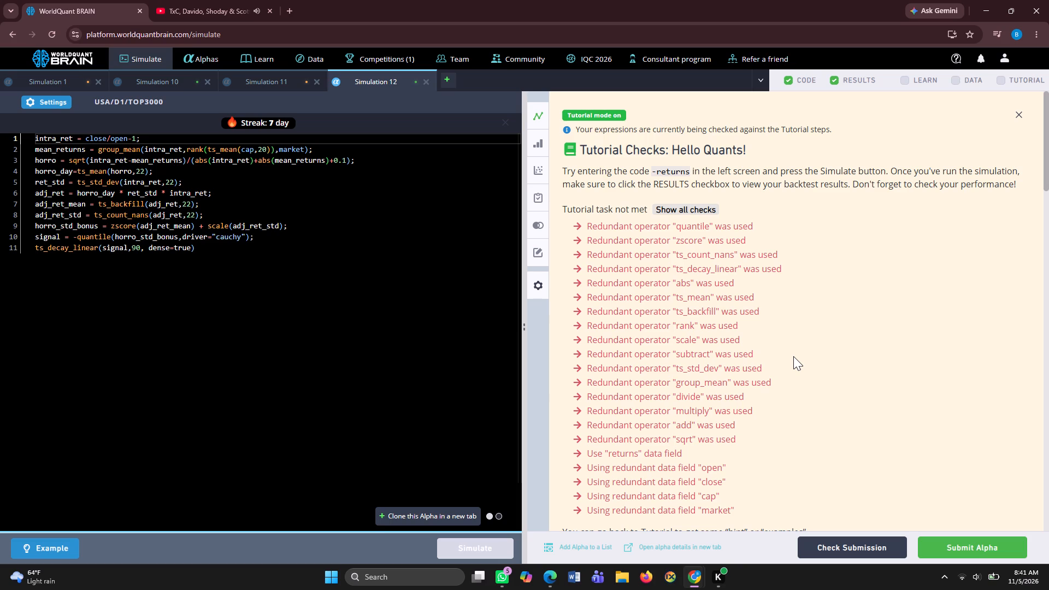
Review the IS summary of Simulation 12 and run its self-correlation check.
scroll(803, 361, "down", 10)
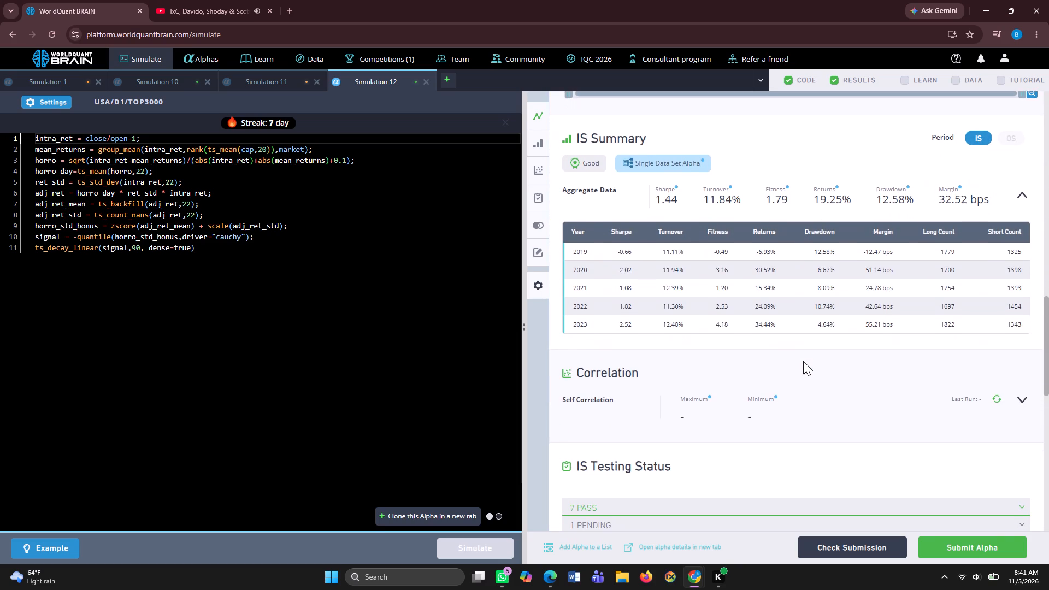
left_click(1000, 401)
Try to submit the Simulation 12 Alpha.
left_click(998, 548)
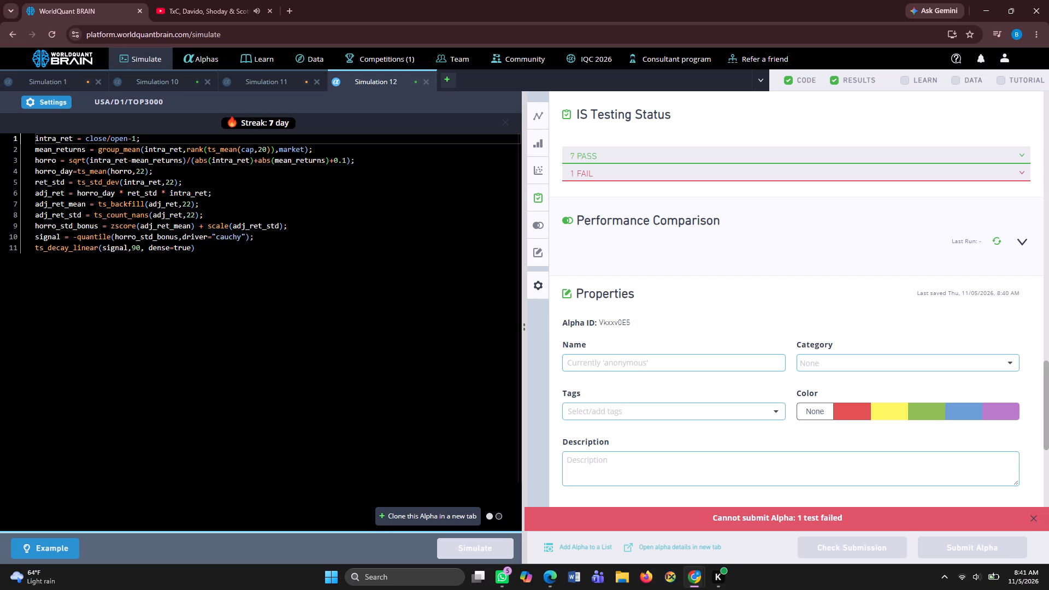
Set the Simulation 12 decay to 101 and apply the settings.
left_click(59, 99)
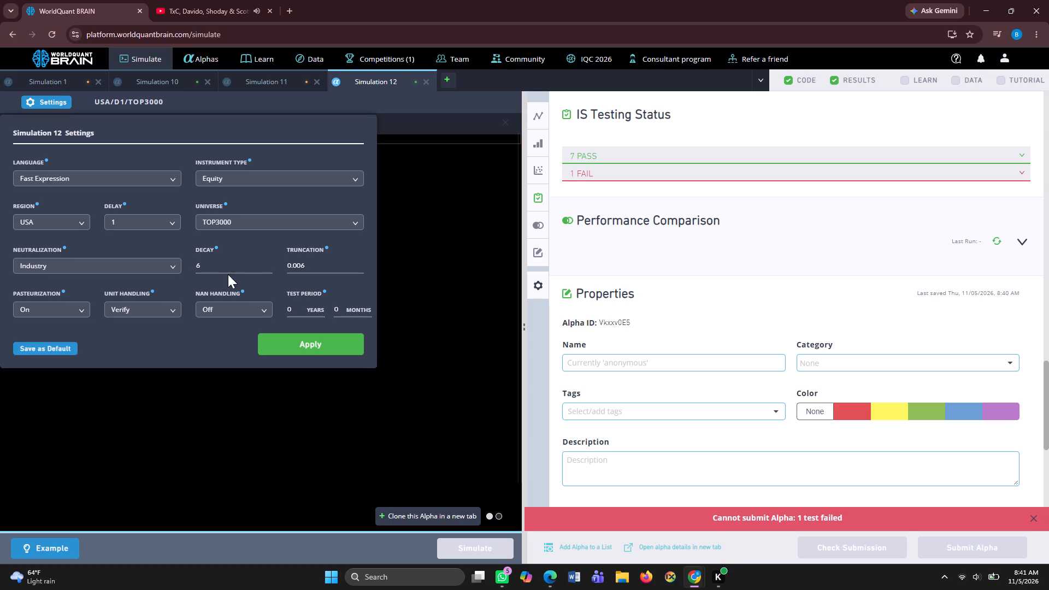
triple_click(267, 263)
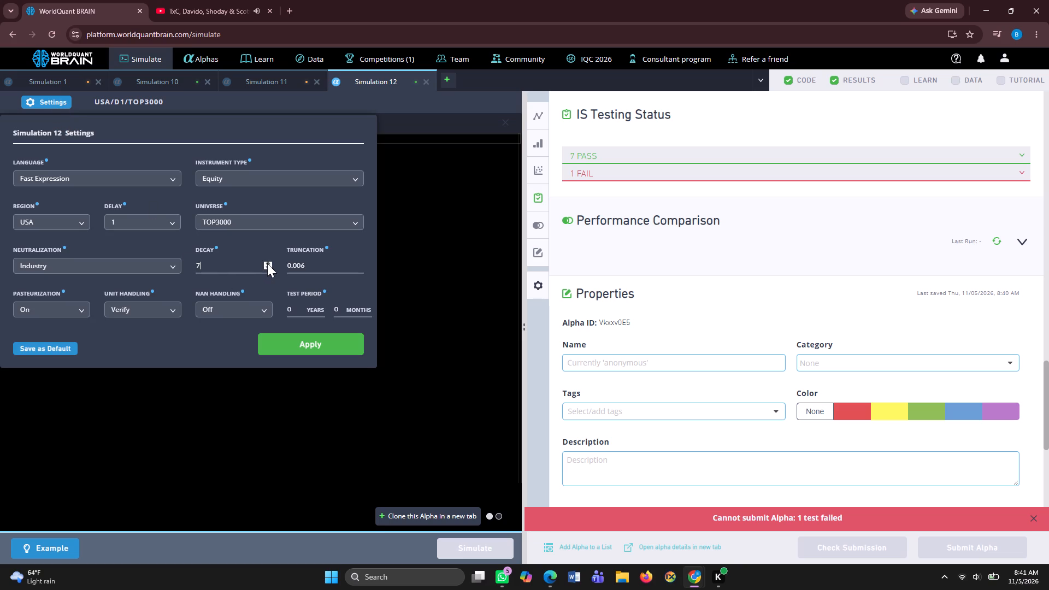
triple_click(267, 263)
triple_click(267, 263)
triple_click(267, 263)
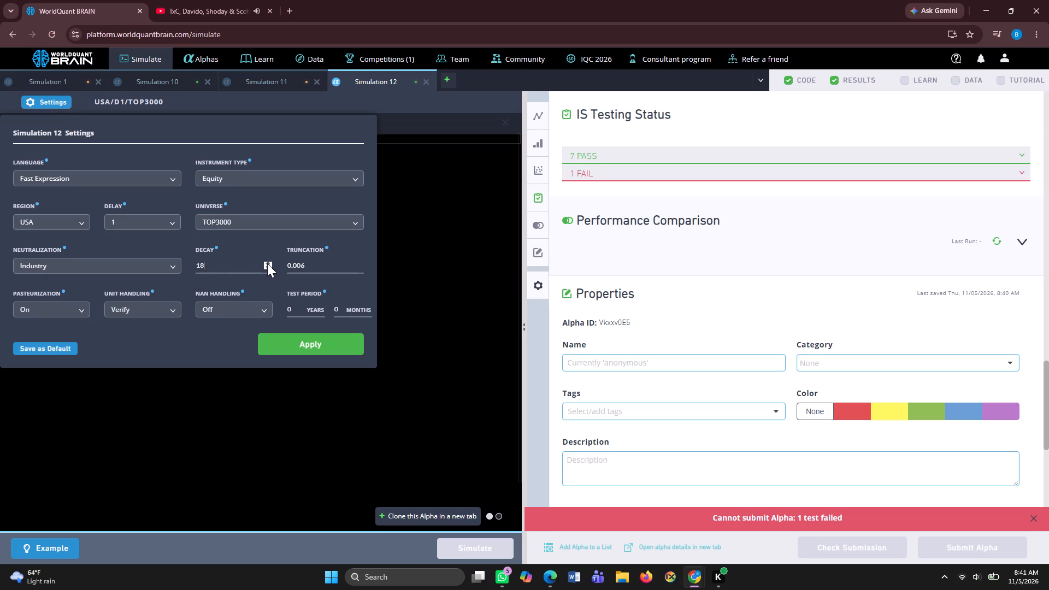
triple_click(267, 263)
triple_click(267, 263)
triple_click(267, 263)
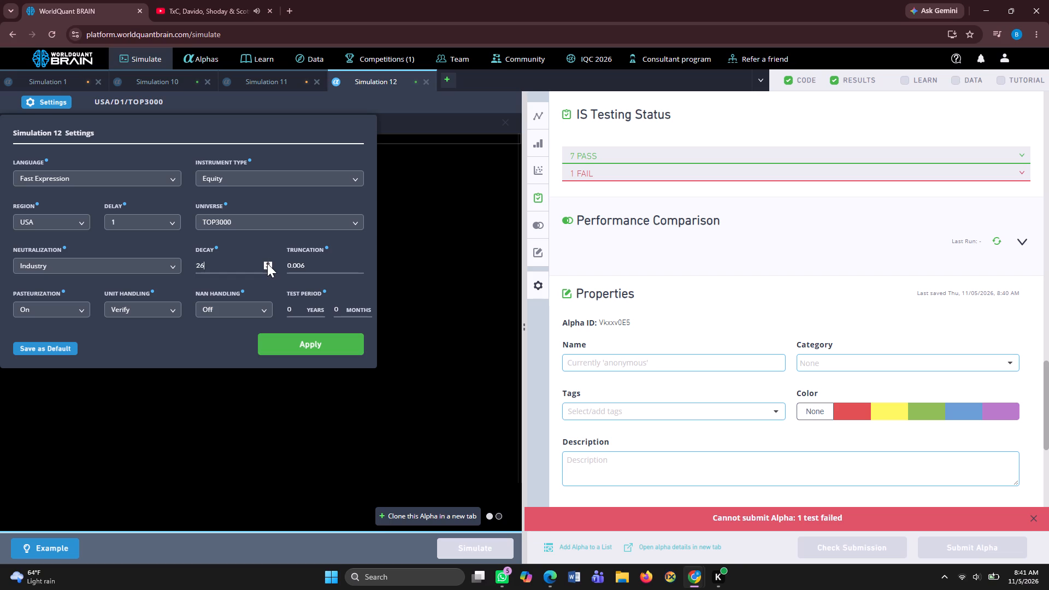
triple_click(267, 263)
left_click(267, 263)
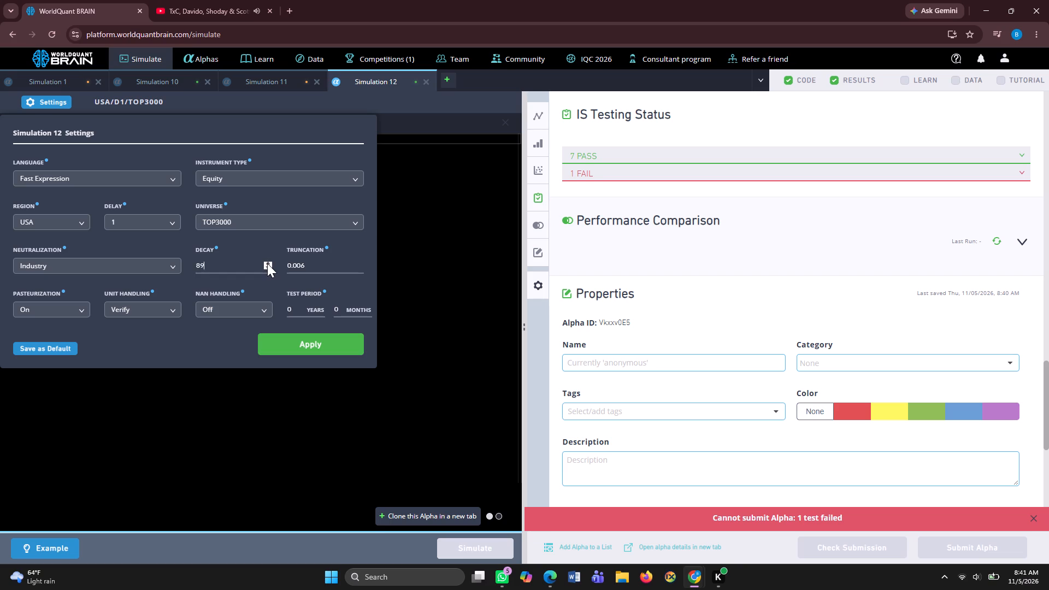
left_click(267, 263)
double_click(267, 263)
left_click(292, 335)
Clone the Simulation 12 Alpha into a new tab and simulate the clone.
left_click(403, 510)
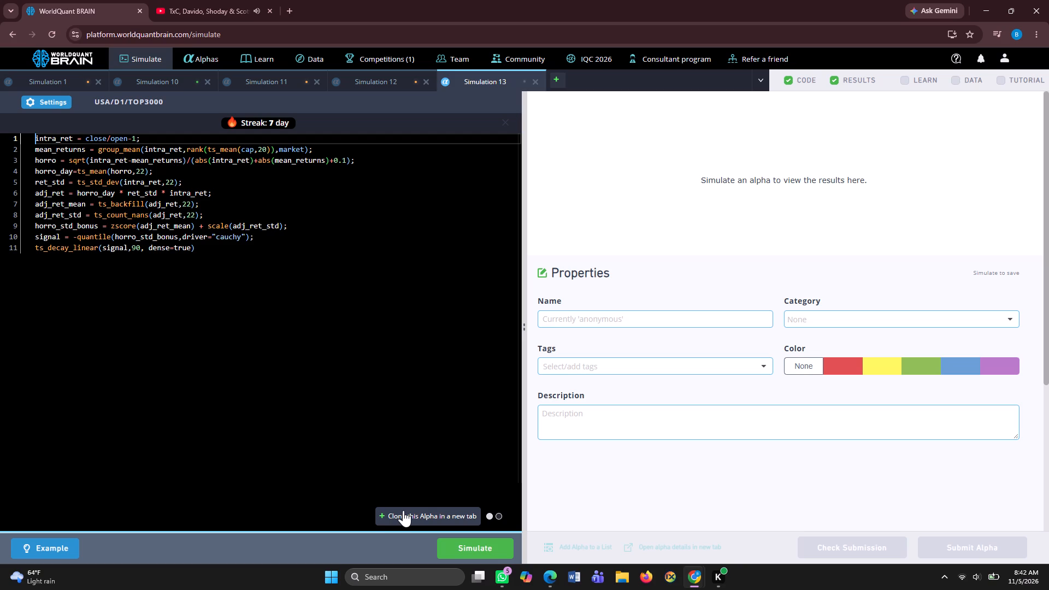
left_click(468, 552)
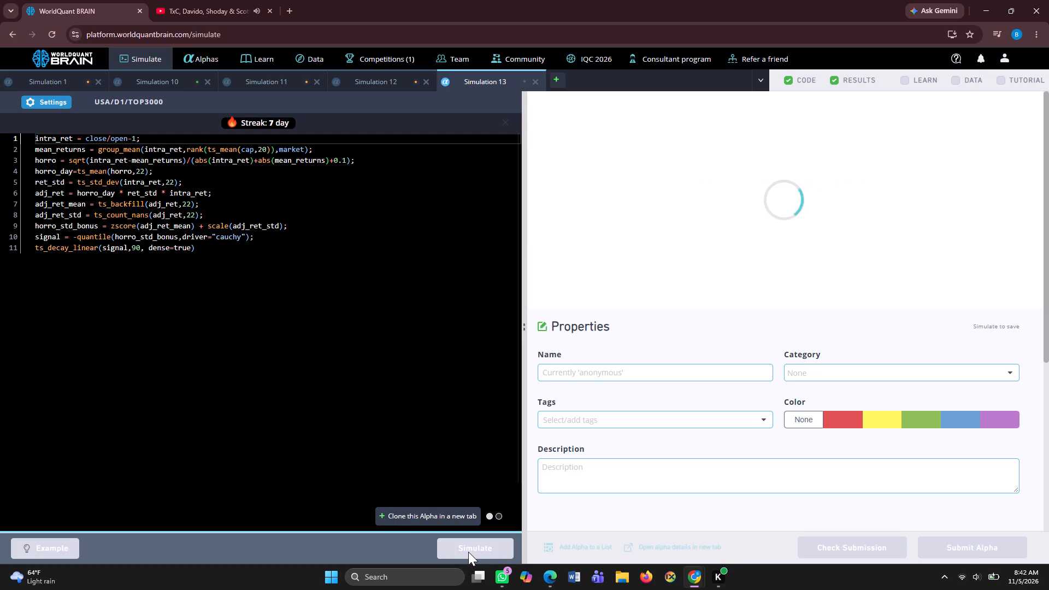
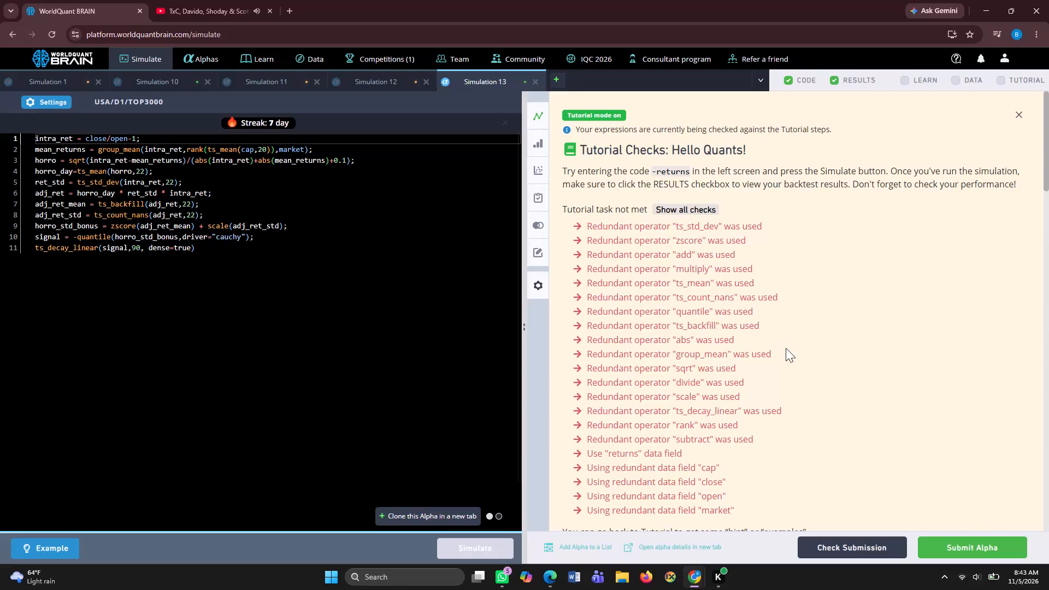
Review the Simulation 13 results and run its performance comparison and self-correlation checks.
scroll(786, 348, "down", 7)
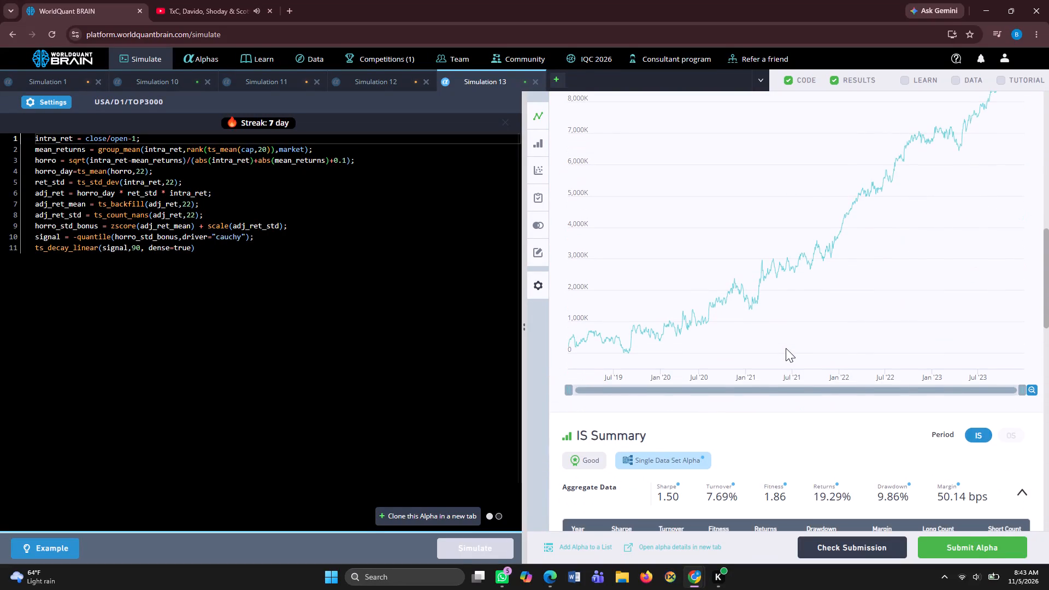
scroll(786, 348, "down", 4)
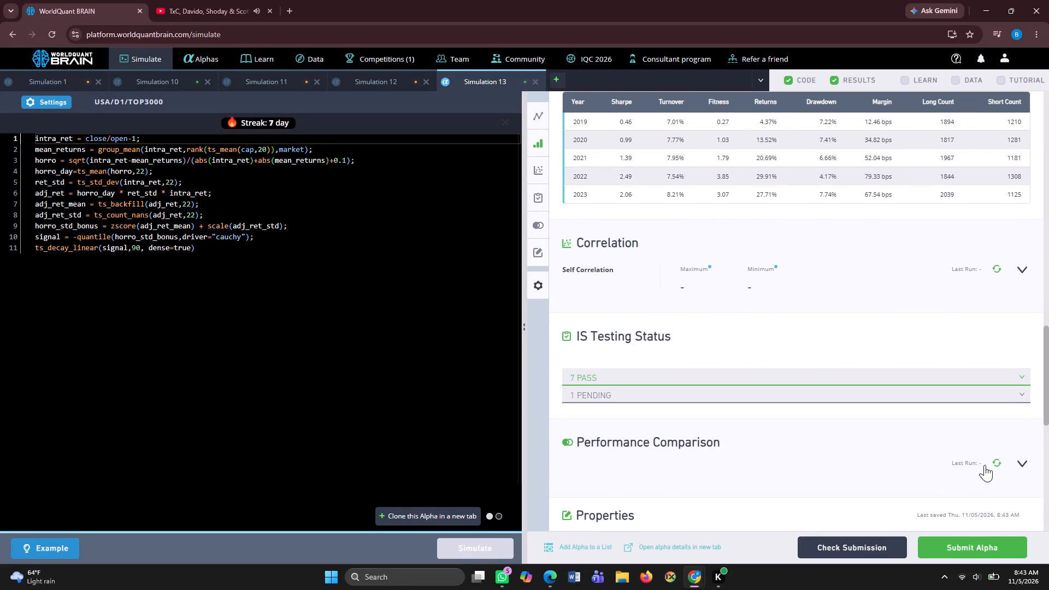
left_click(993, 465)
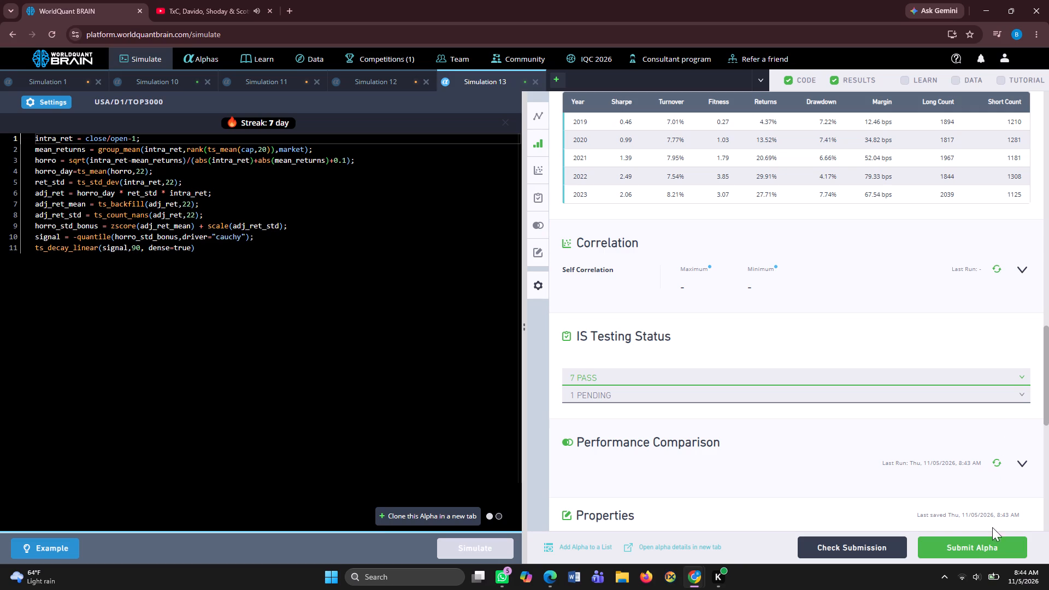
left_click(995, 267)
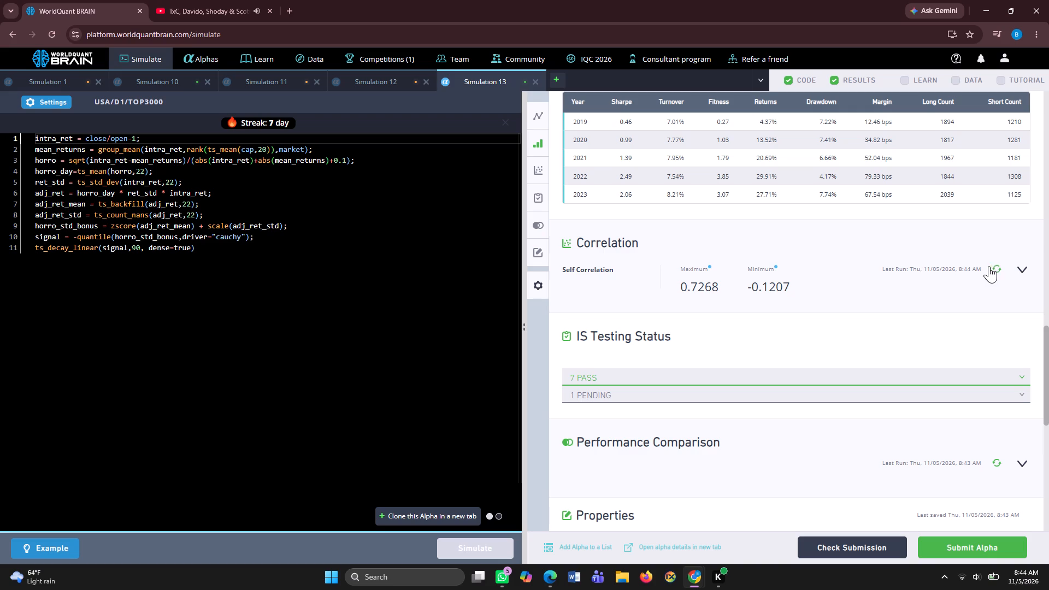
Try to submit the Simulation 13 Alpha.
left_click(985, 548)
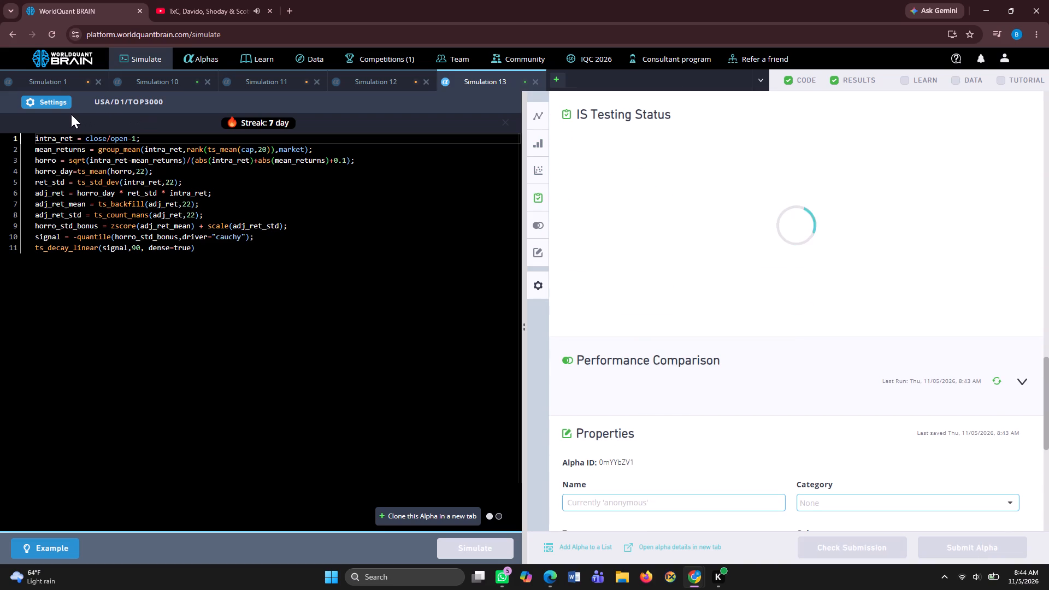
Set the Simulation 13 decay to 217 and apply the settings.
left_click(60, 104)
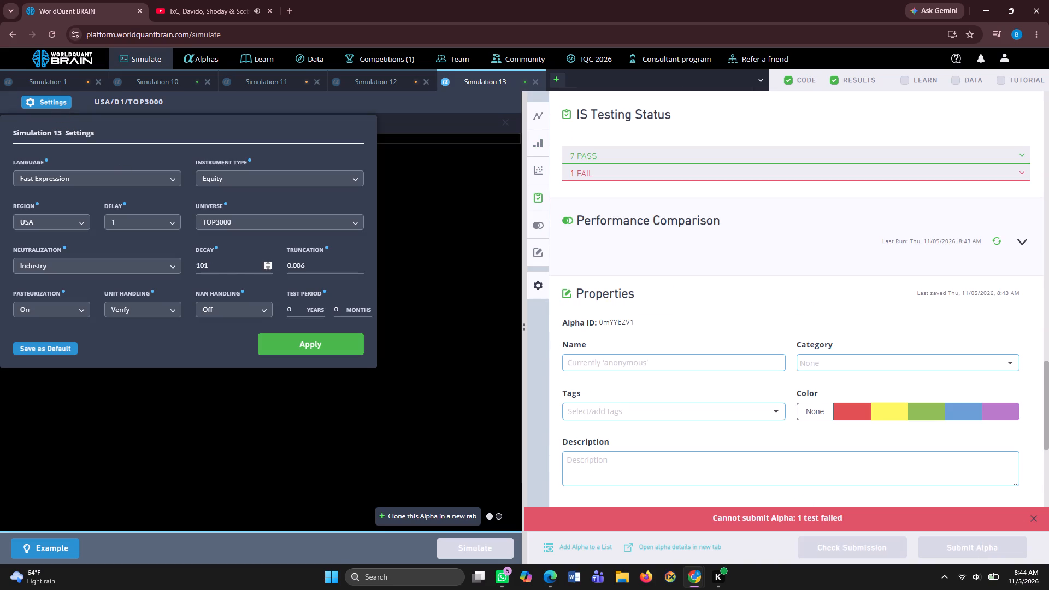
triple_click(268, 263)
left_click(324, 336)
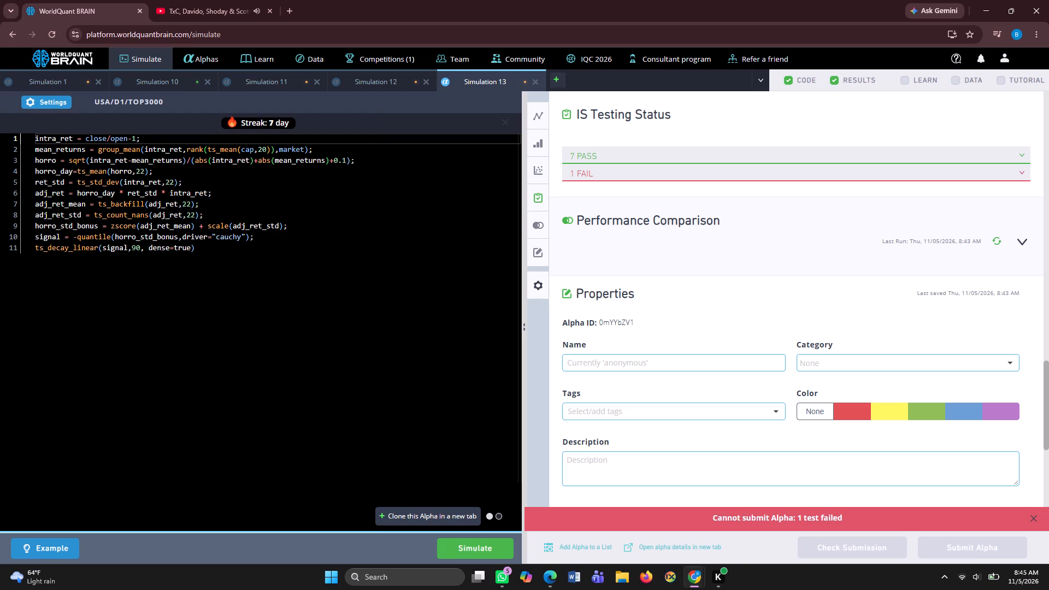
Clone the Simulation 13 Alpha into a new tab and simulate the clone.
left_click(467, 519)
left_click(484, 552)
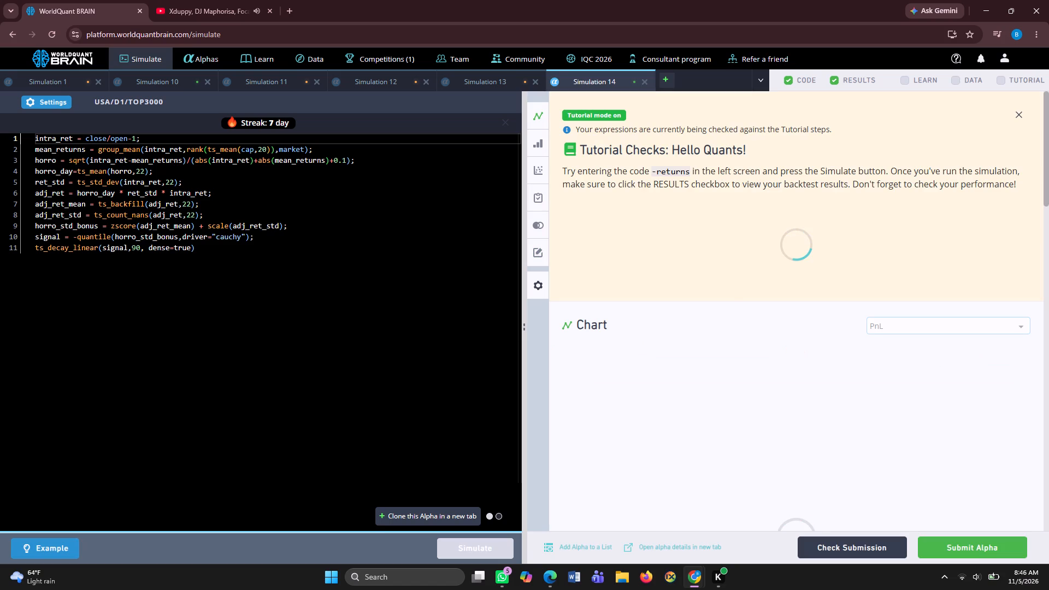
Review the IS summary of Simulation 14 and run its self-correlation check.
scroll(812, 281, "down", 6)
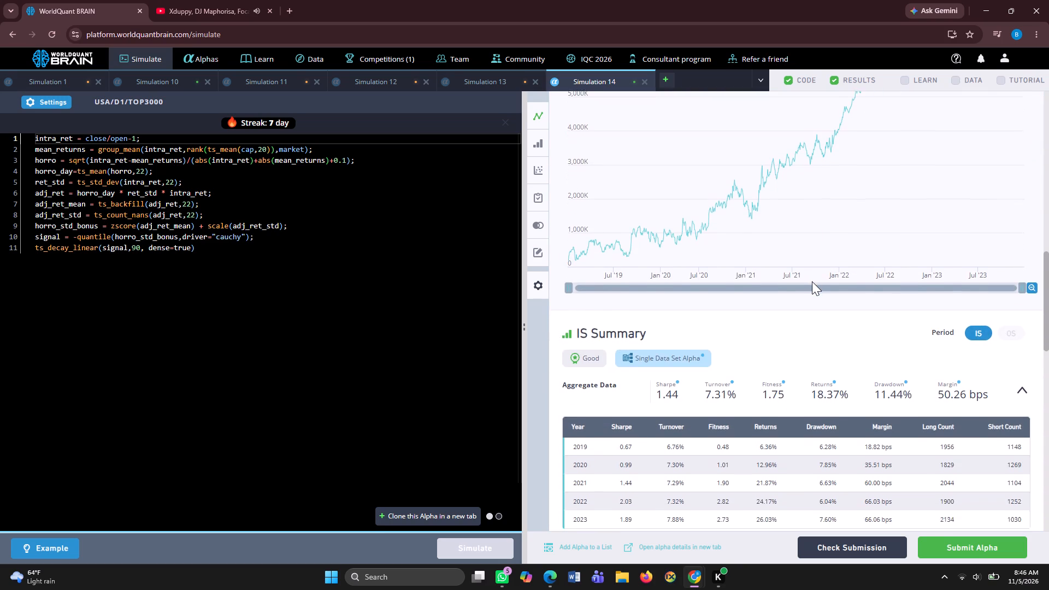
scroll(902, 384, "down", 2)
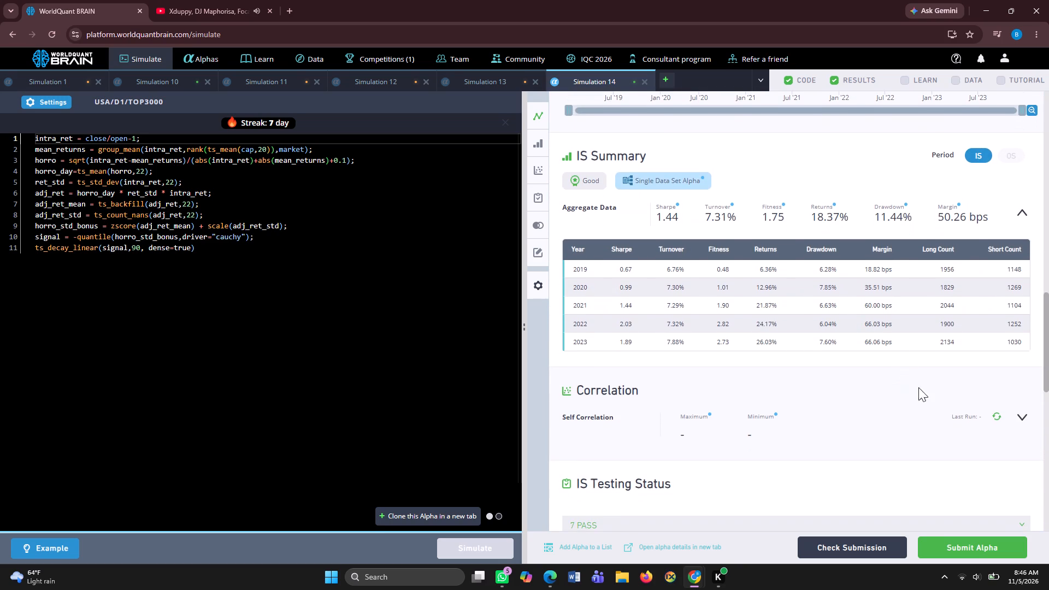
left_click(995, 413)
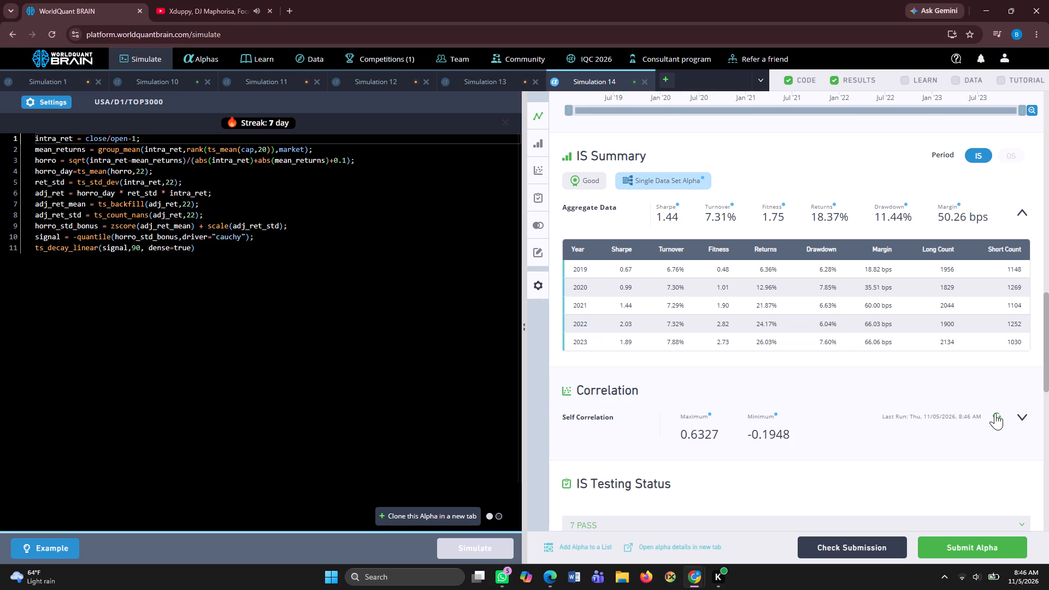
Submit the Simulation 14 Alpha.
left_click(981, 549)
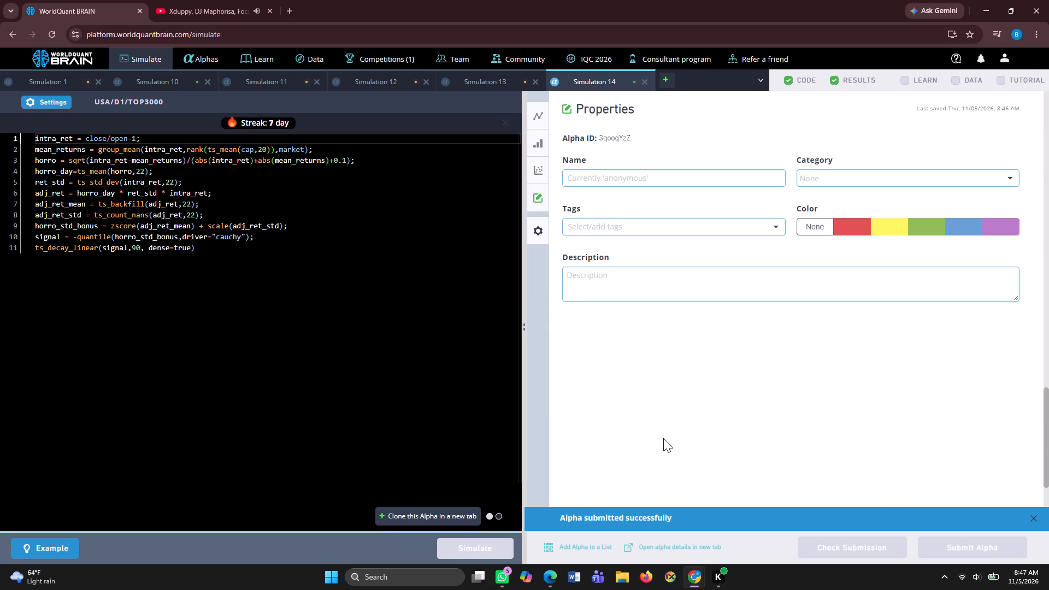
Open the list of submitted Alphas to check the latest submission.
left_click(197, 57)
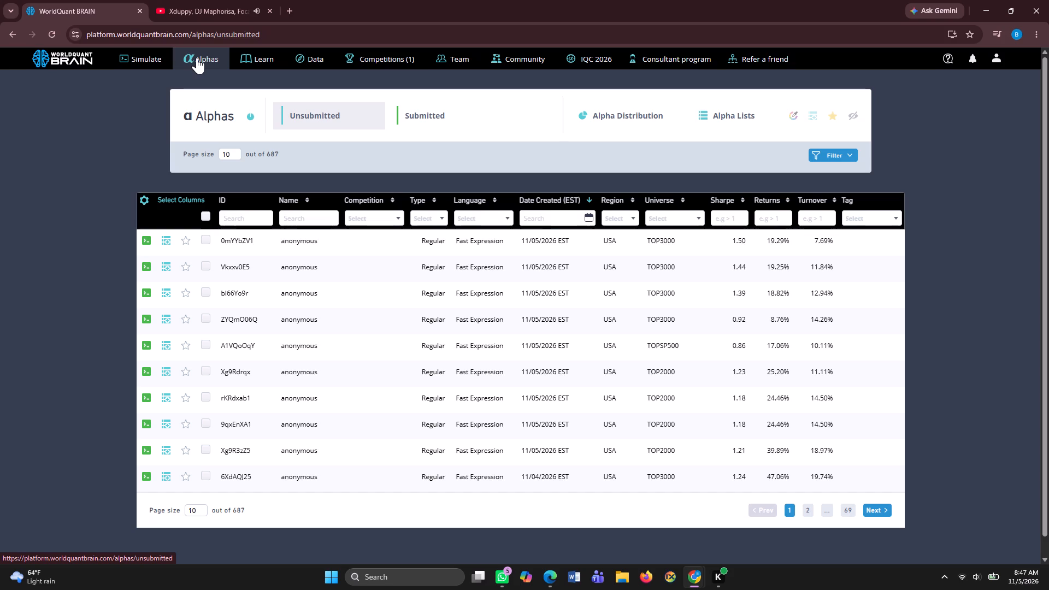
left_click(423, 118)
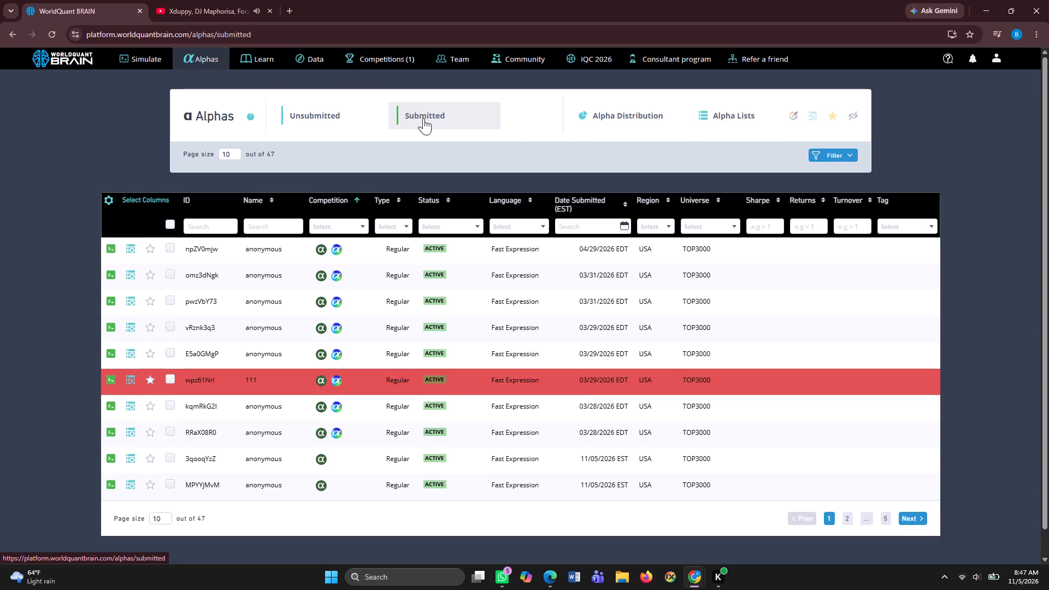
Return to the simulation workspace and dismiss the daily streak message.
left_click(152, 57)
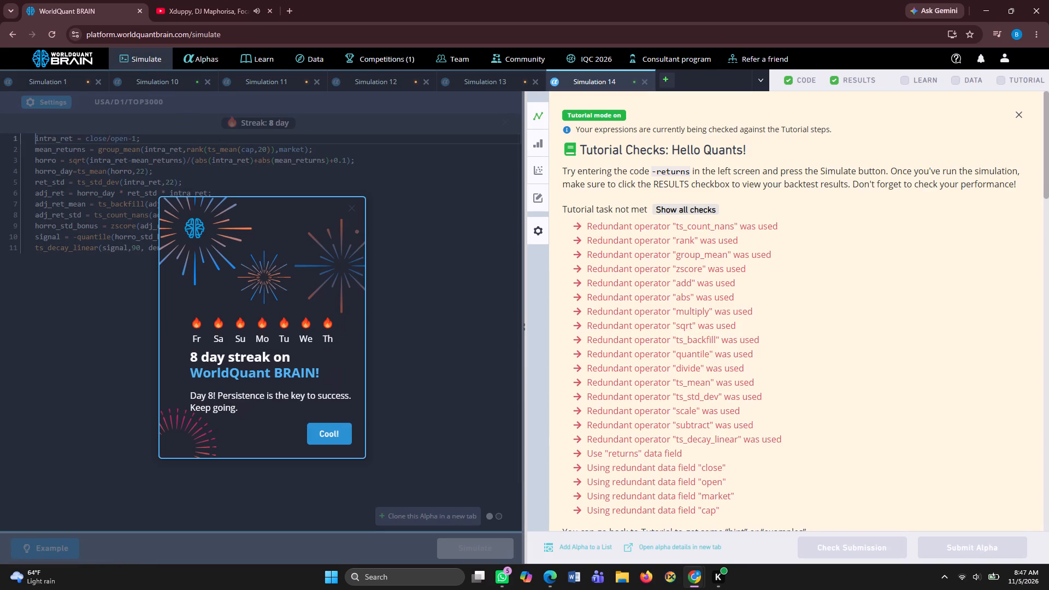
left_click(325, 430)
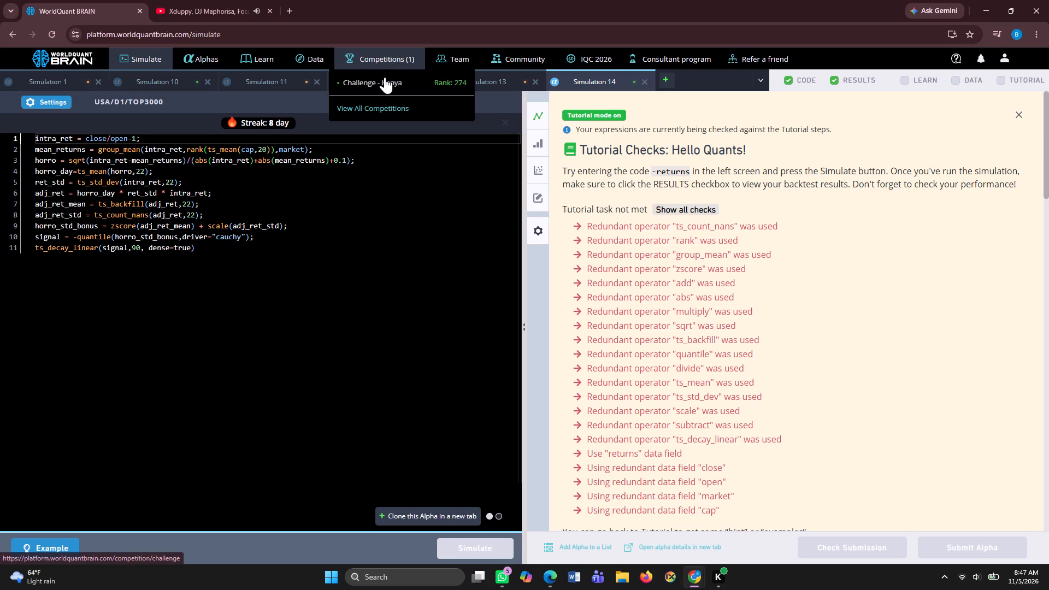
Open the Challenge competition page.
left_click(385, 77)
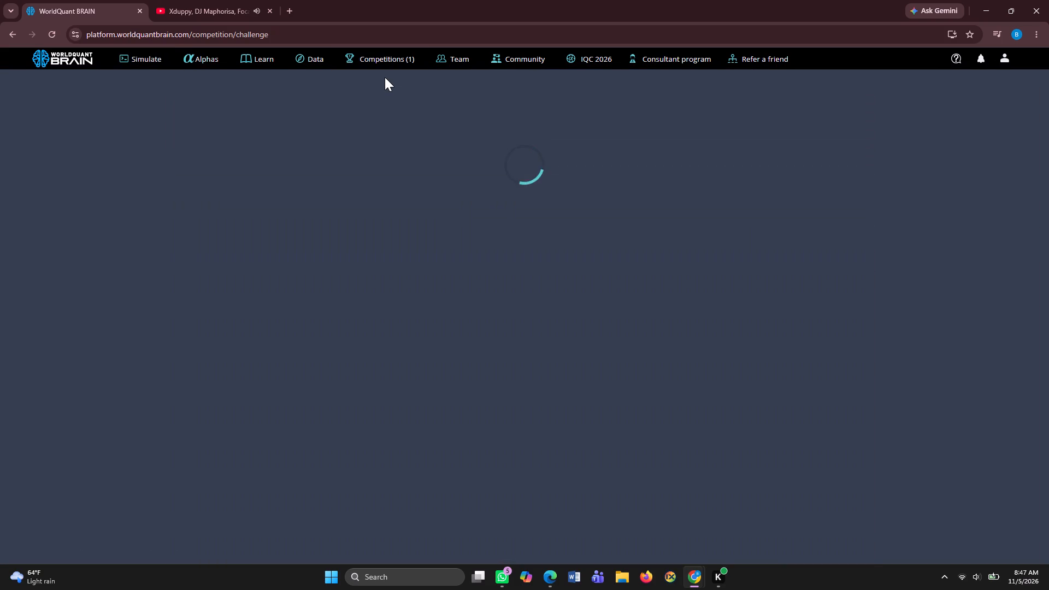
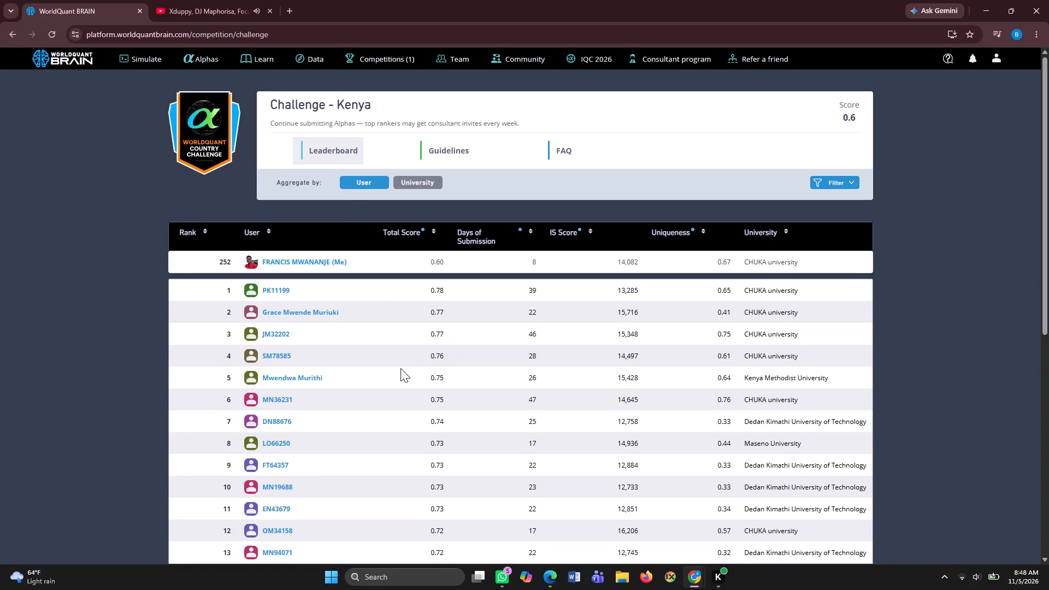
Examine the user rankings on the first five pages of the Challenge - Kenya leaderboard.
scroll(400, 368, "down", 2)
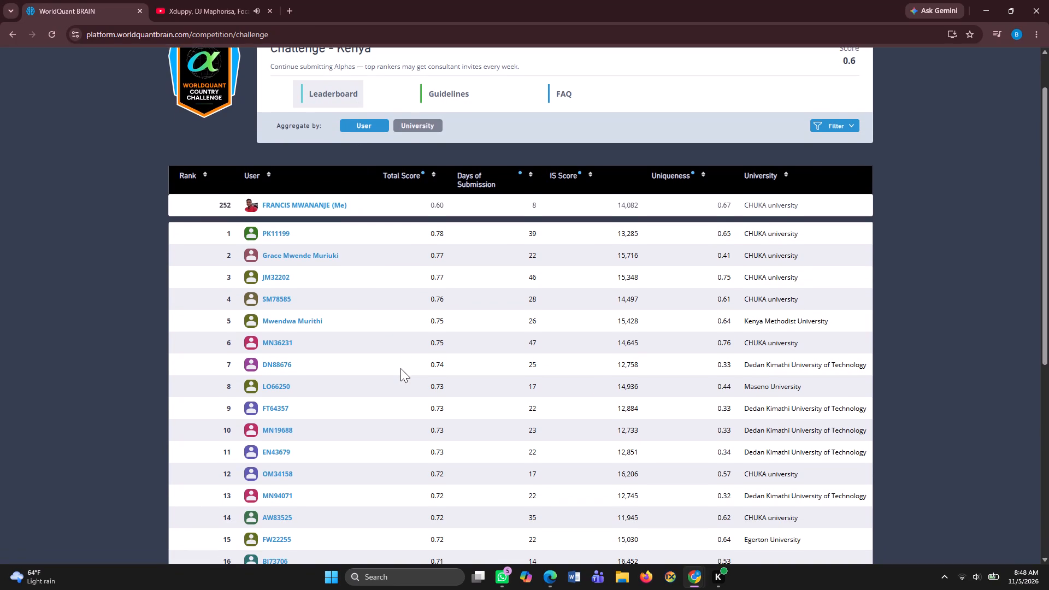
scroll(400, 368, "down", 4)
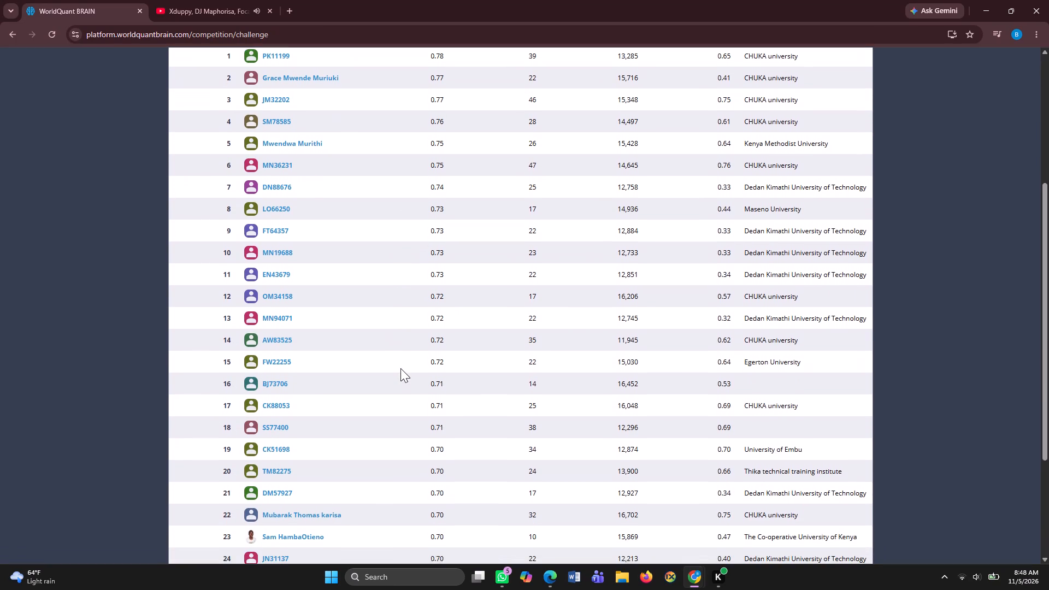
scroll(400, 368, "down", 3)
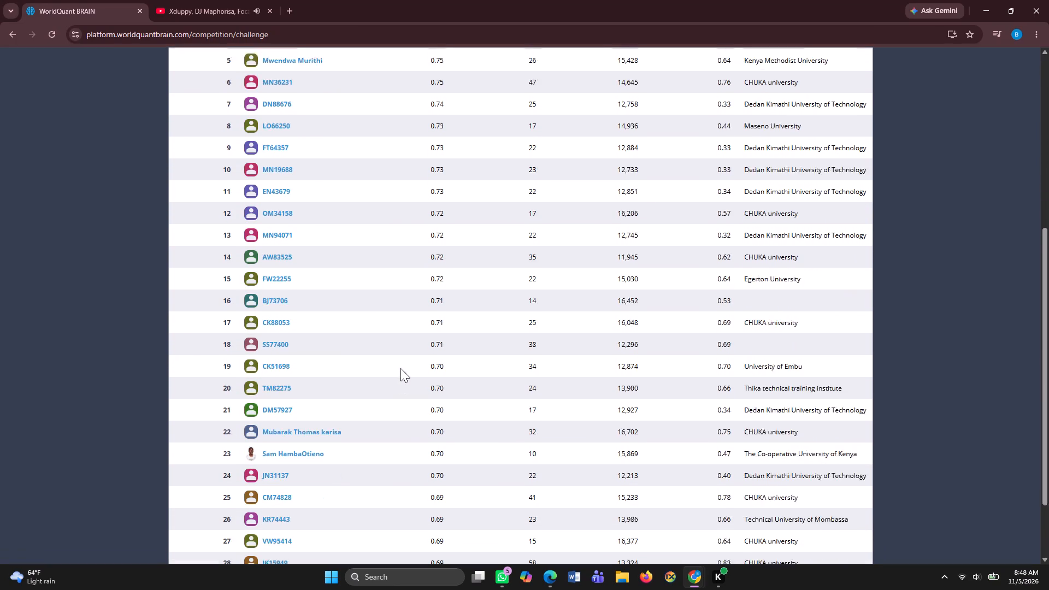
scroll(400, 368, "down", 3)
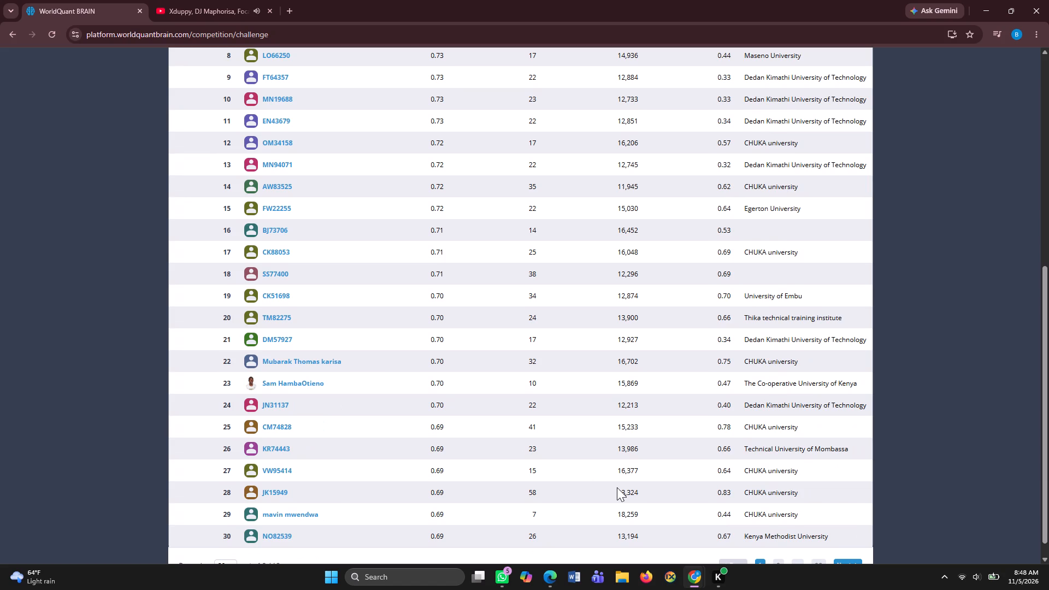
left_click(854, 542)
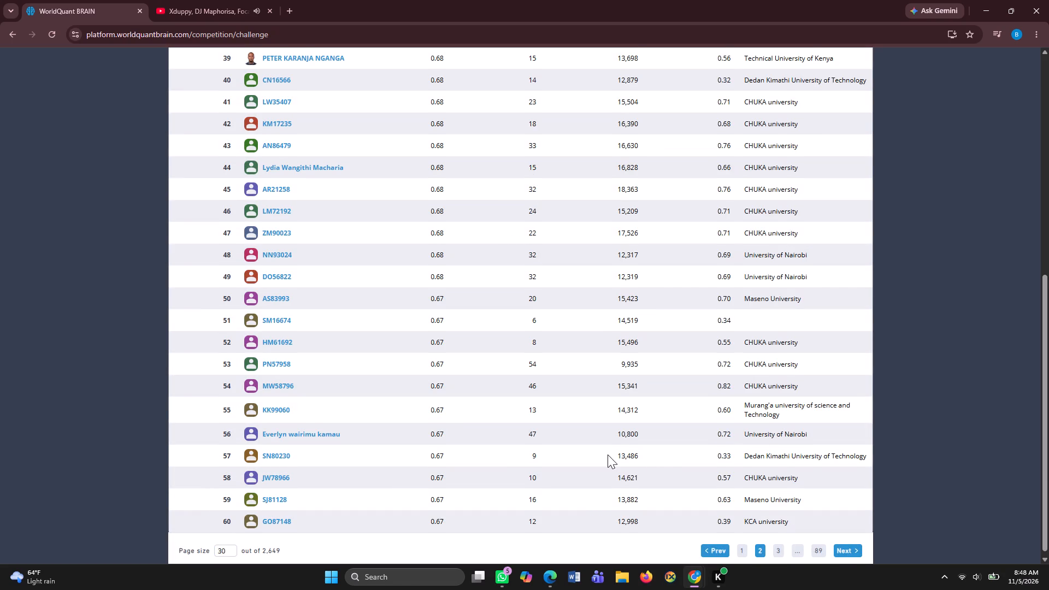
scroll(608, 455, "down", 3)
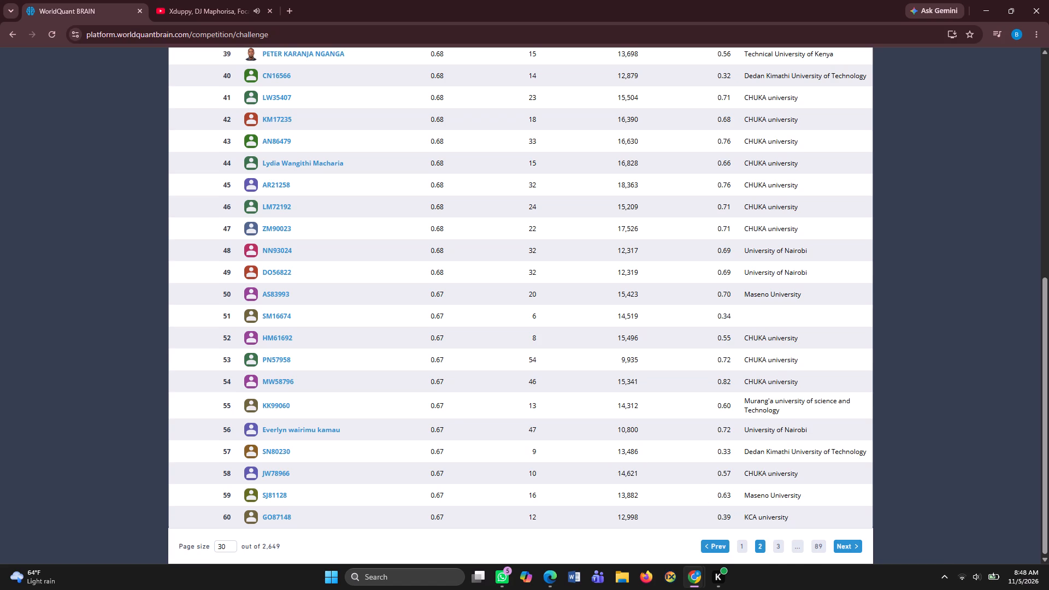
left_click(853, 549)
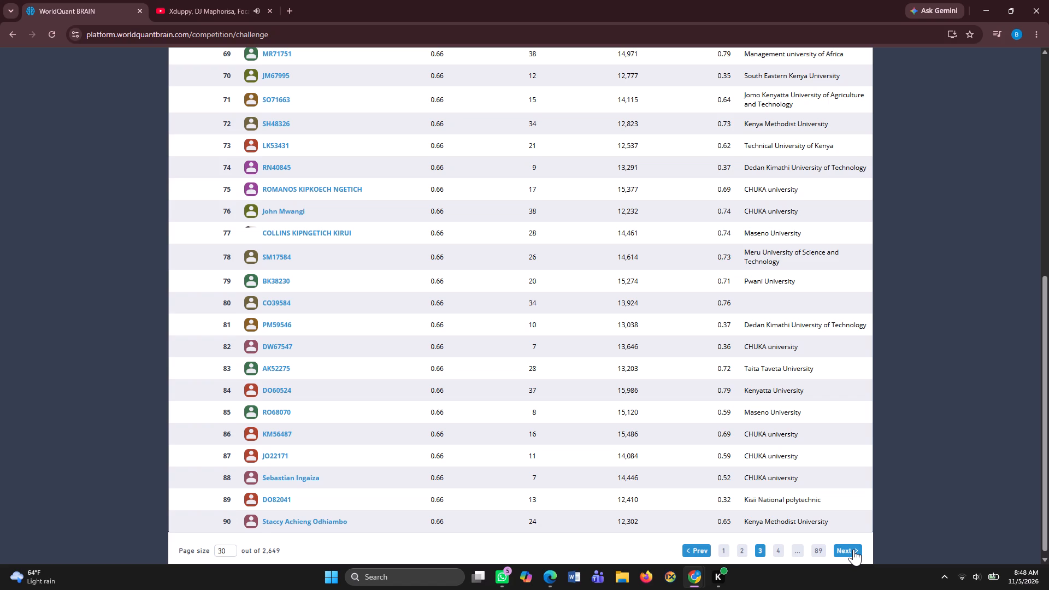
left_click(853, 549)
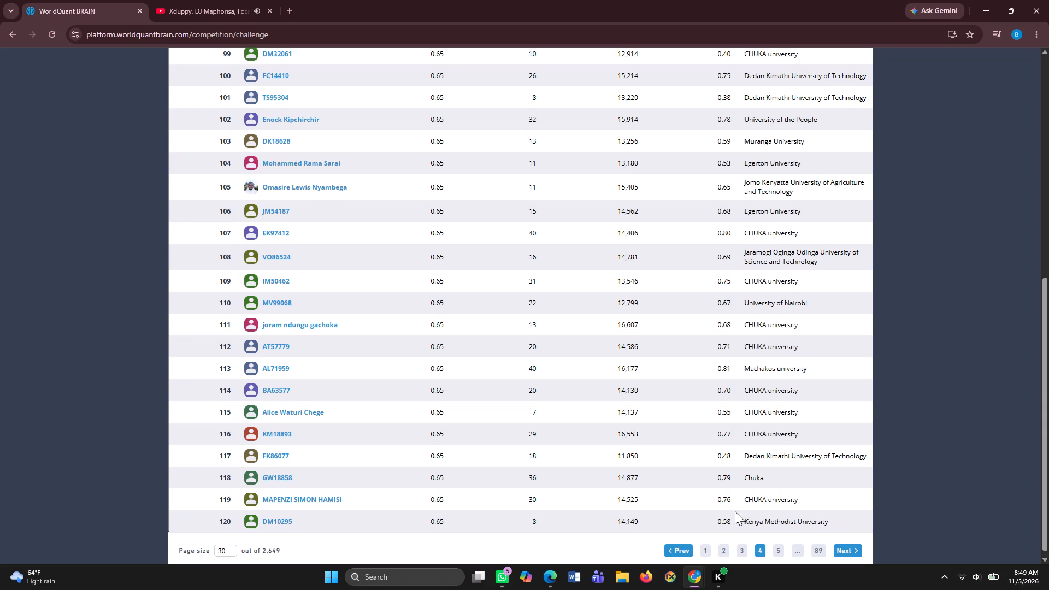
scroll(653, 455, "down", 2)
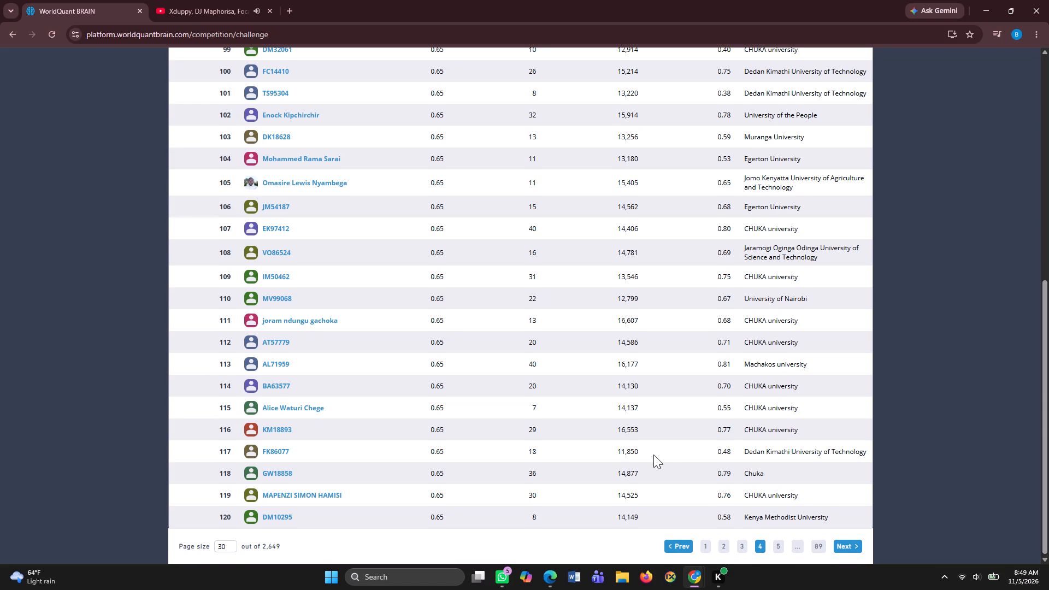
left_click(857, 541)
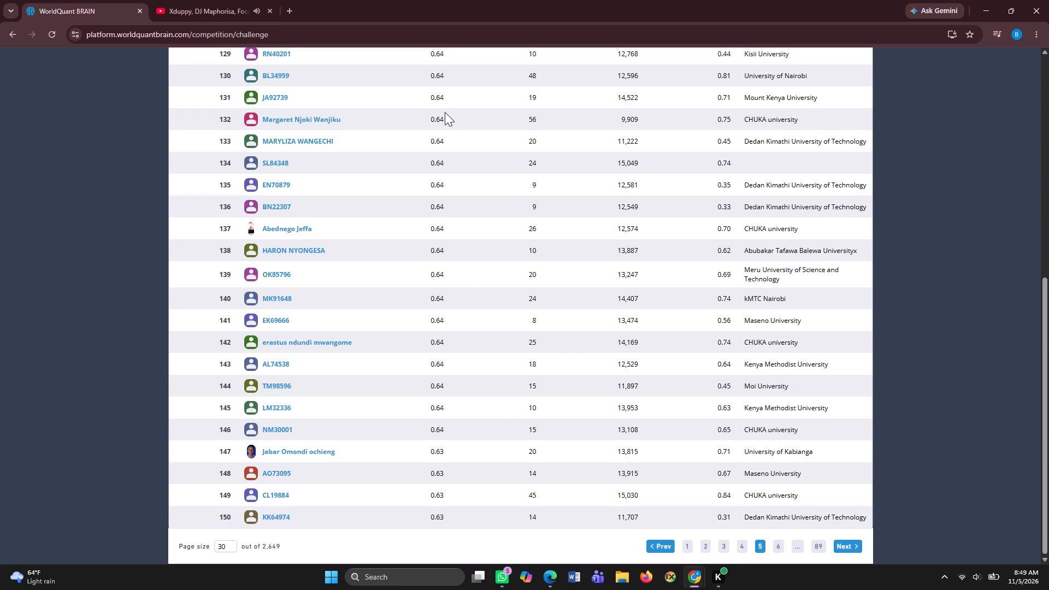
scroll(445, 112, "up", 5)
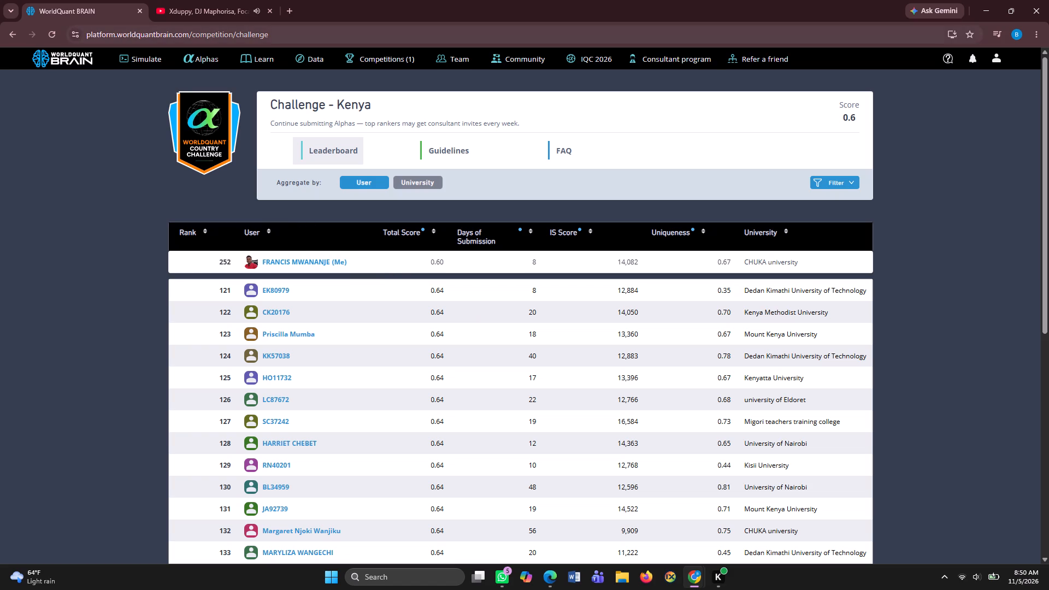
Return to the simulation workspace, set Simulation 14's neutralization to Sector, and simulate the Alpha.
left_click(138, 64)
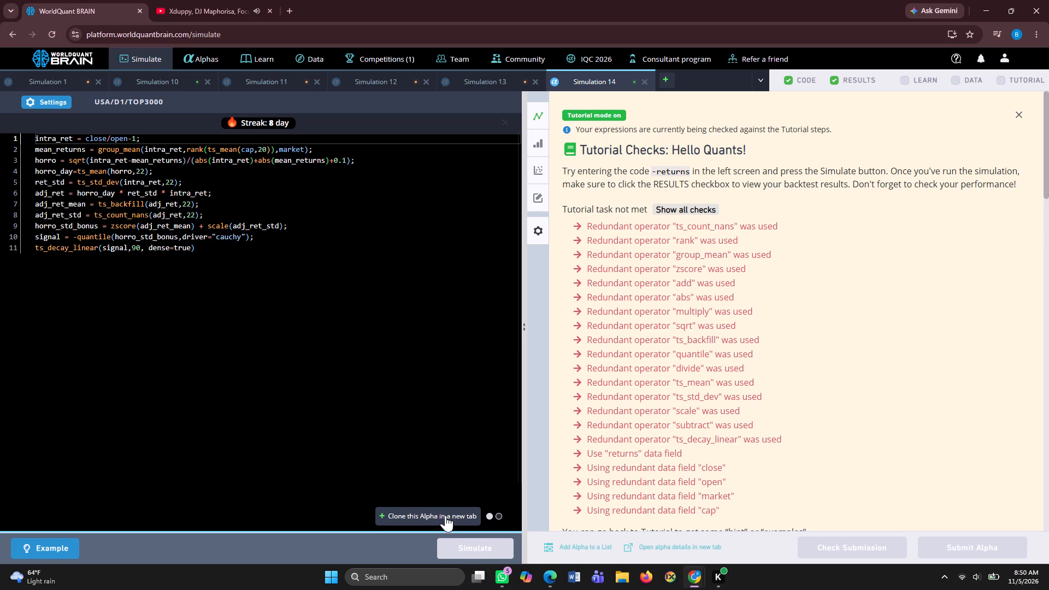
left_click(50, 100)
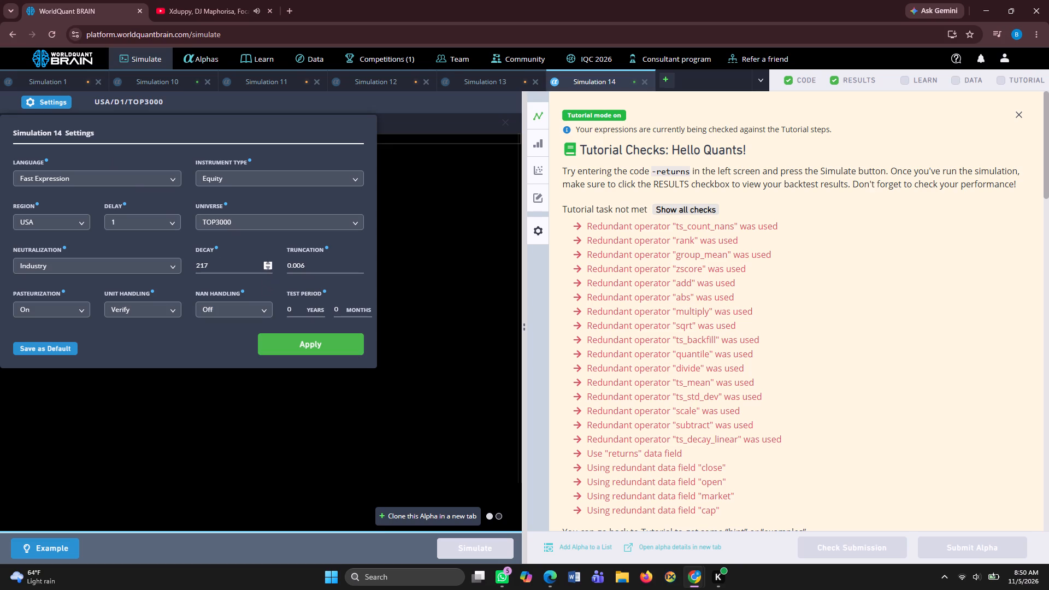
left_click(173, 265)
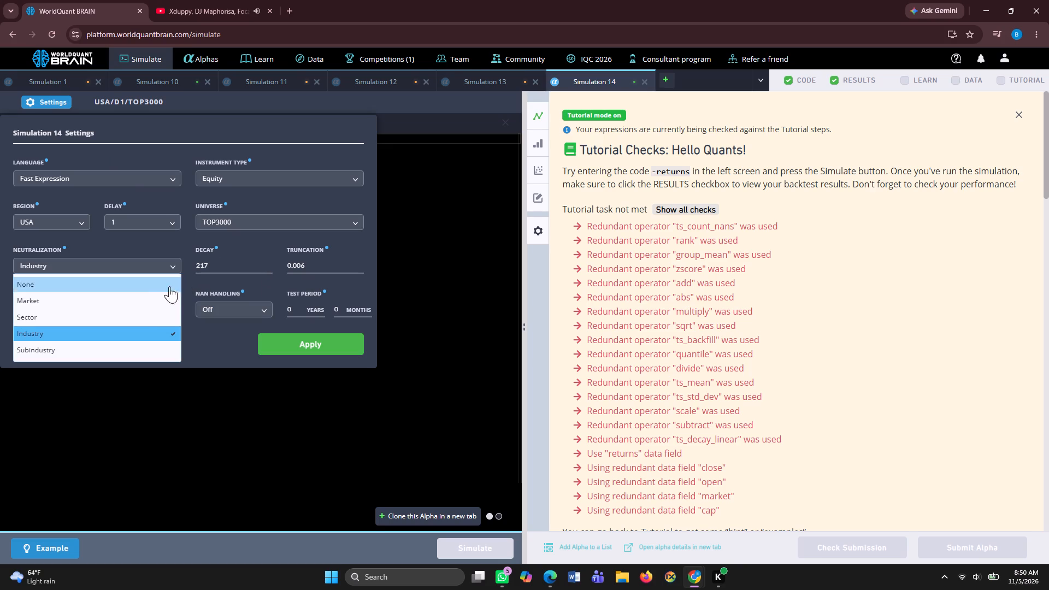
left_click(157, 311)
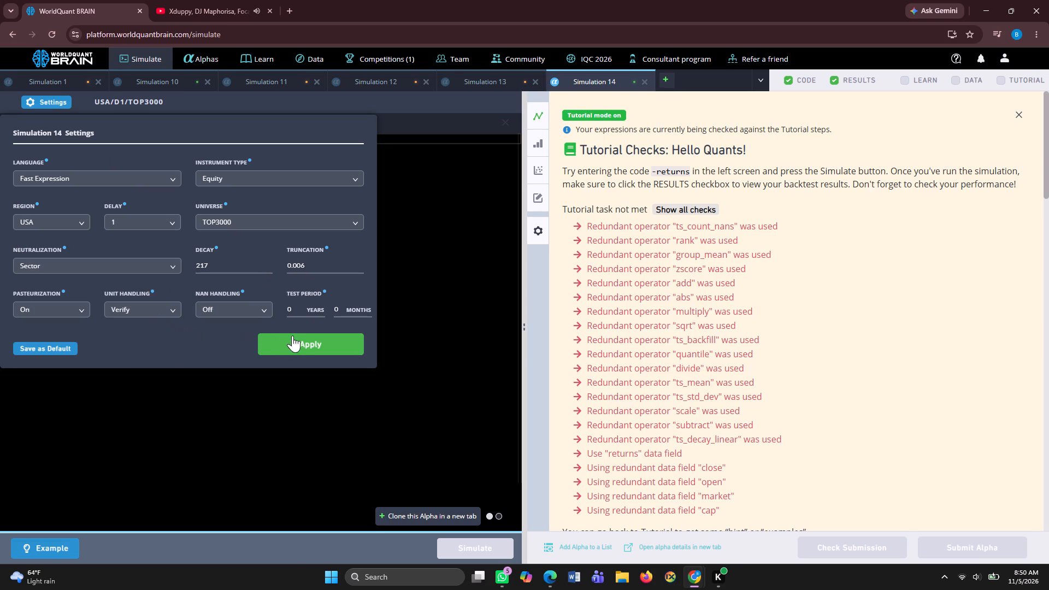
left_click(301, 339)
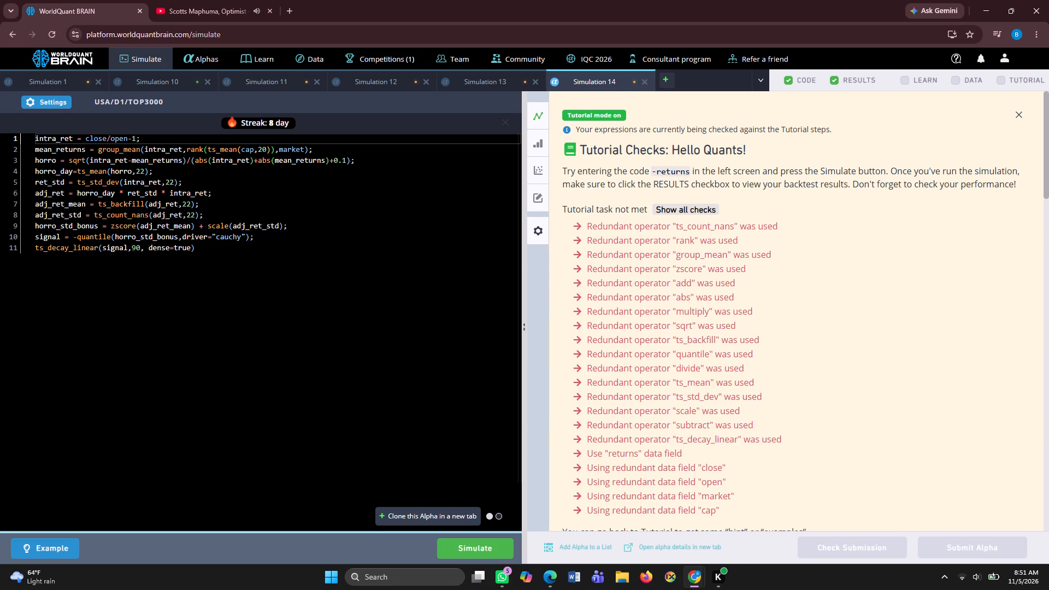
left_click(475, 545)
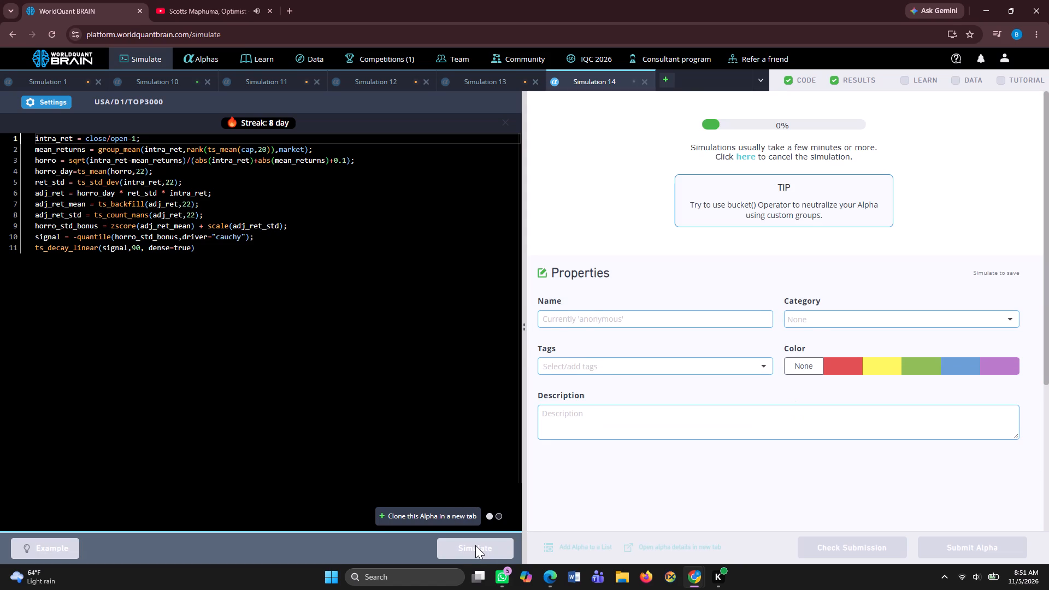
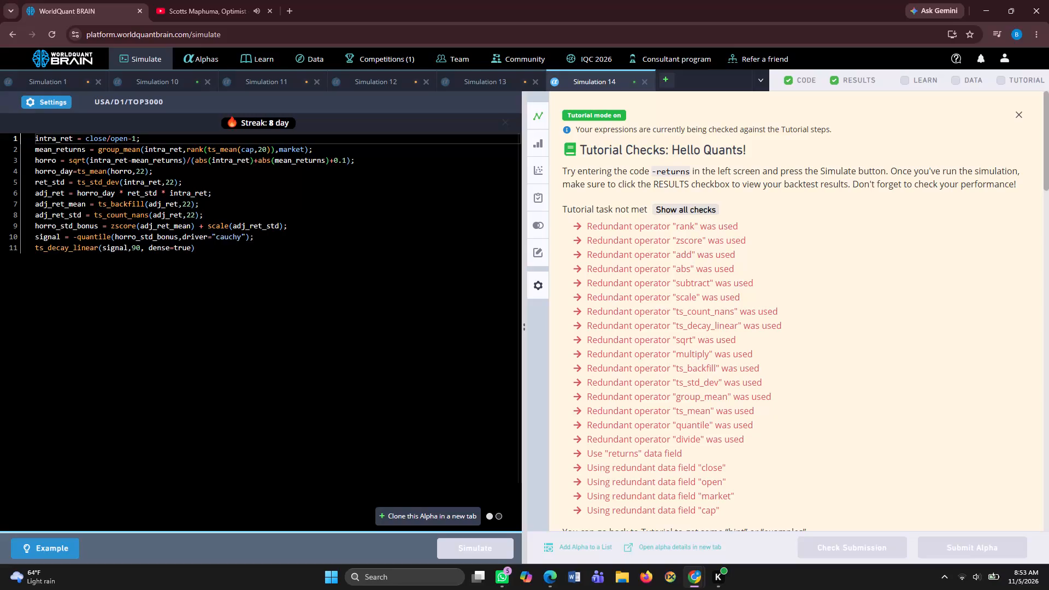
Close Simulation 10, Simulation 11, Simulation 12 and Simulation 1, discarding their unsimulated code.
scroll(773, 279, "down", 3)
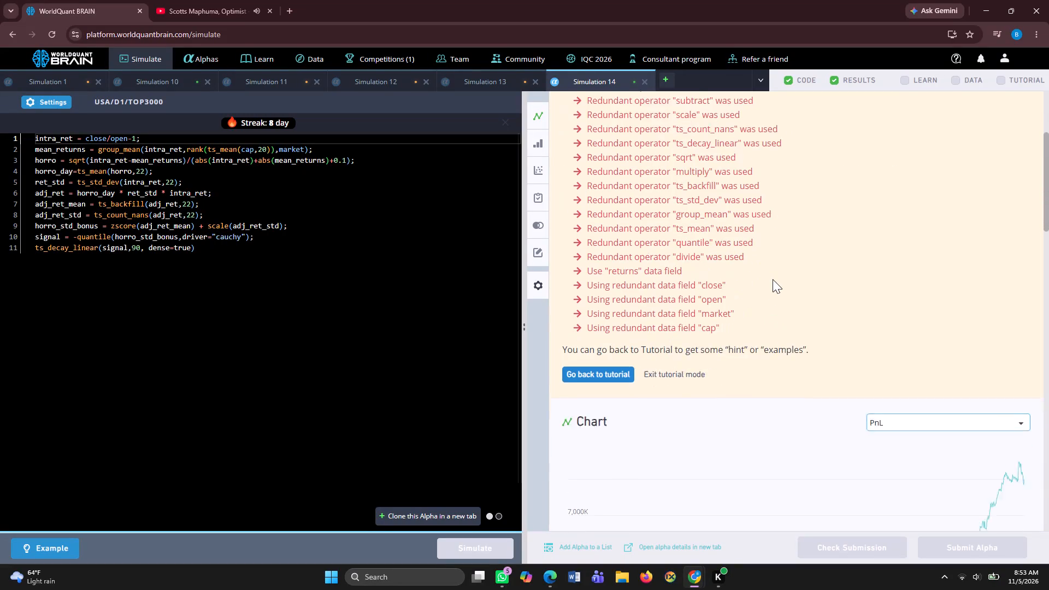
scroll(773, 279, "down", 2)
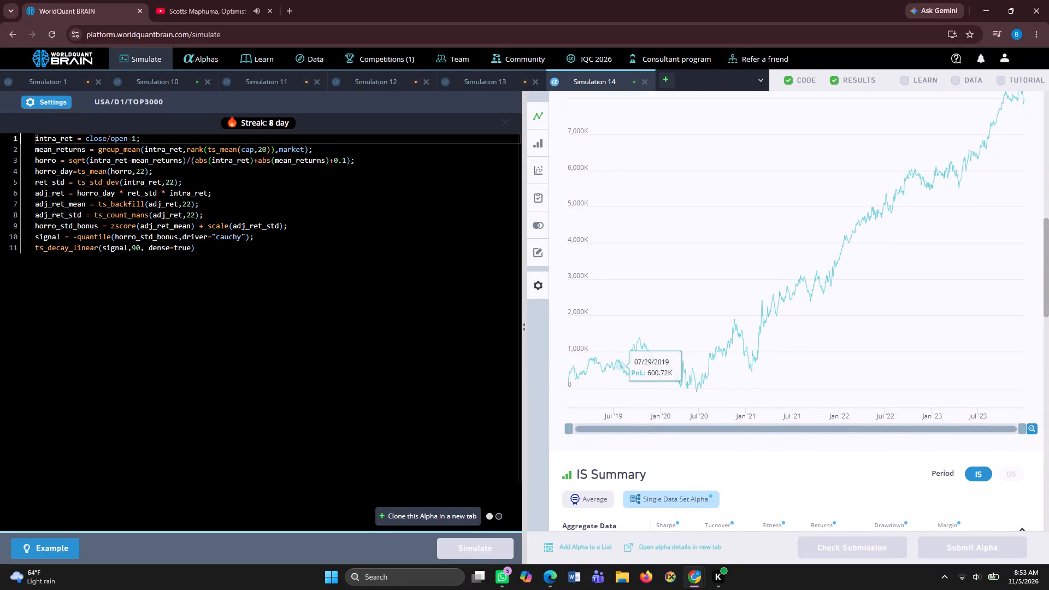
left_click(205, 79)
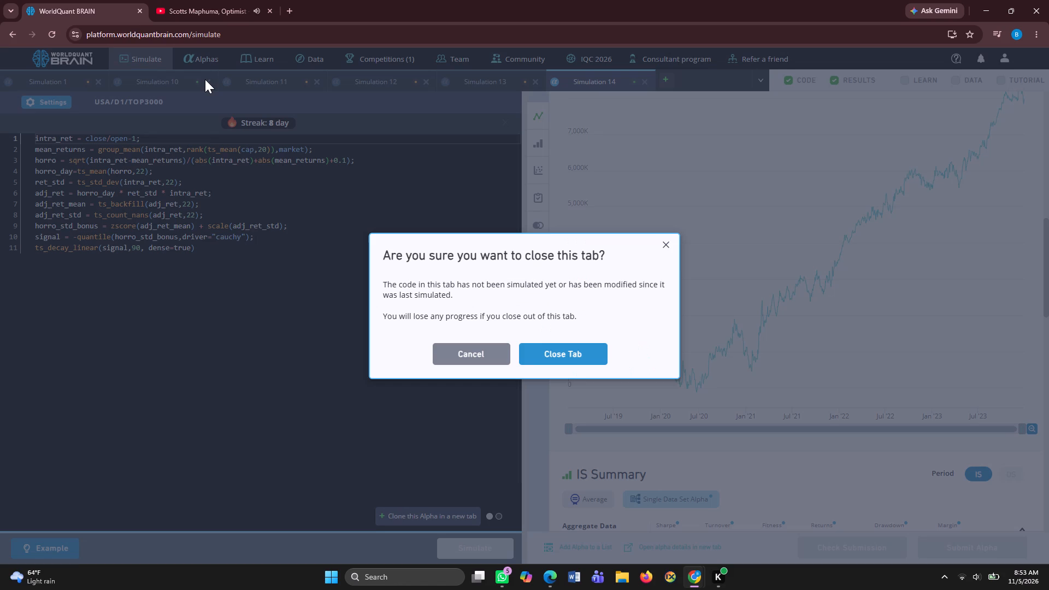
left_click(569, 355)
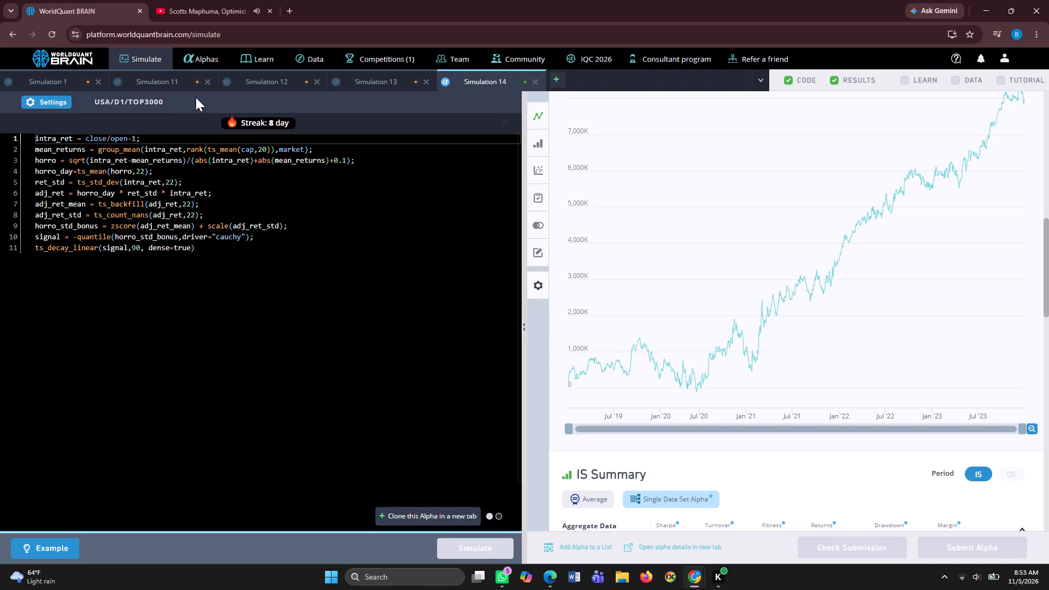
left_click(210, 82)
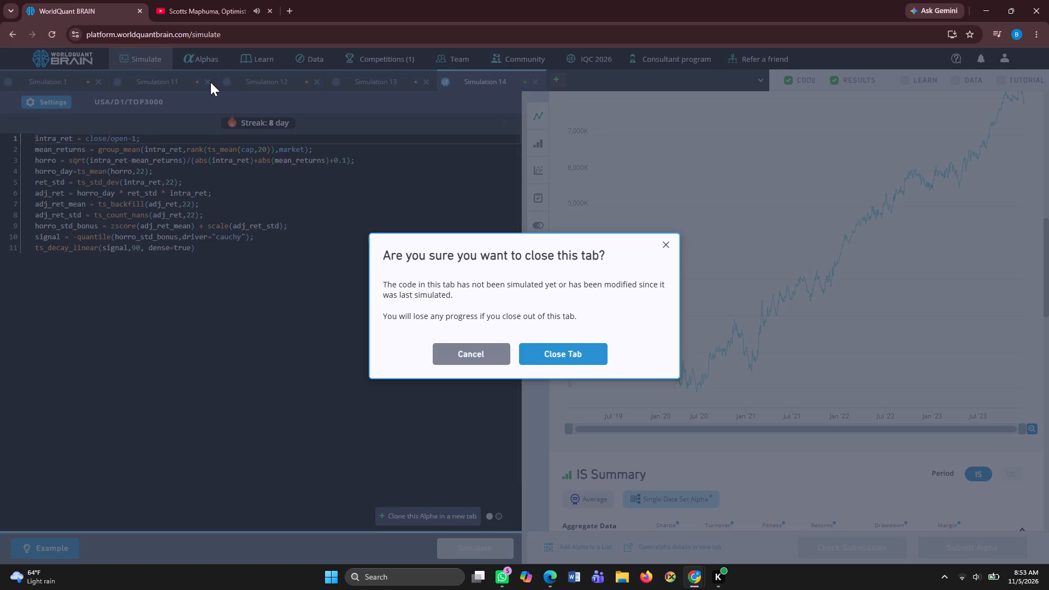
left_click(561, 355)
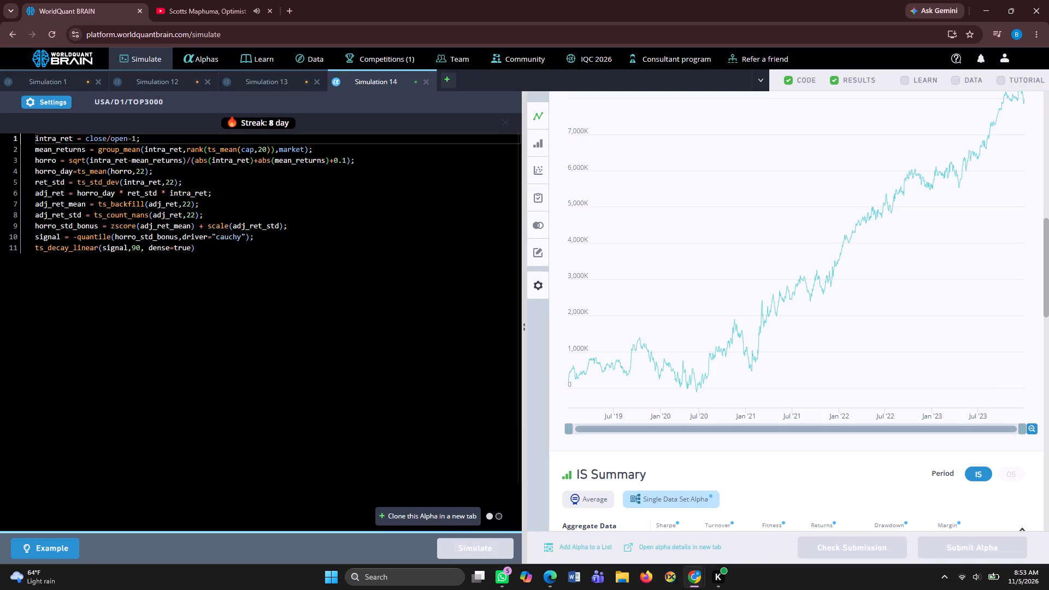
left_click(207, 81)
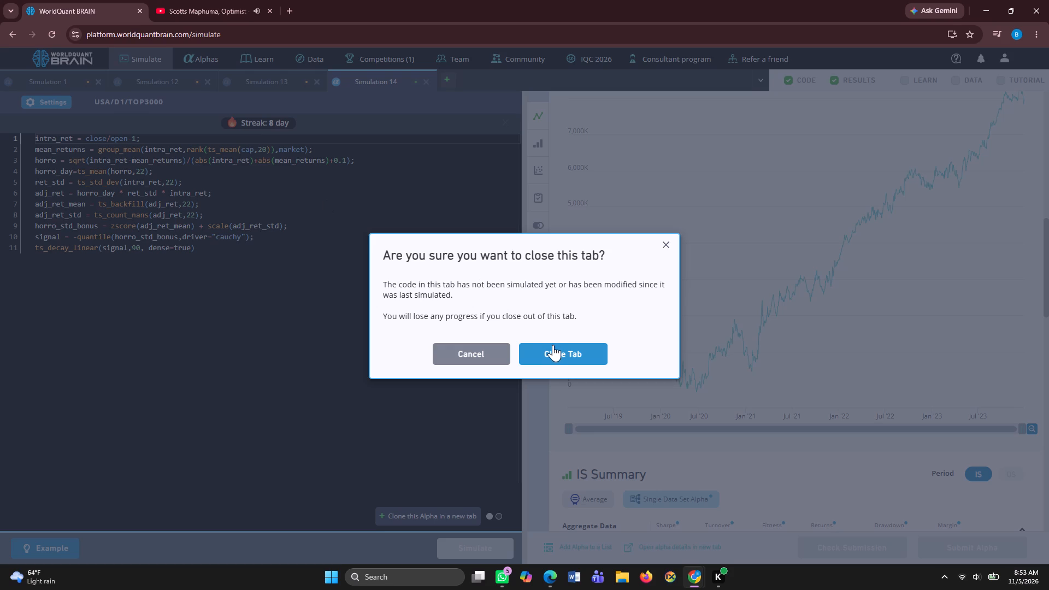
left_click(553, 345)
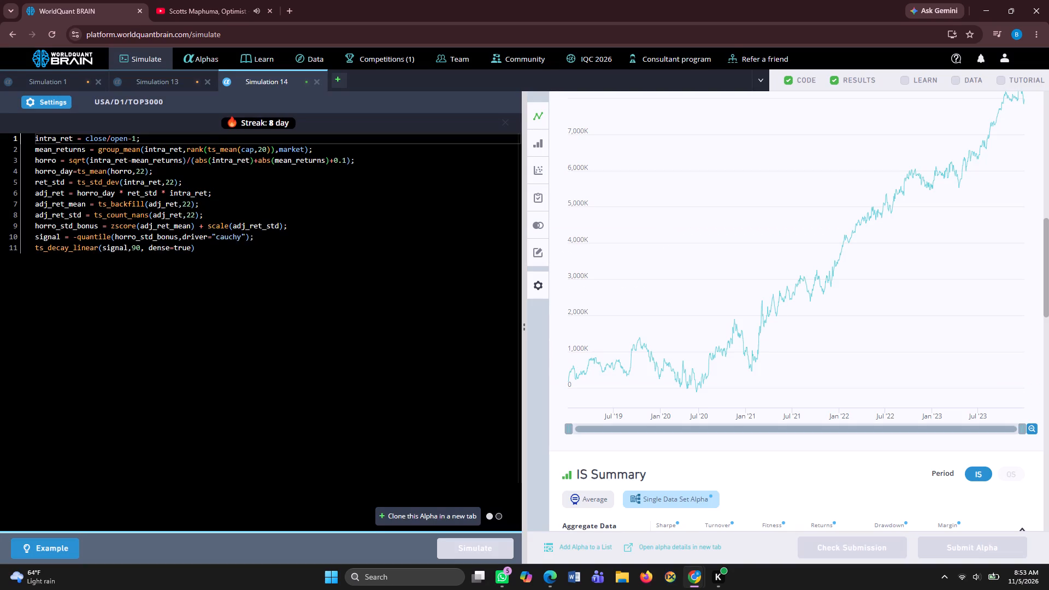
left_click(96, 80)
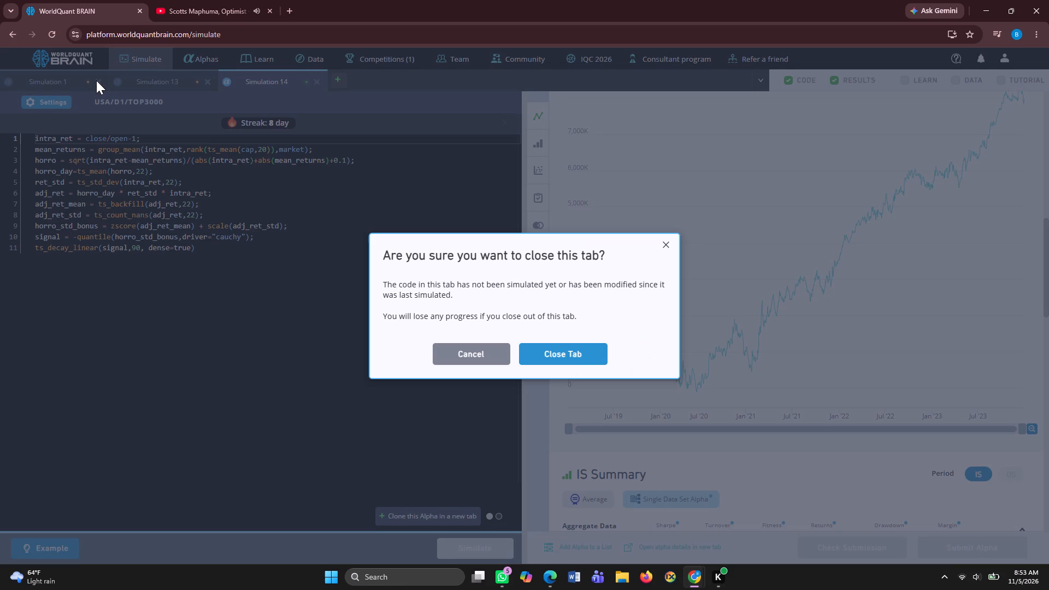
left_click(544, 347)
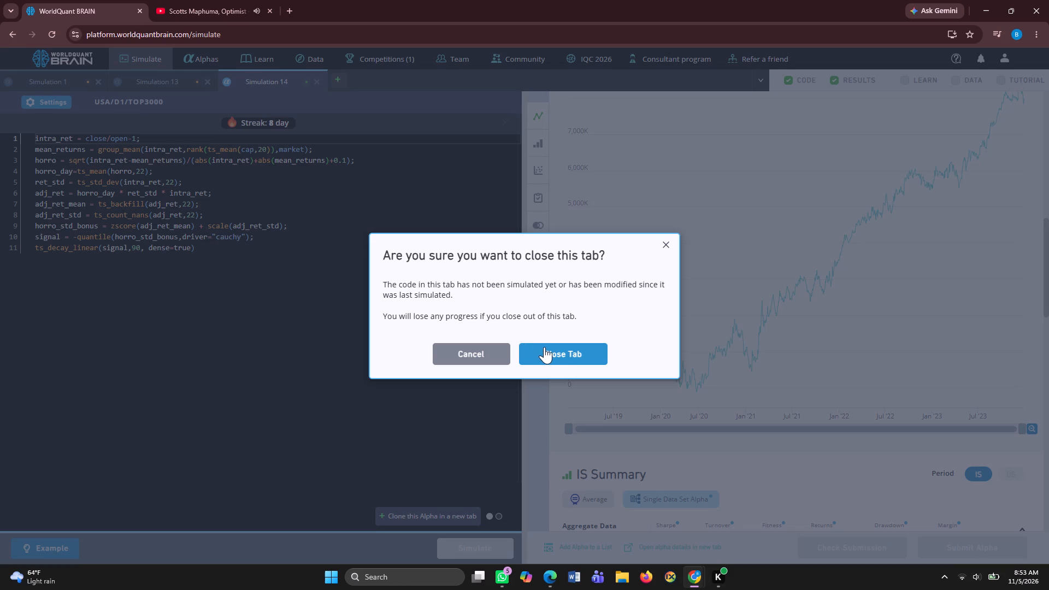
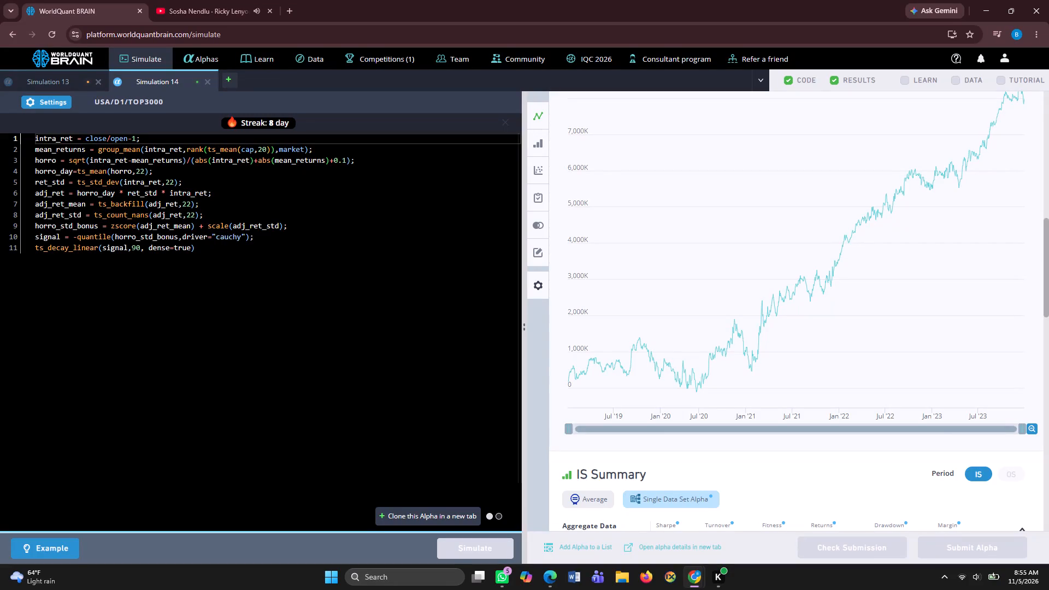
Open Simulation 14's settings, showing its neutralization, decay and truncation options.
left_click(64, 103)
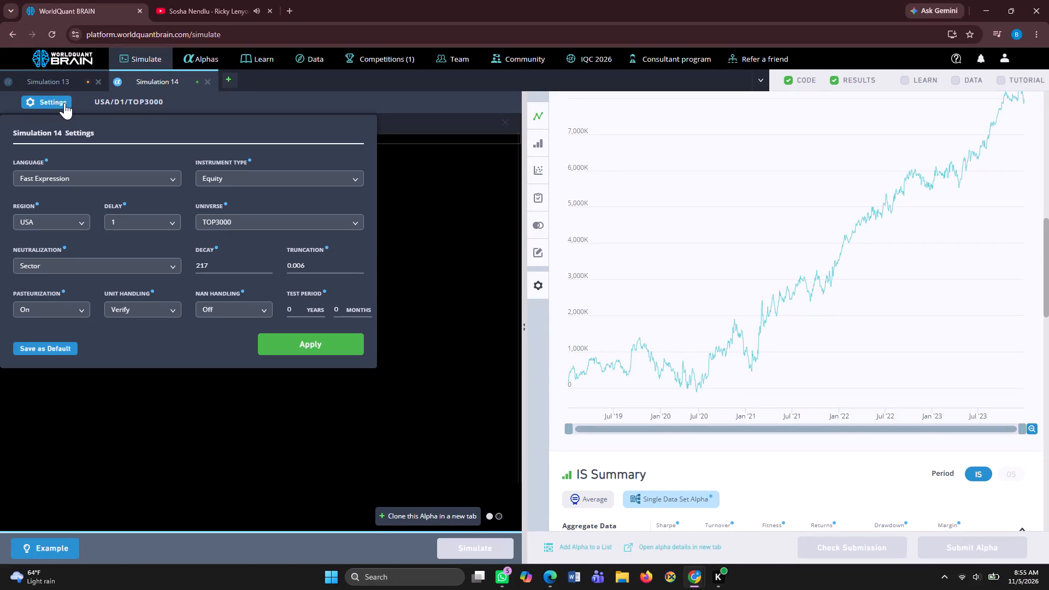
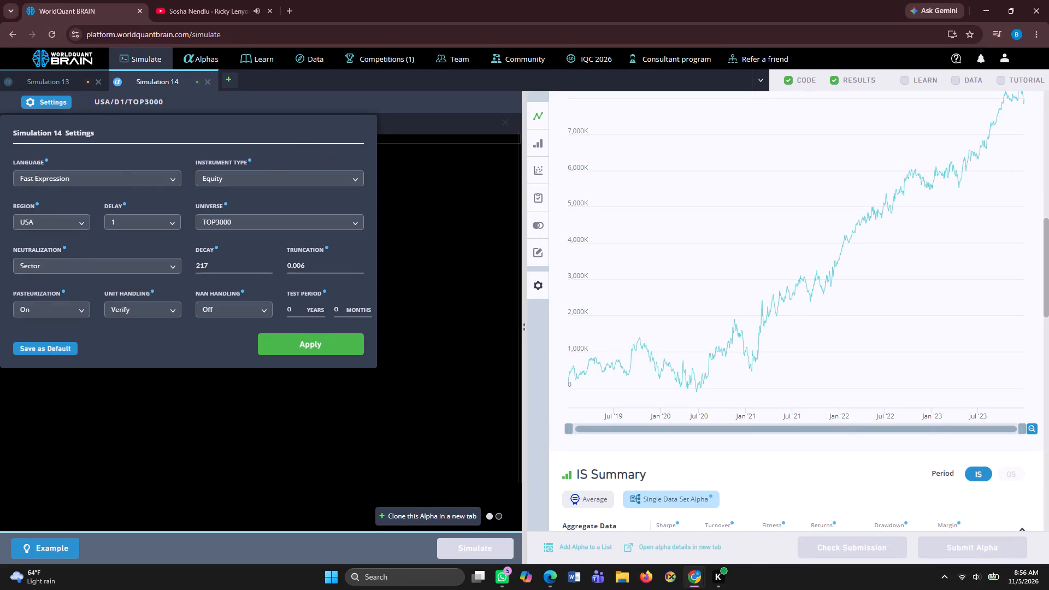
Set Simulation 14's decay to 260 and apply the settings.
left_click(226, 271)
key("BackSpace")
key("BackSpace")
key("6")
key("0")
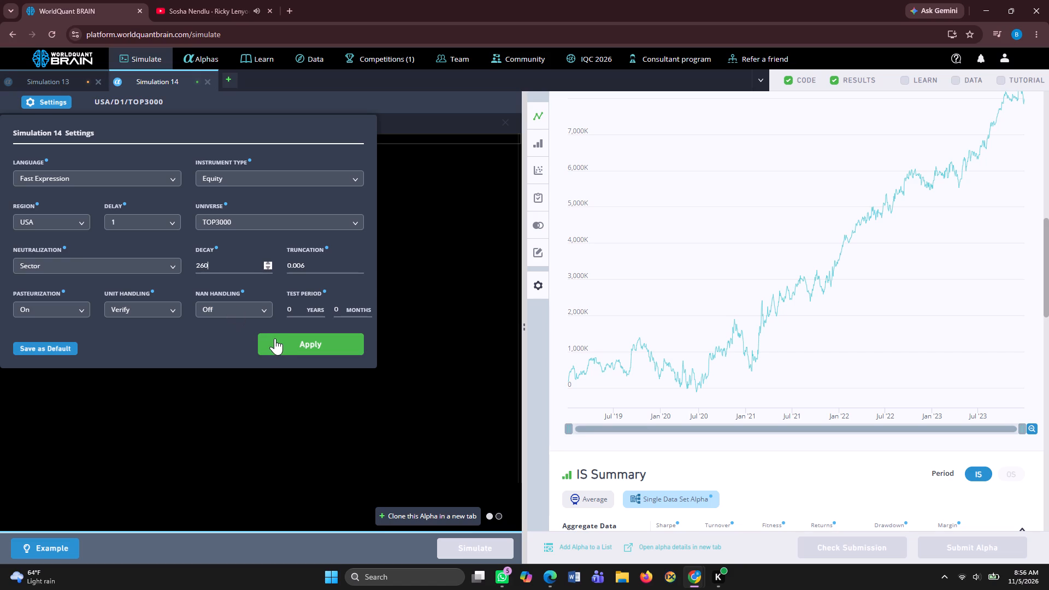
left_click(286, 341)
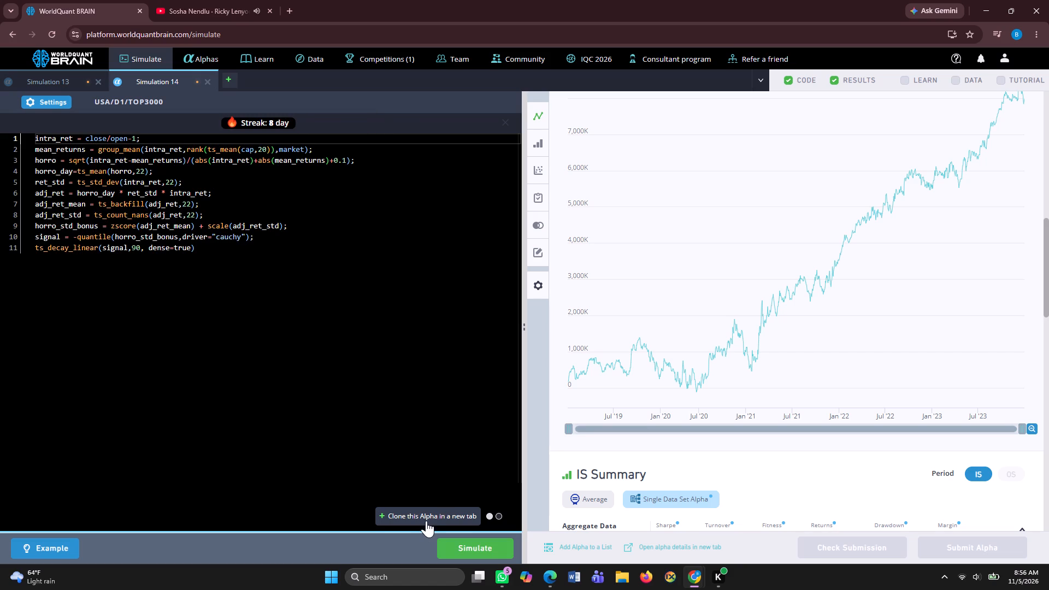
Clone the Alpha into a new simulation and run its backtest.
left_click(429, 518)
double_click(479, 544)
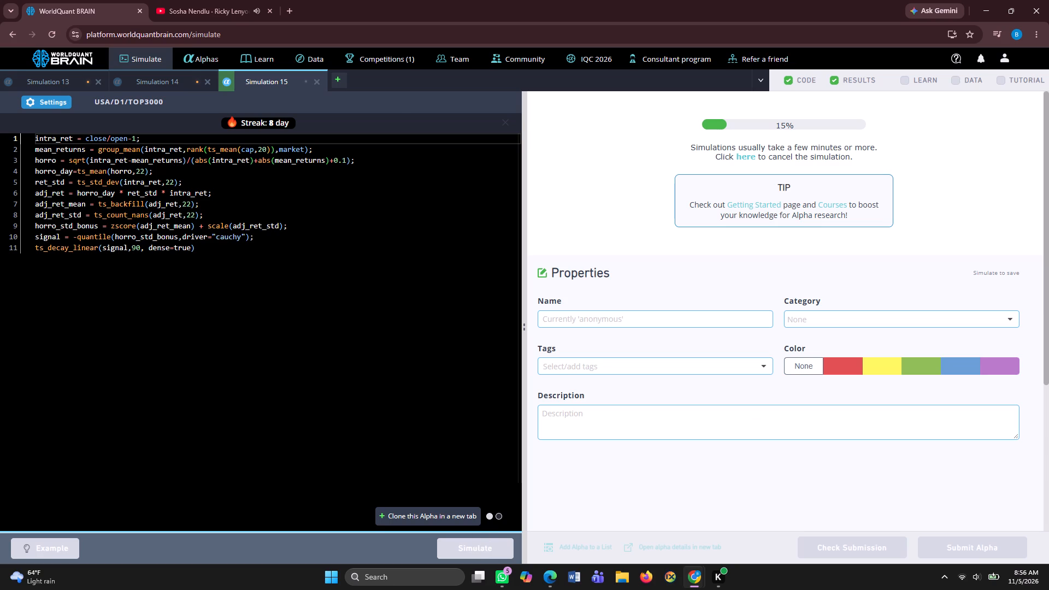
Open the Challenge - Kenya competition page while the simulation runs.
left_click(391, 55)
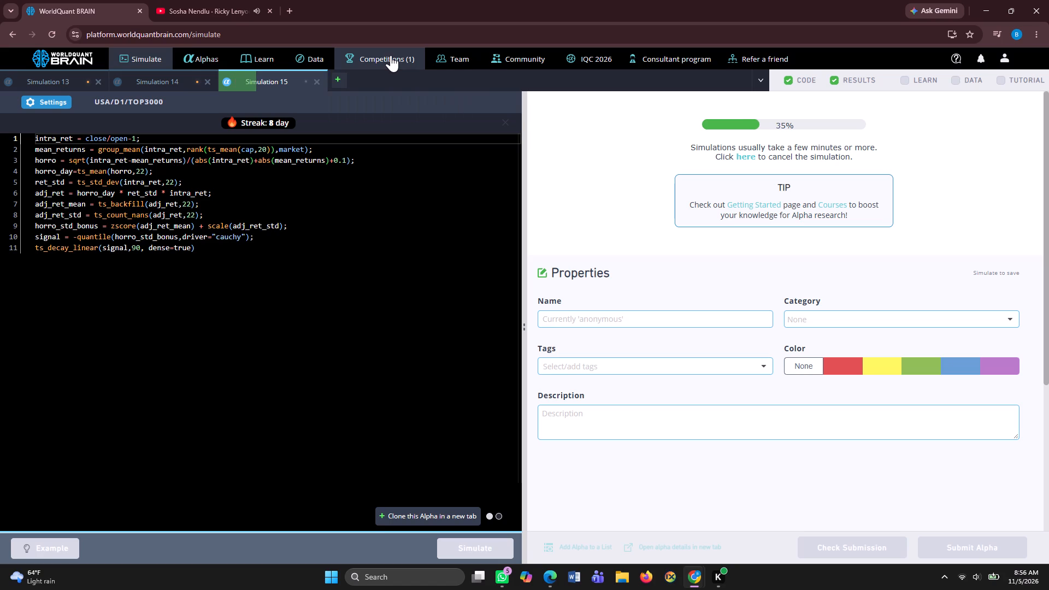
left_click(391, 55)
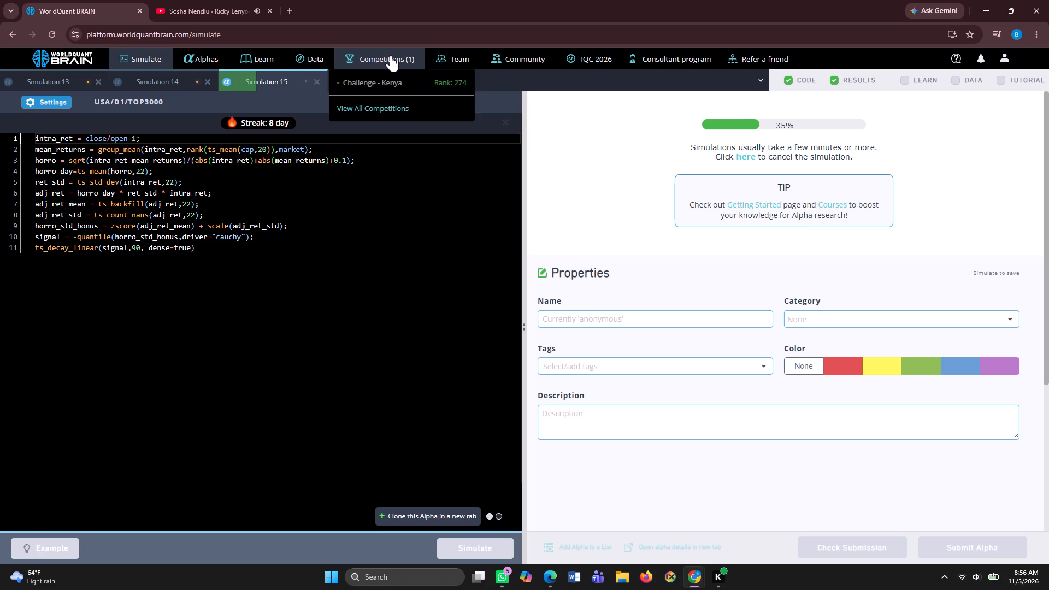
left_click(400, 76)
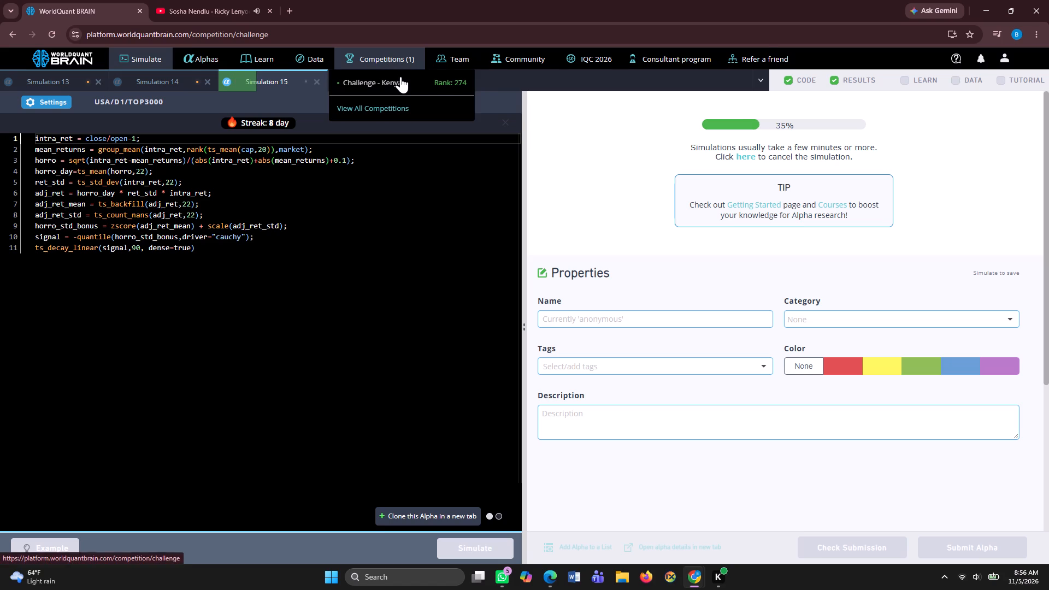
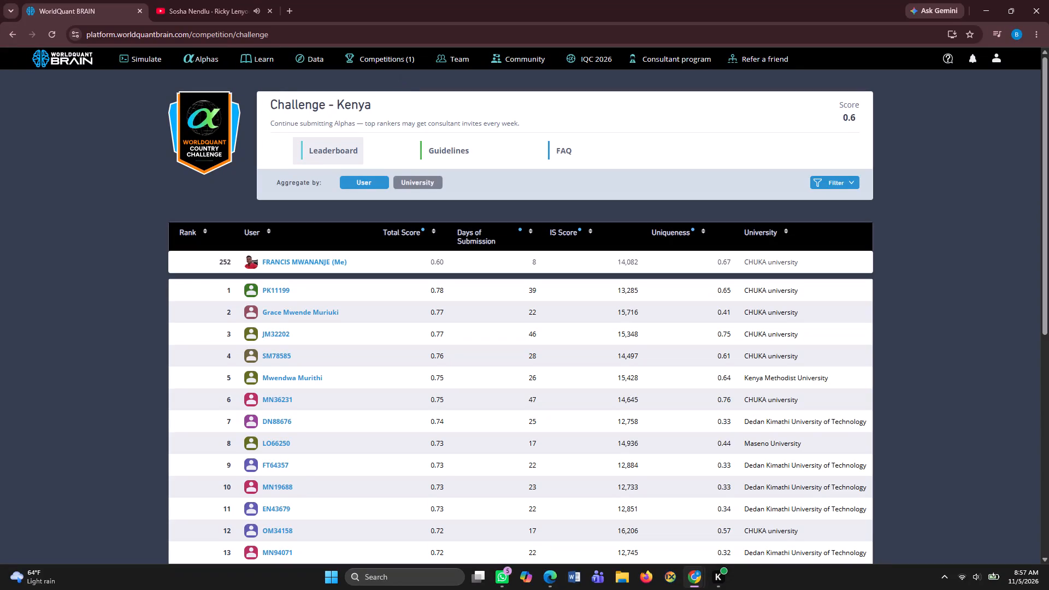
Return from the Challenge - Kenya leaderboard to the Simulate page.
left_click(146, 60)
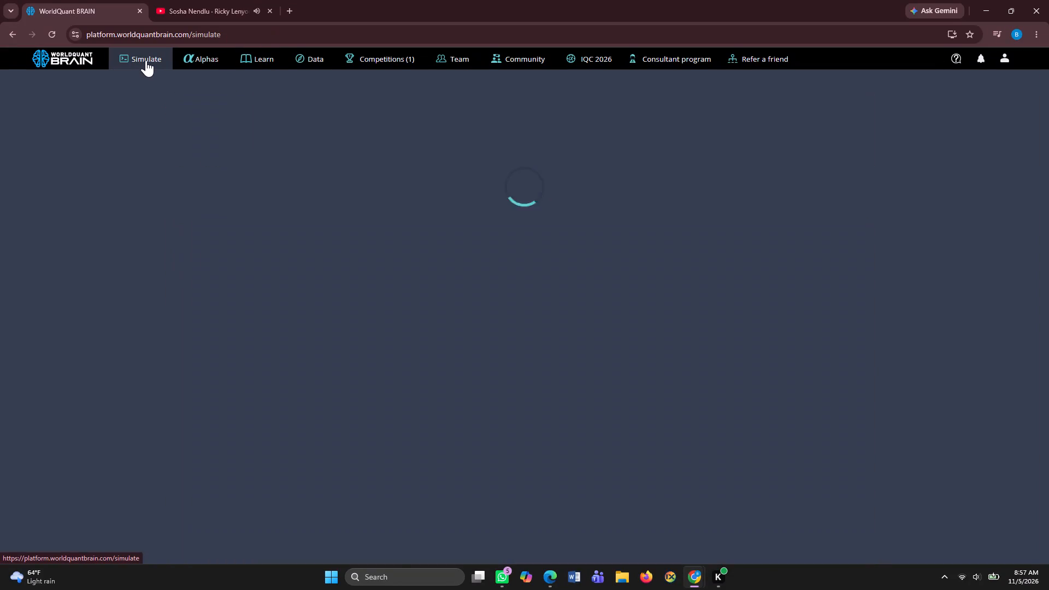
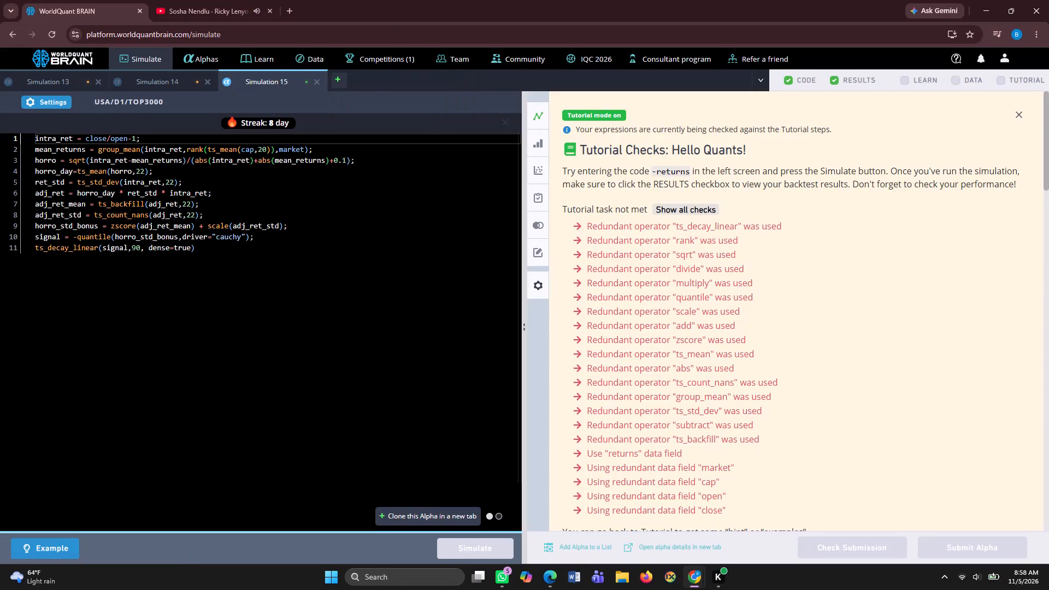
Set the decay to 150 and the neutralization to Market in the Simulation 15 settings, and apply them.
scroll(705, 355, "down", 5)
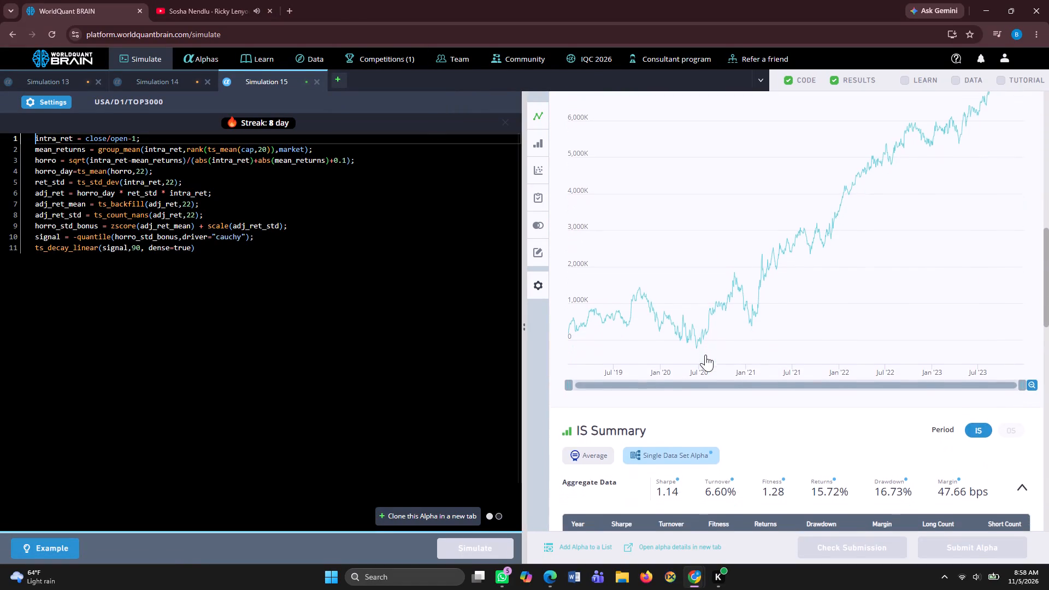
scroll(705, 355, "down", 2)
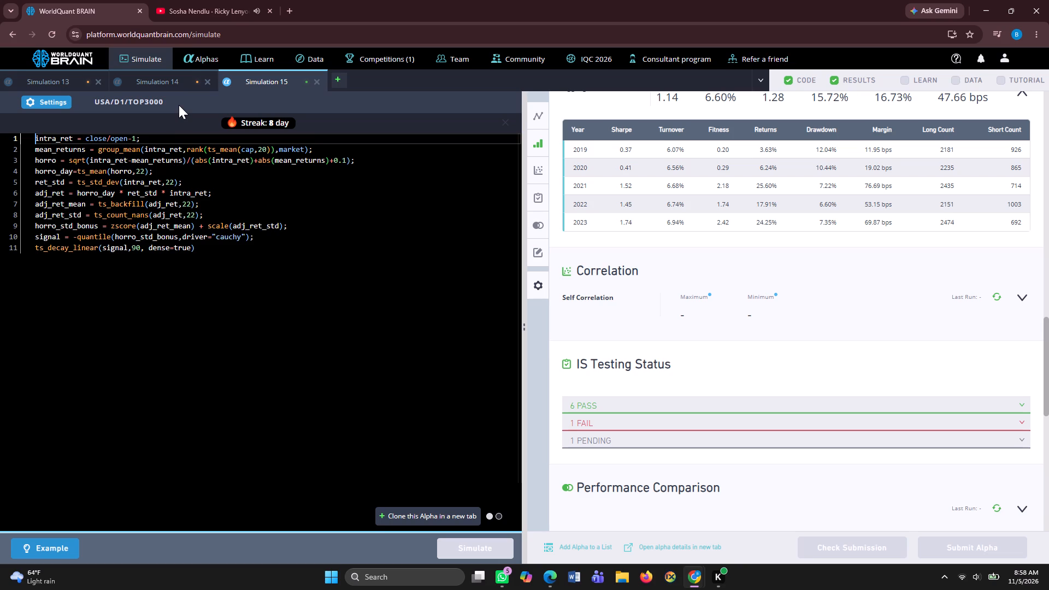
left_click(50, 101)
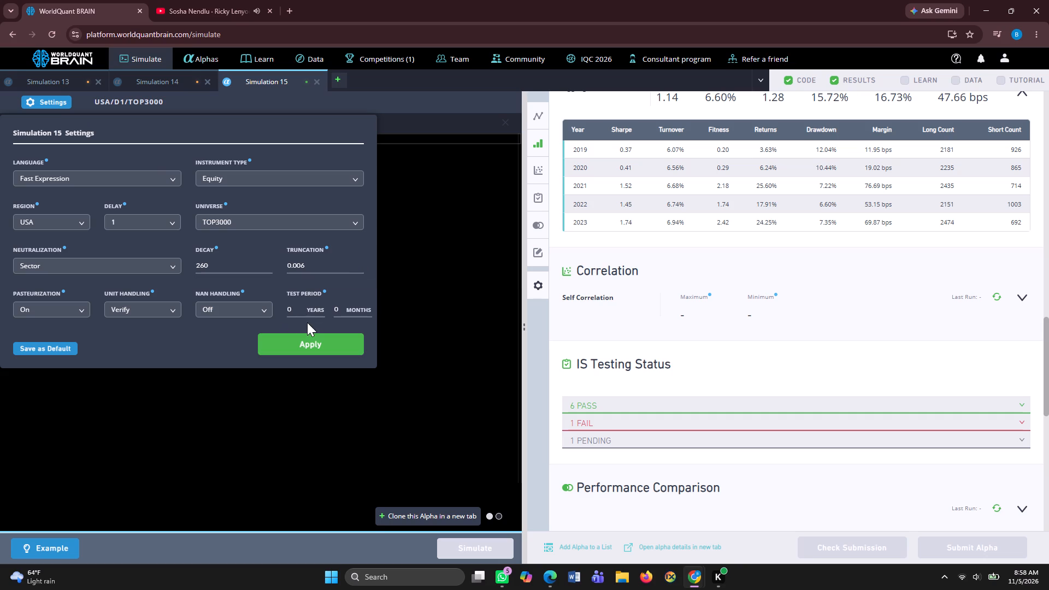
left_click(223, 269)
key("BackSpace")
key("BackSpace")
key("BackSpace")
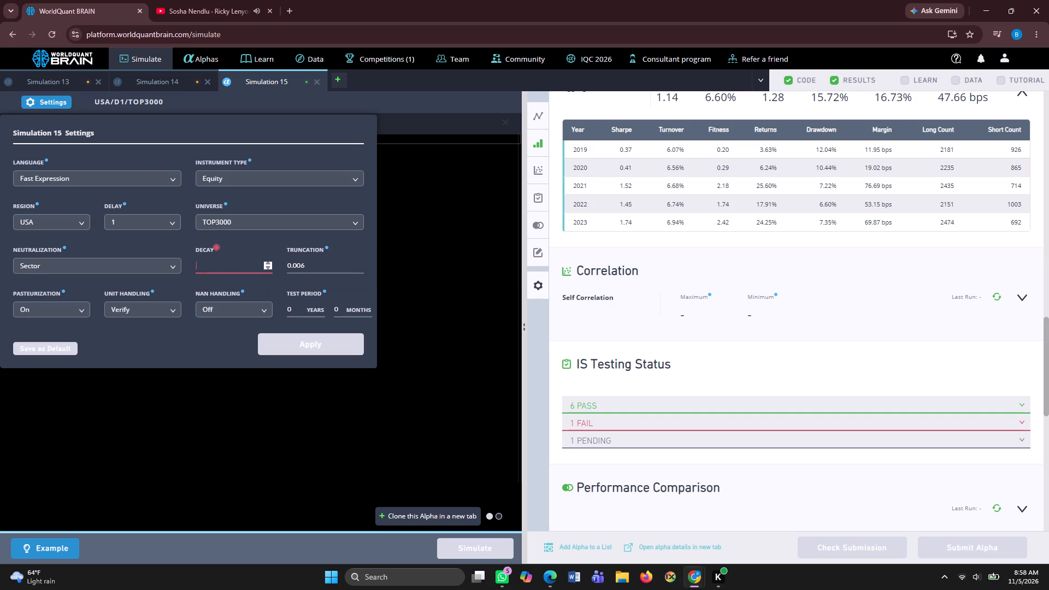
type("150")
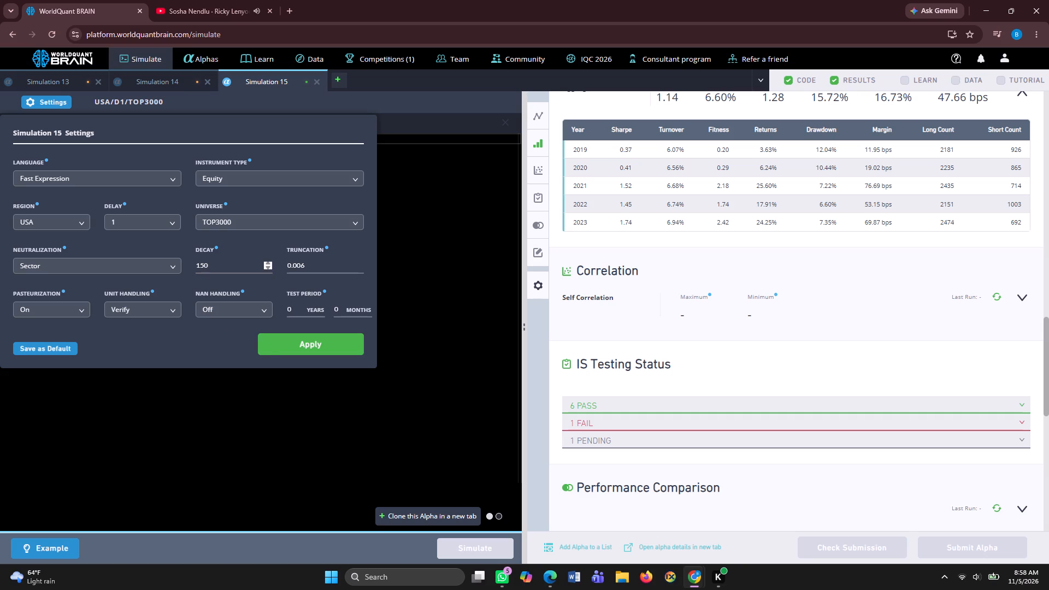
left_click(173, 265)
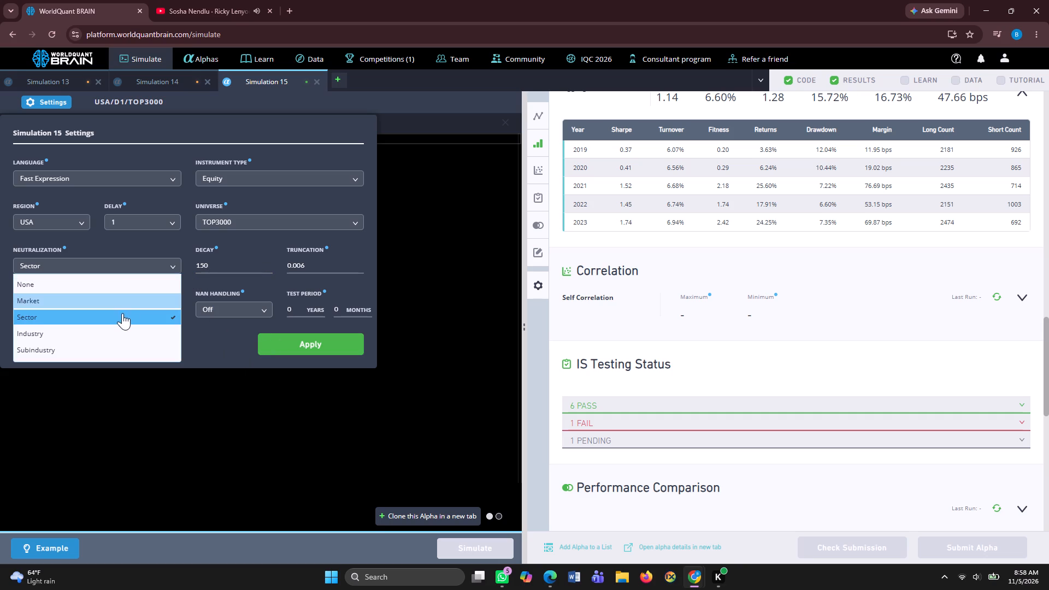
left_click(126, 302)
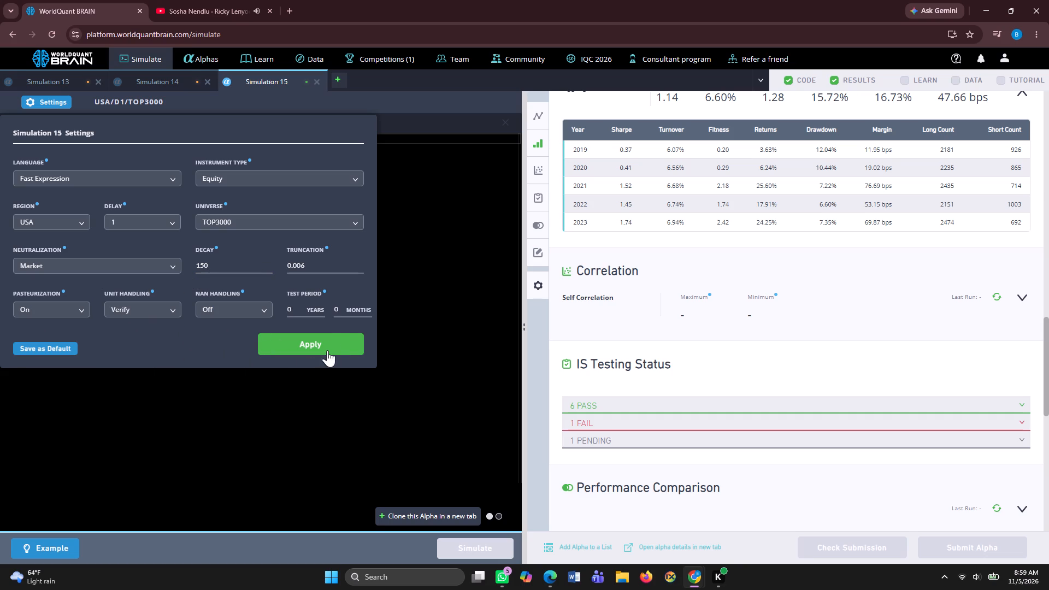
left_click(322, 341)
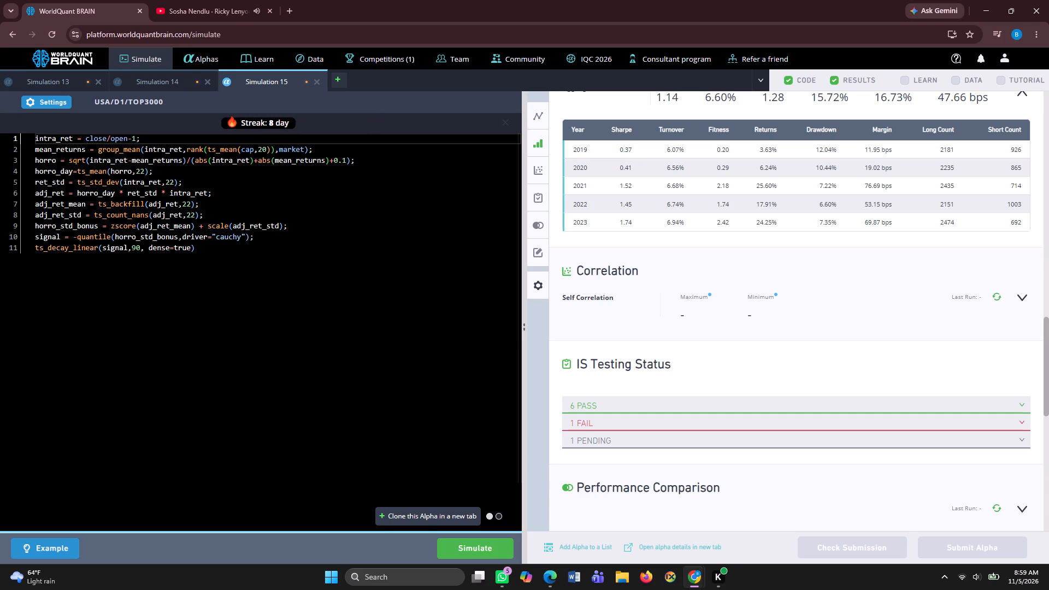
Clone the Simulation 15 Alpha into a new tab and run the simulation on the clone.
left_click(425, 511)
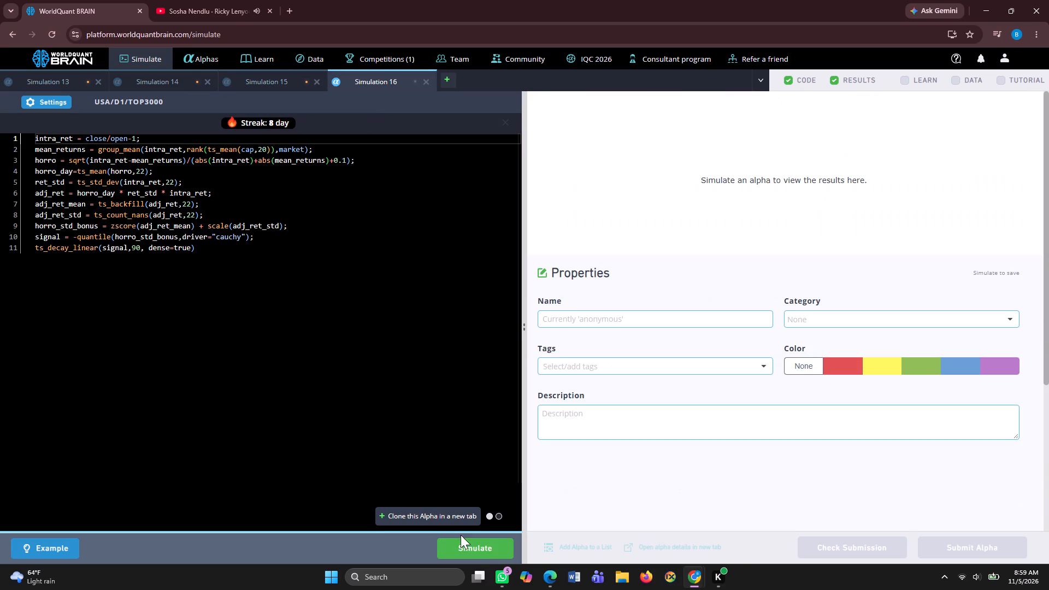
left_click(475, 545)
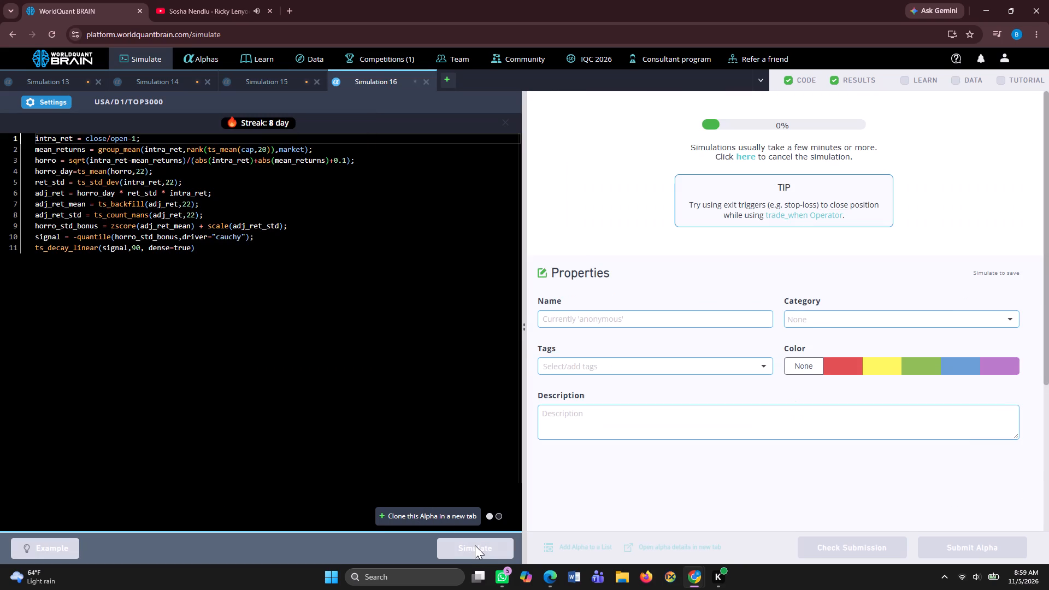
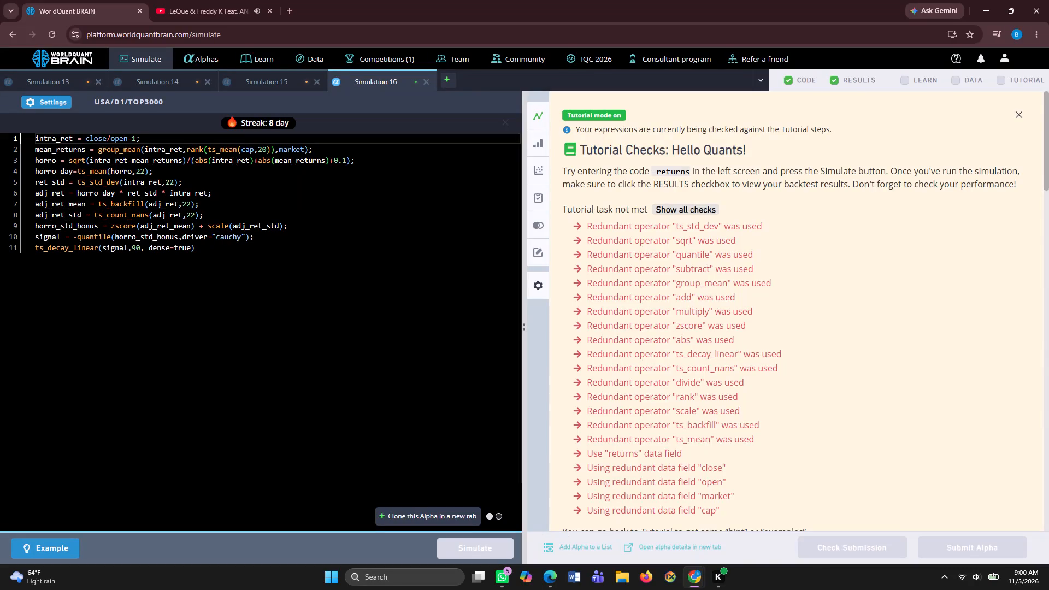
Change the neutralization to Subindustry in the Simulation 16 settings, apply it, and rerun the simulation.
scroll(712, 427, "down", 7)
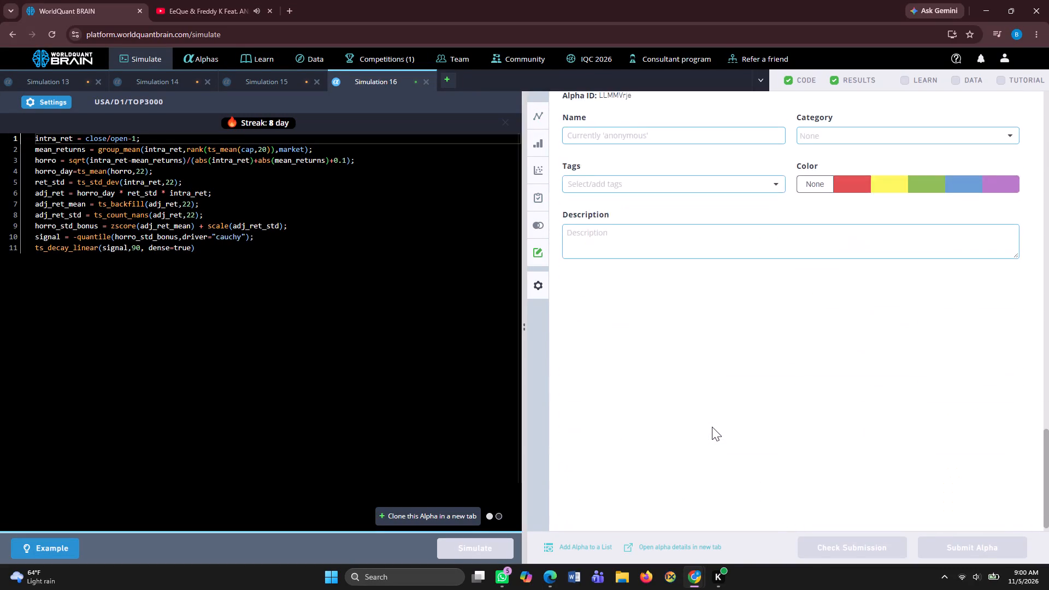
scroll(712, 427, "up", 3)
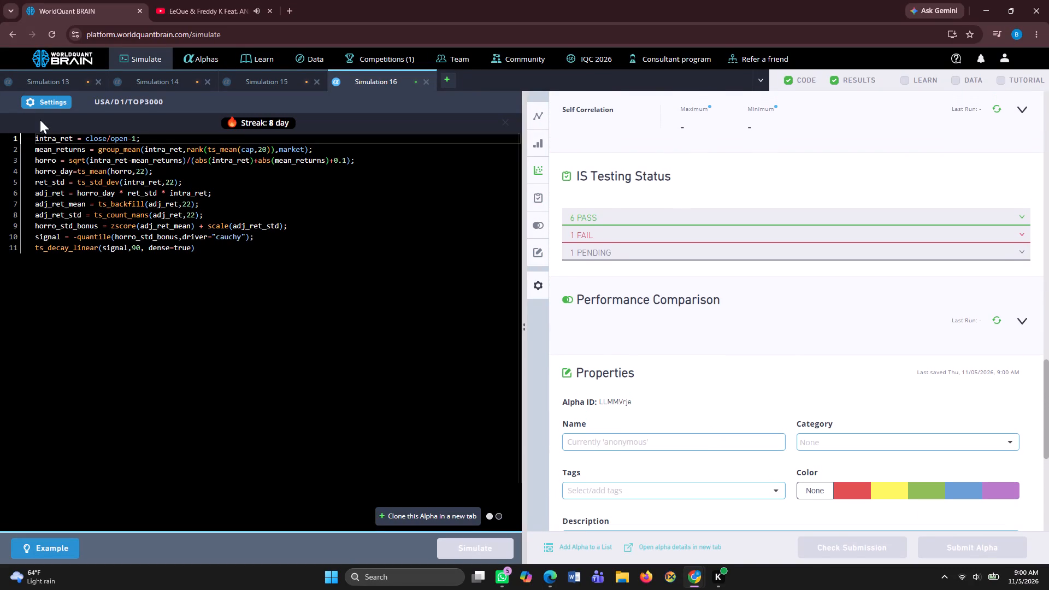
left_click(44, 103)
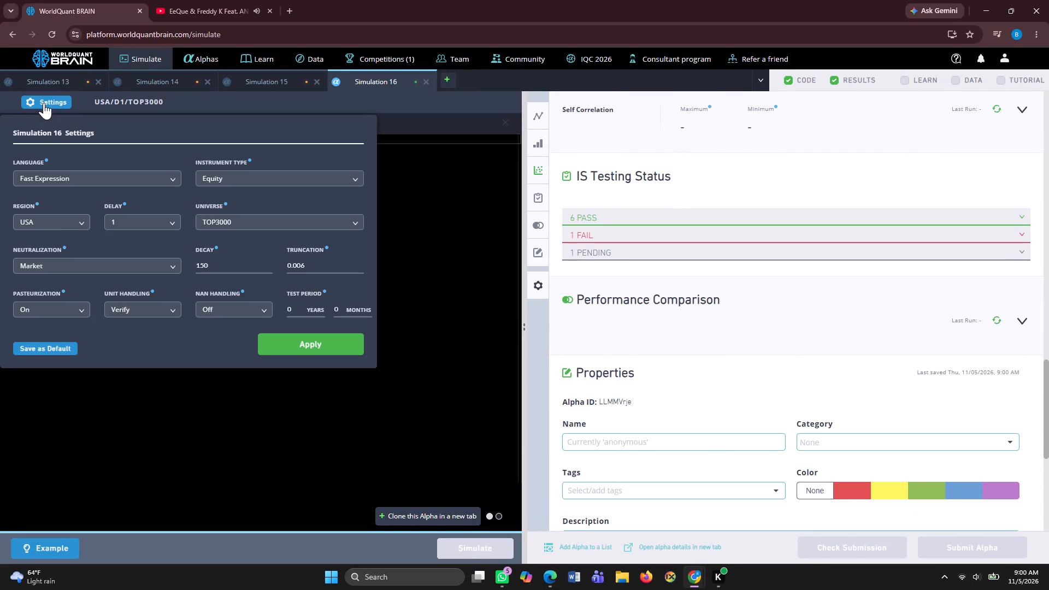
left_click(172, 261)
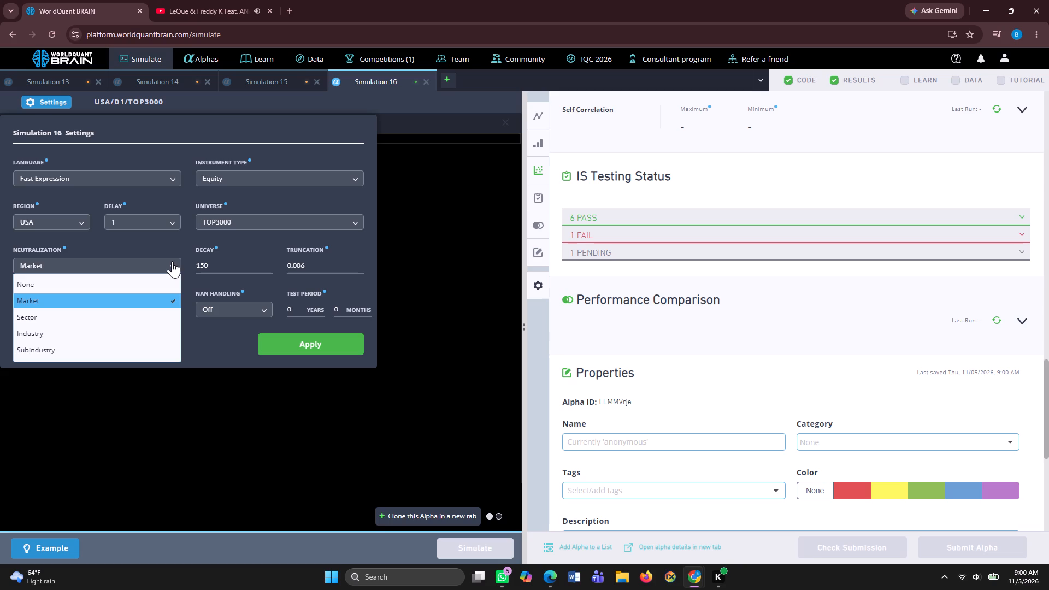
left_click(97, 344)
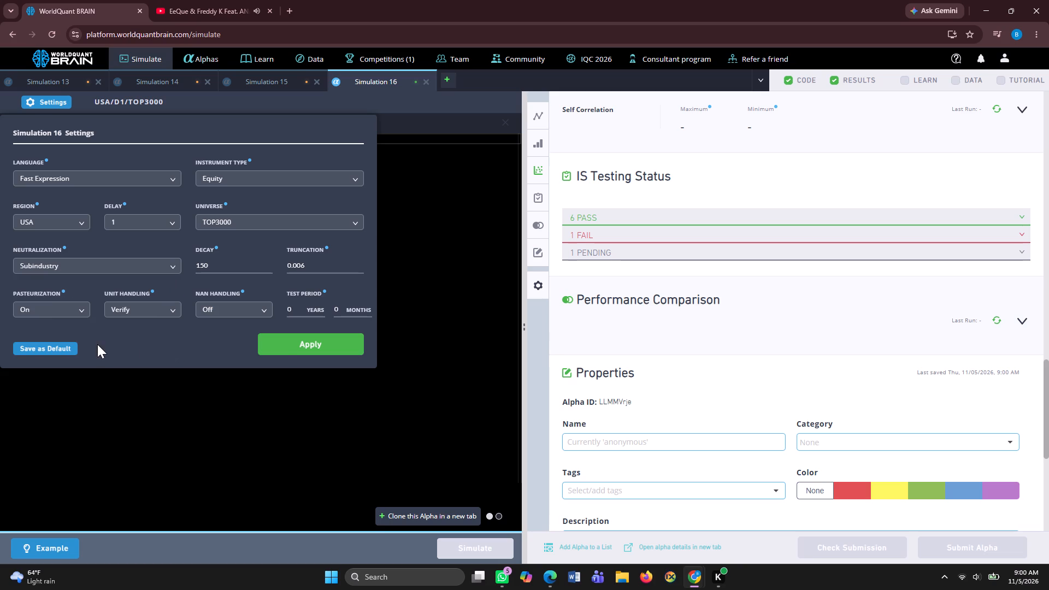
left_click(290, 340)
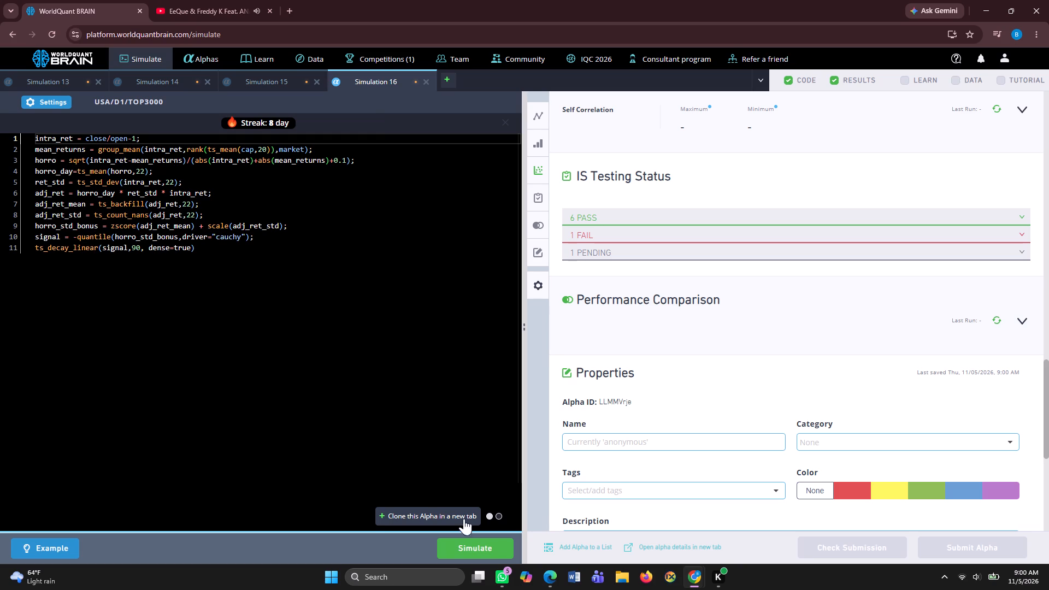
left_click(472, 551)
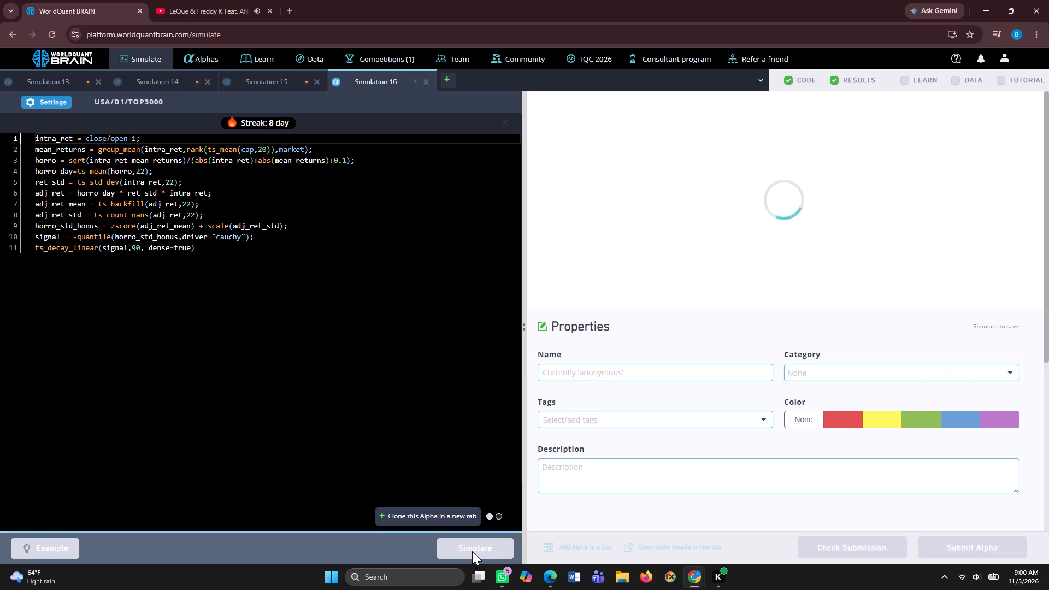
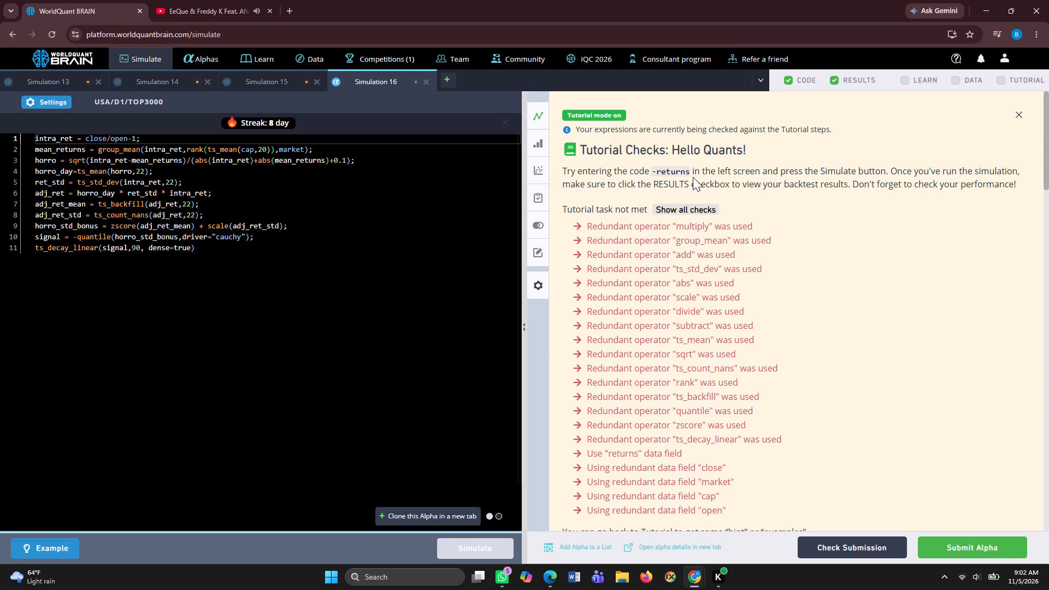
Review the Simulation 16 backtest results down to the IS Testing Status and try to submit the Alpha.
scroll(717, 402, "down", 7)
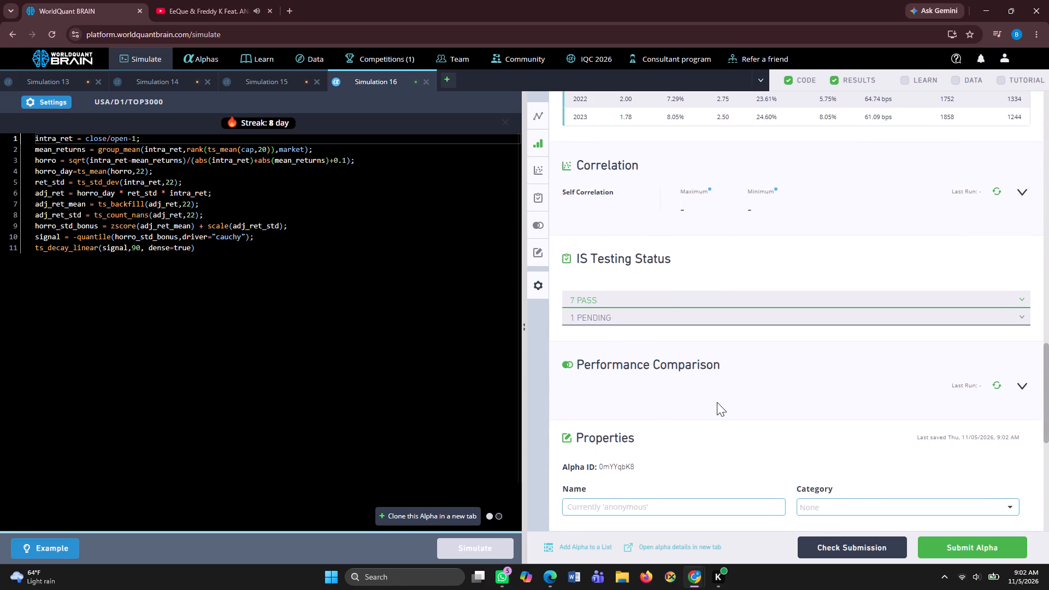
left_click(962, 546)
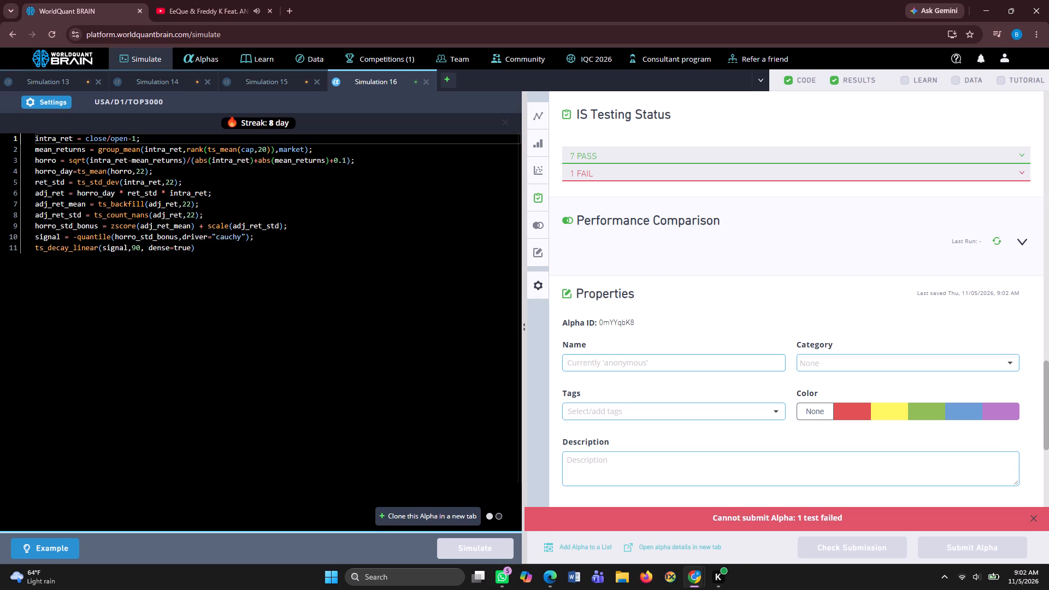
Set the decay to 500 in the Simulation 16 settings and apply it.
scroll(705, 346, "up", 6)
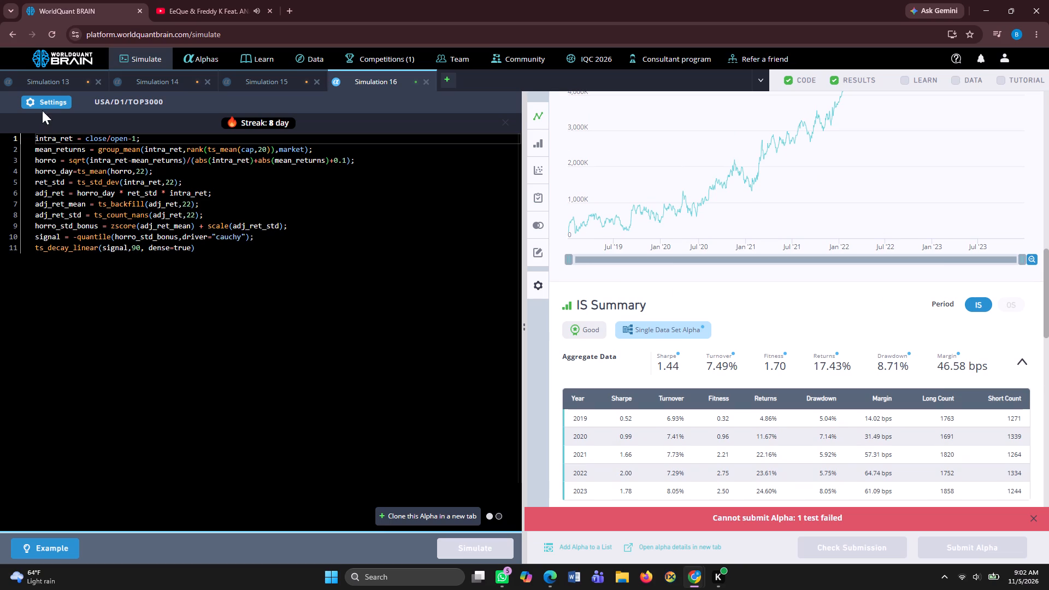
left_click(36, 97)
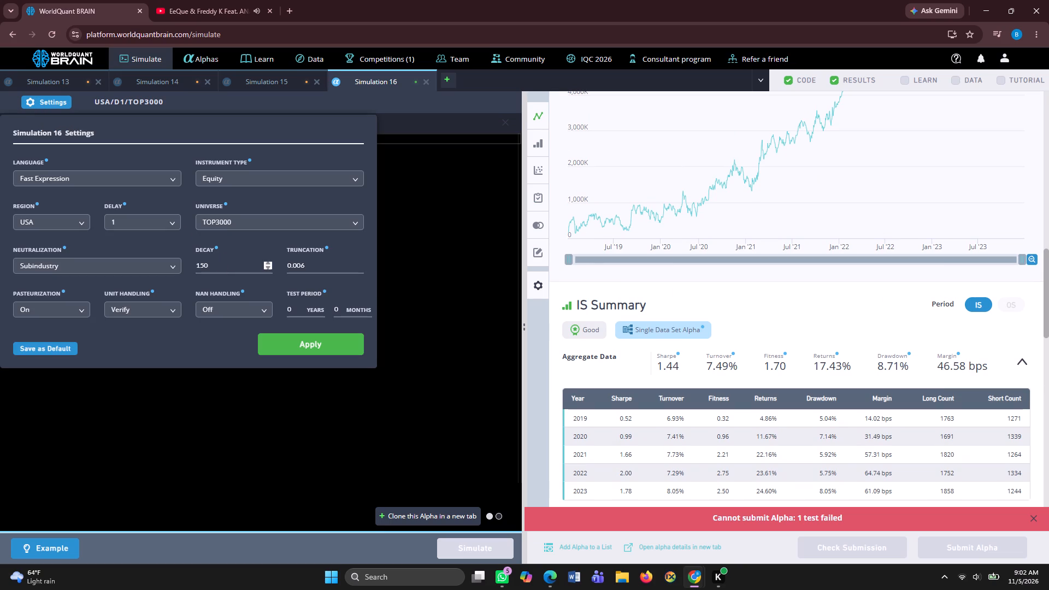
left_click(214, 263)
key("BackSpace")
key("BackSpace")
key("BackSpace")
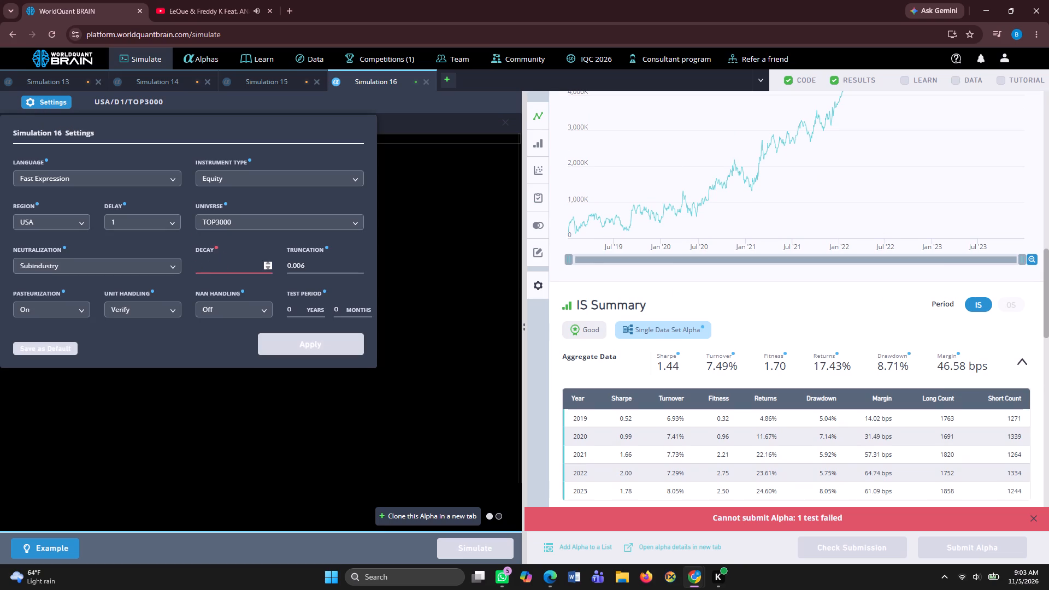
type("5000")
key("BackSpace")
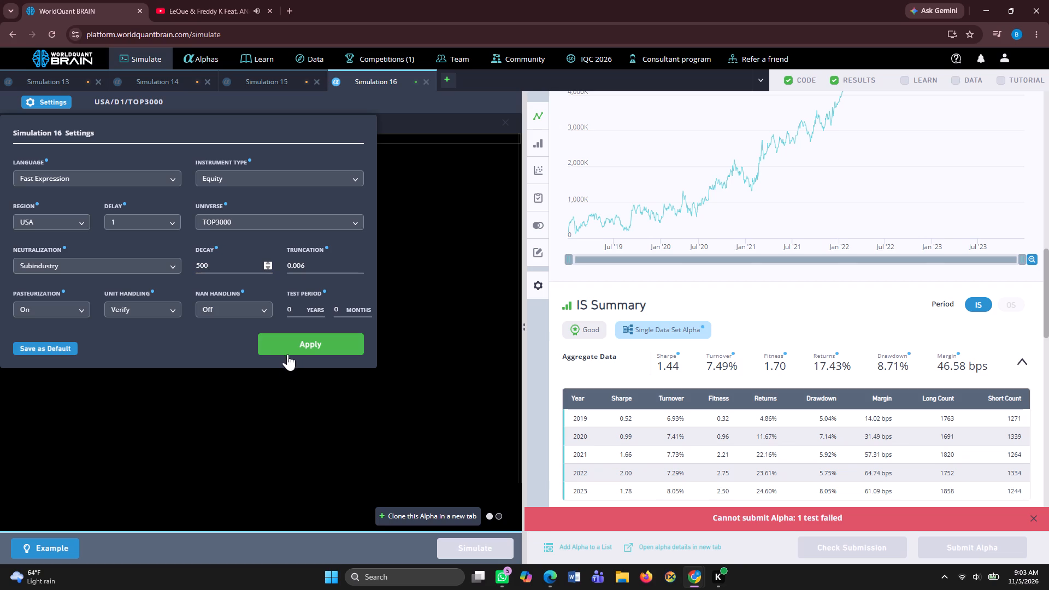
left_click(286, 351)
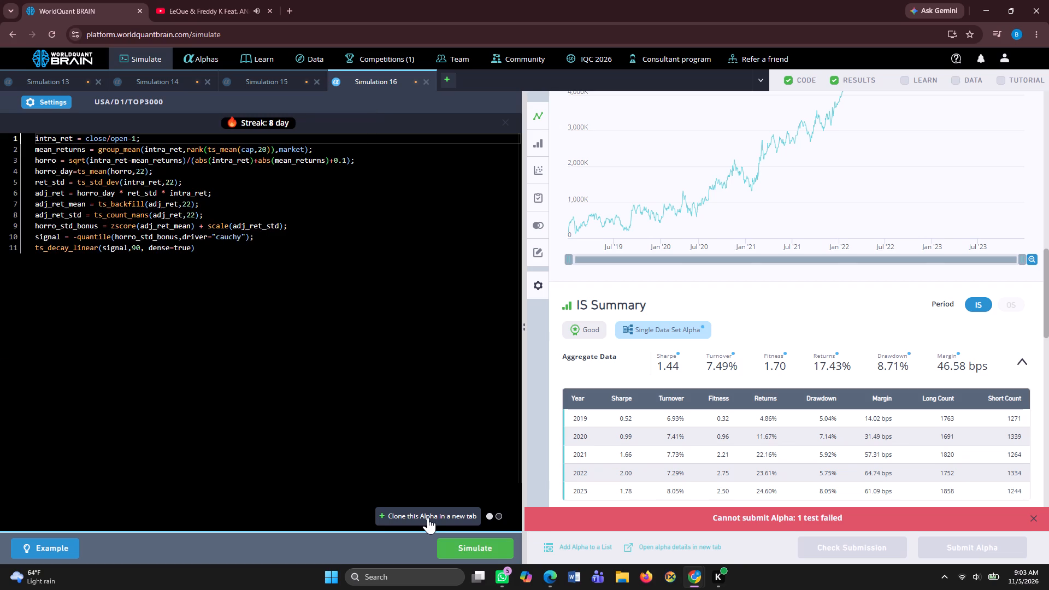
Clone the Simulation 16 Alpha into a new simulation tab and run the simulation there.
left_click(431, 517)
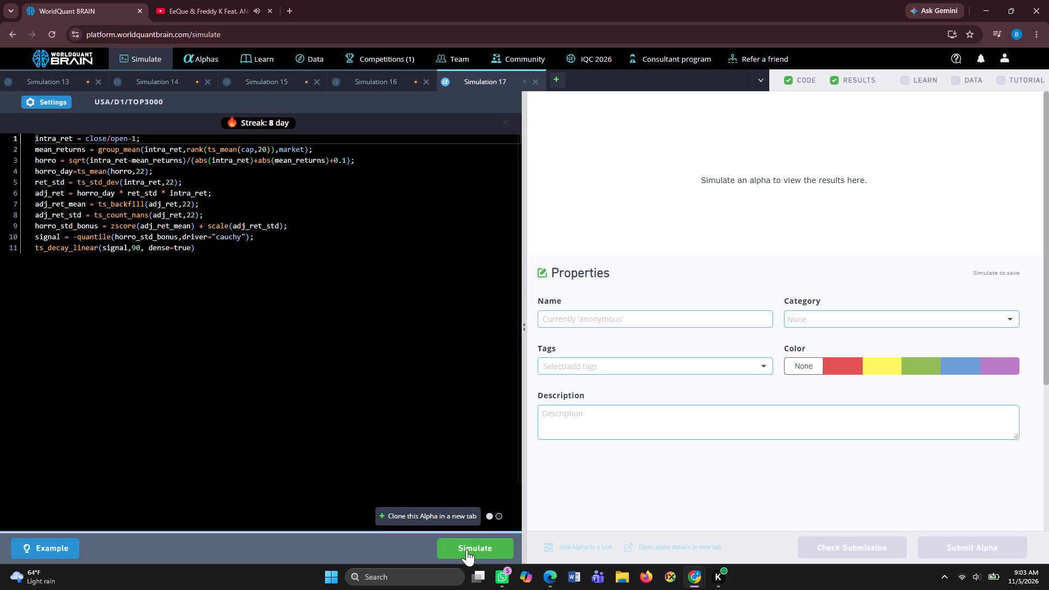
left_click(467, 550)
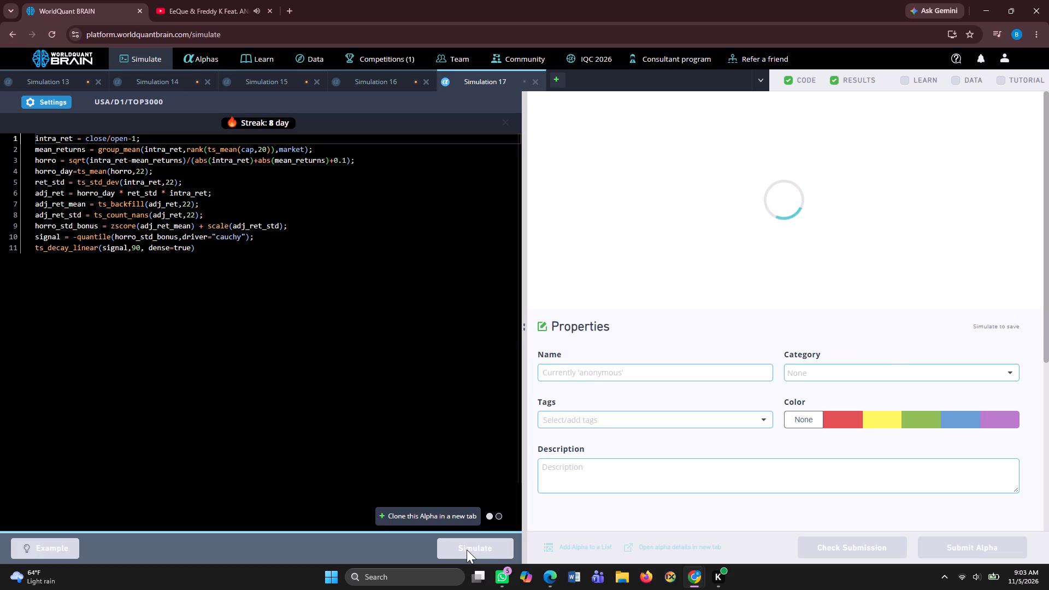
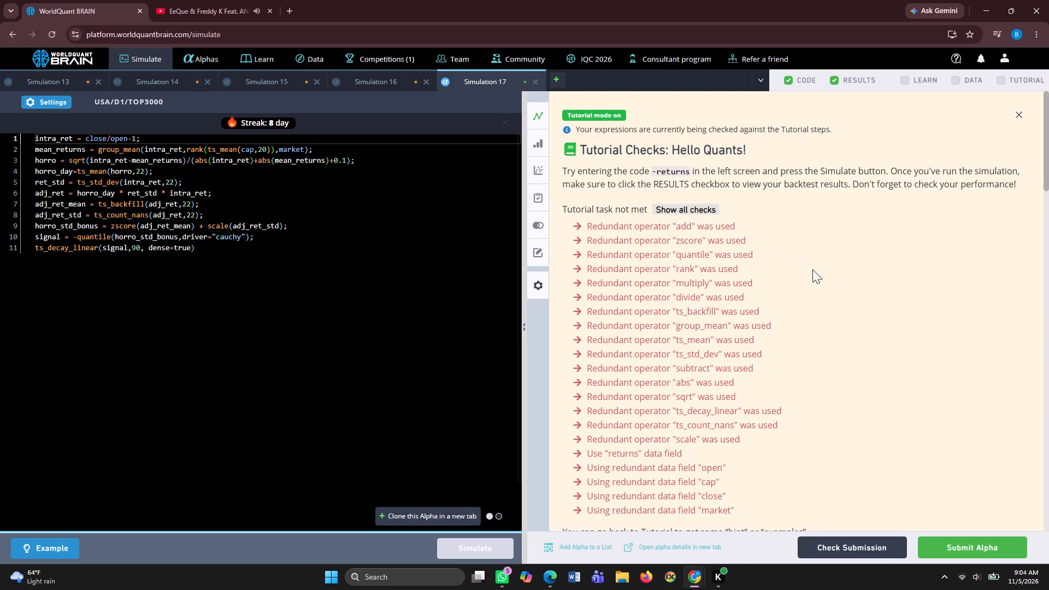
Review the Simulation 17 backtest results down to the IS Testing Status and try to submit the Alpha.
scroll(812, 269, "down", 6)
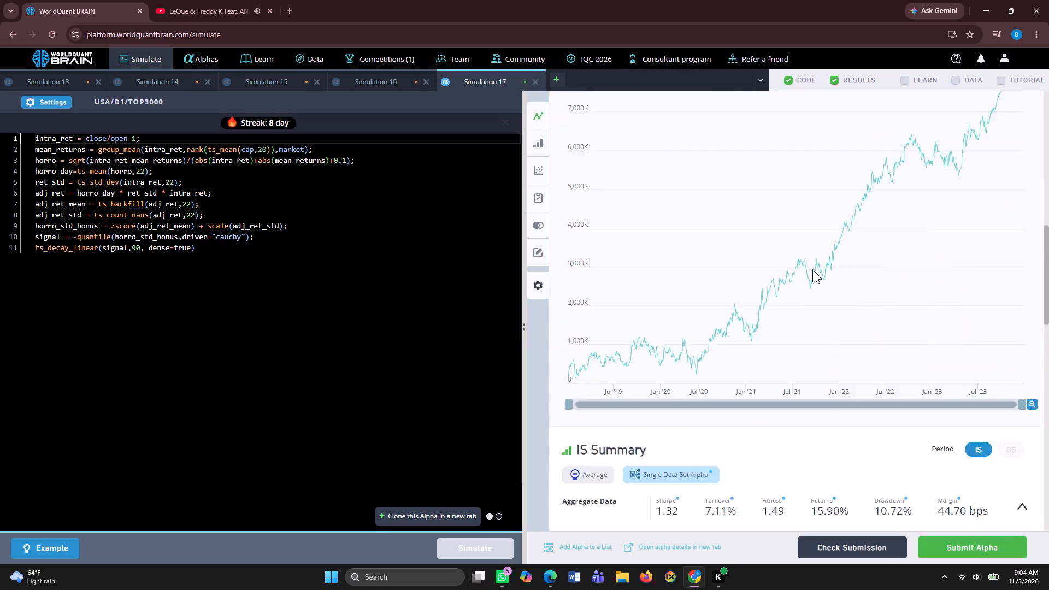
scroll(812, 269, "down", 1)
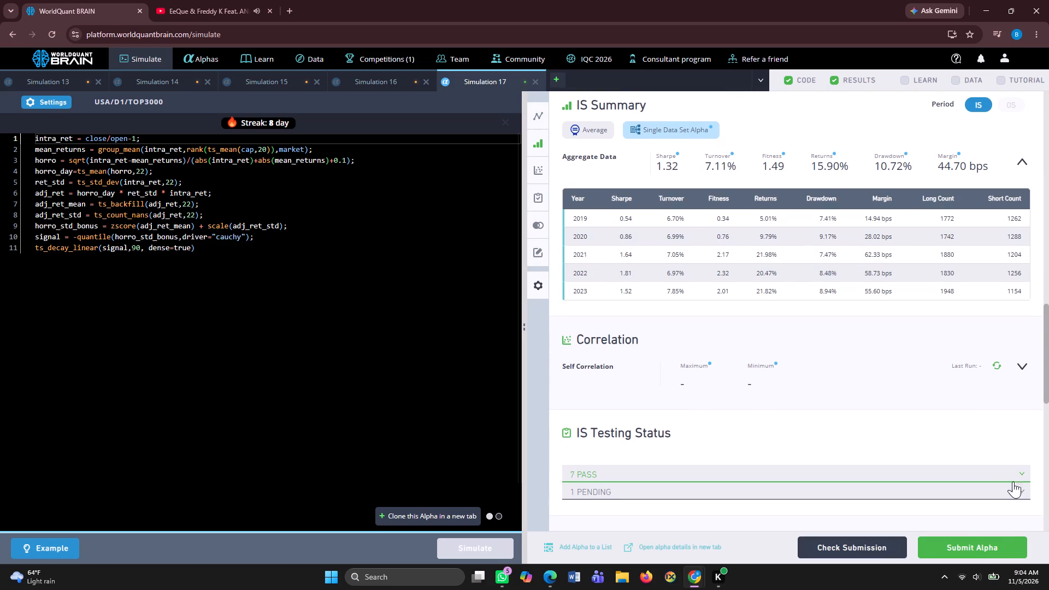
left_click(981, 554)
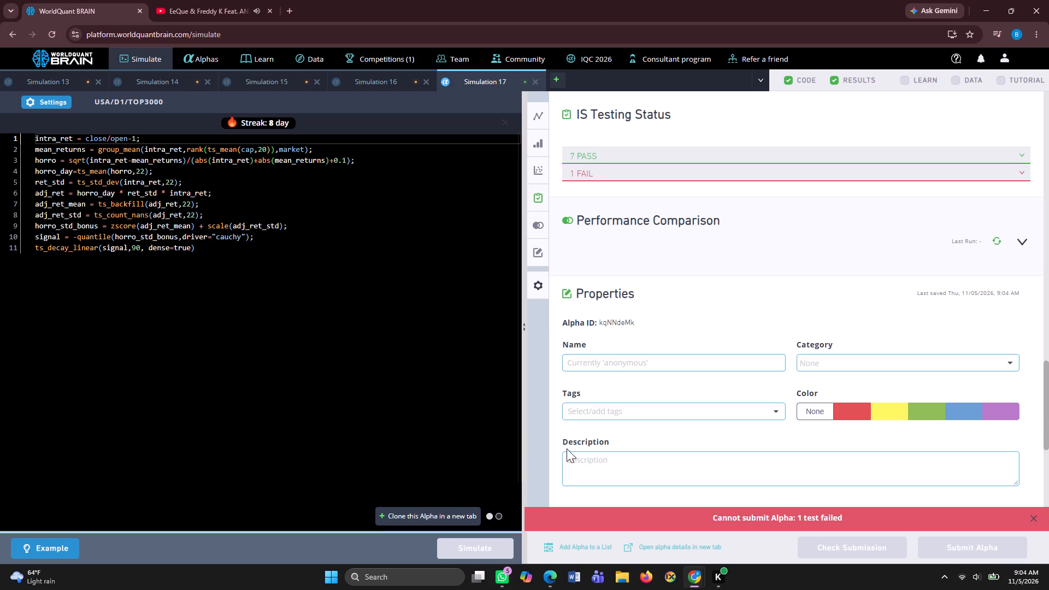
Set the truncation to 0.008 in the Simulation 17 settings and apply it.
left_click(336, 189)
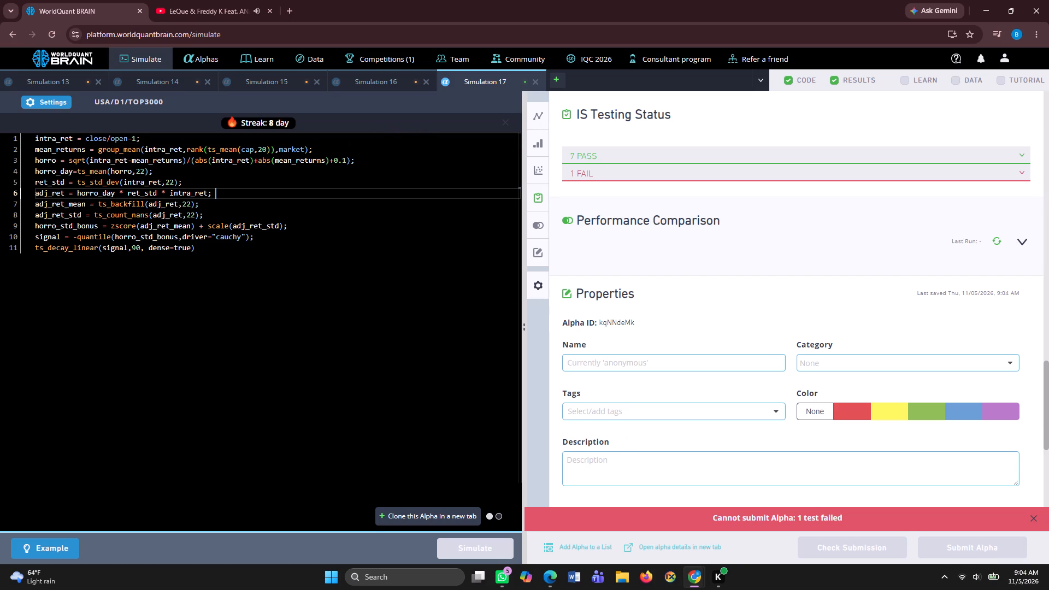
left_click(44, 96)
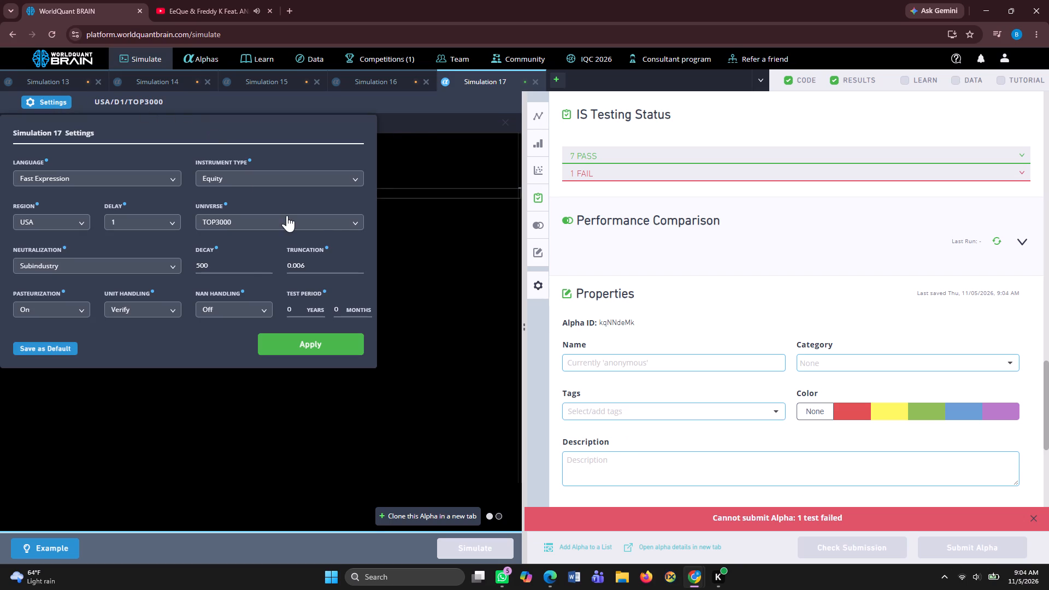
left_click(314, 262)
key("BackSpace")
key("8")
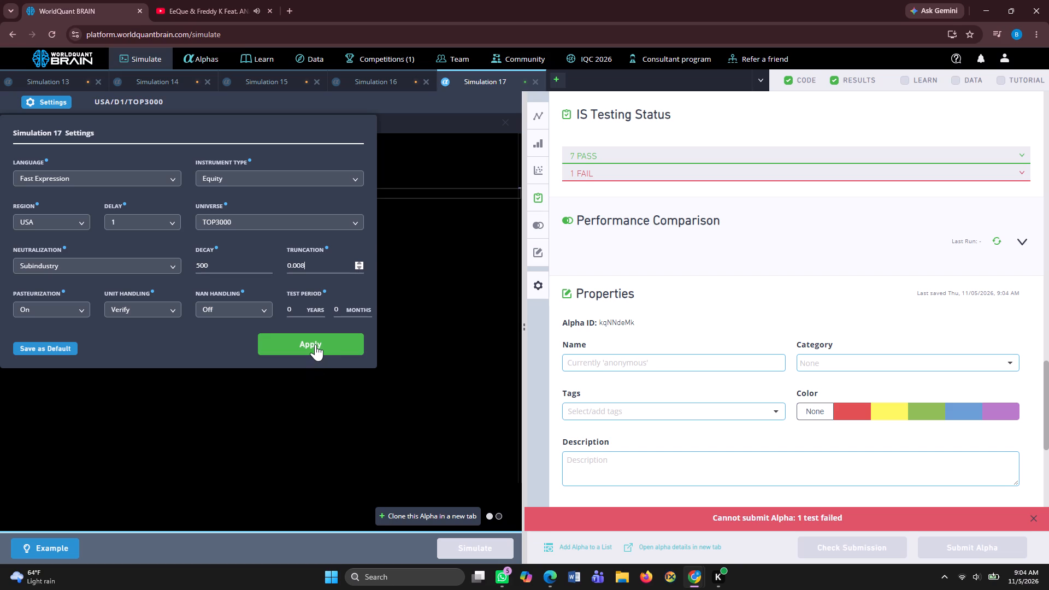
left_click(315, 344)
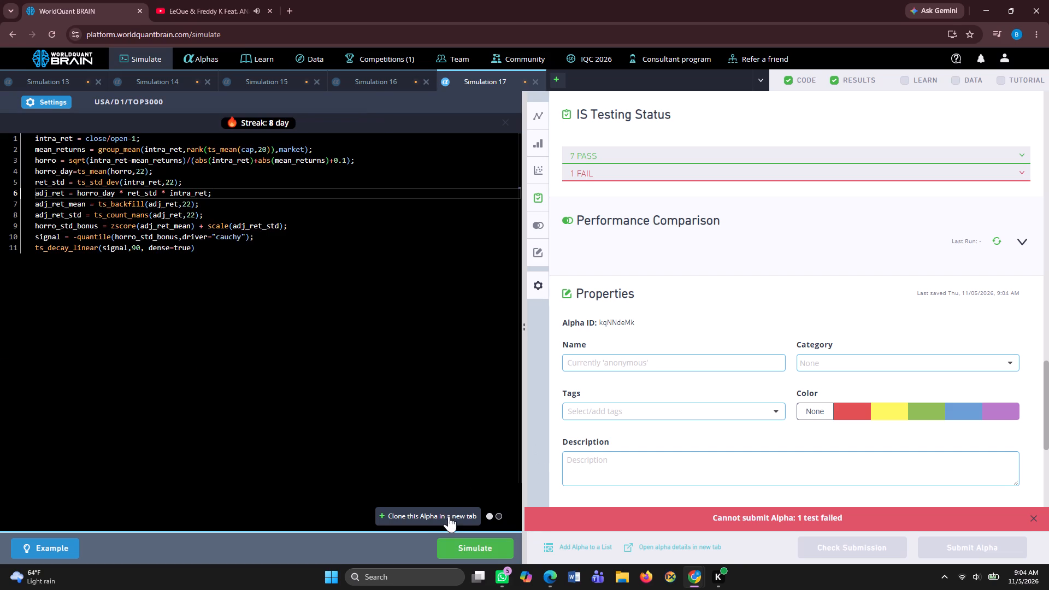
Clone the Simulation 17 Alpha into a new simulation tab and run the simulation there.
left_click(444, 518)
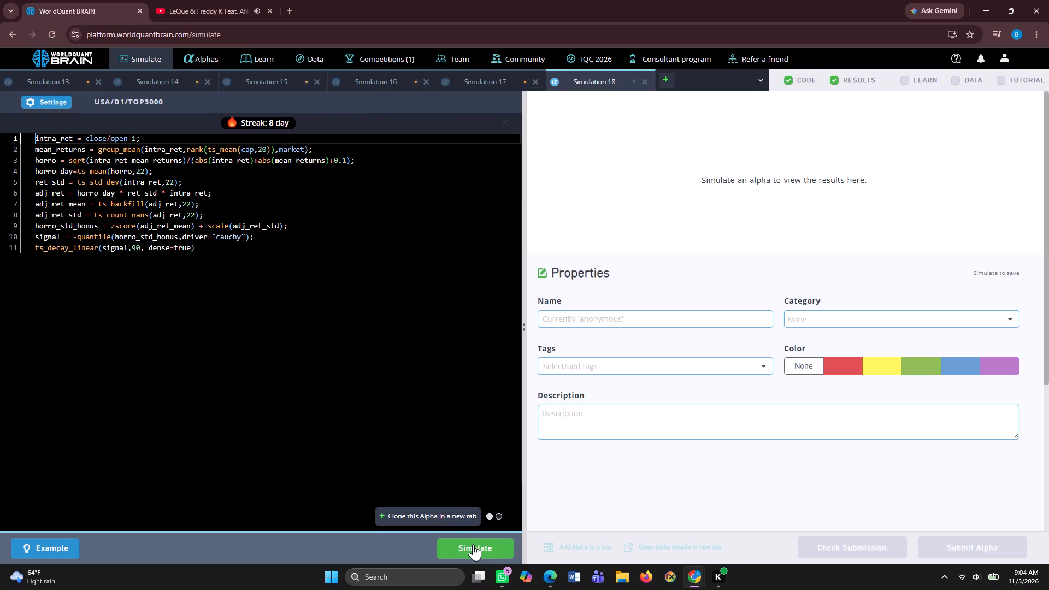
left_click(473, 544)
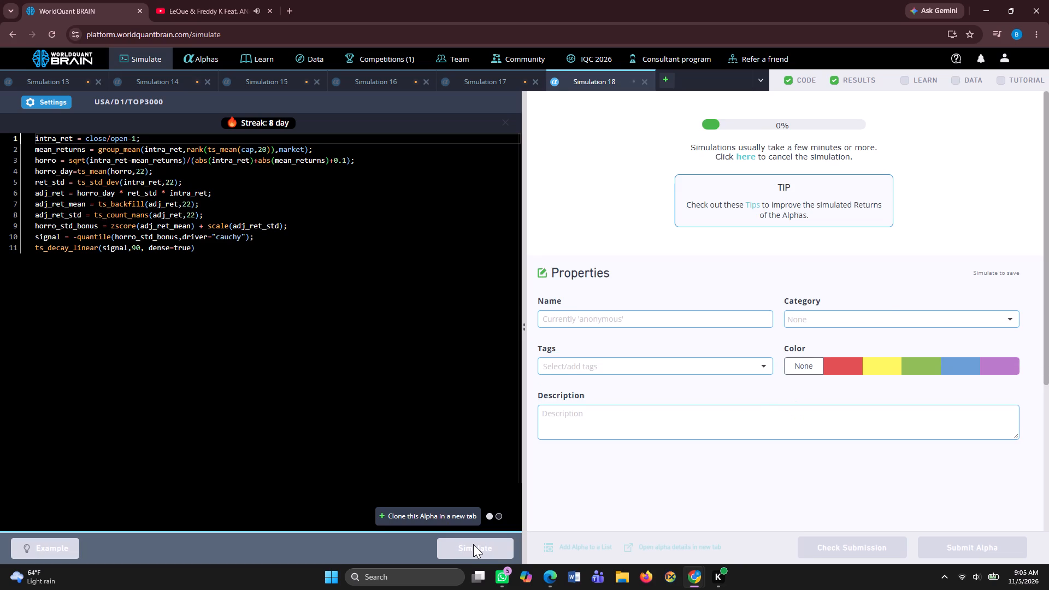
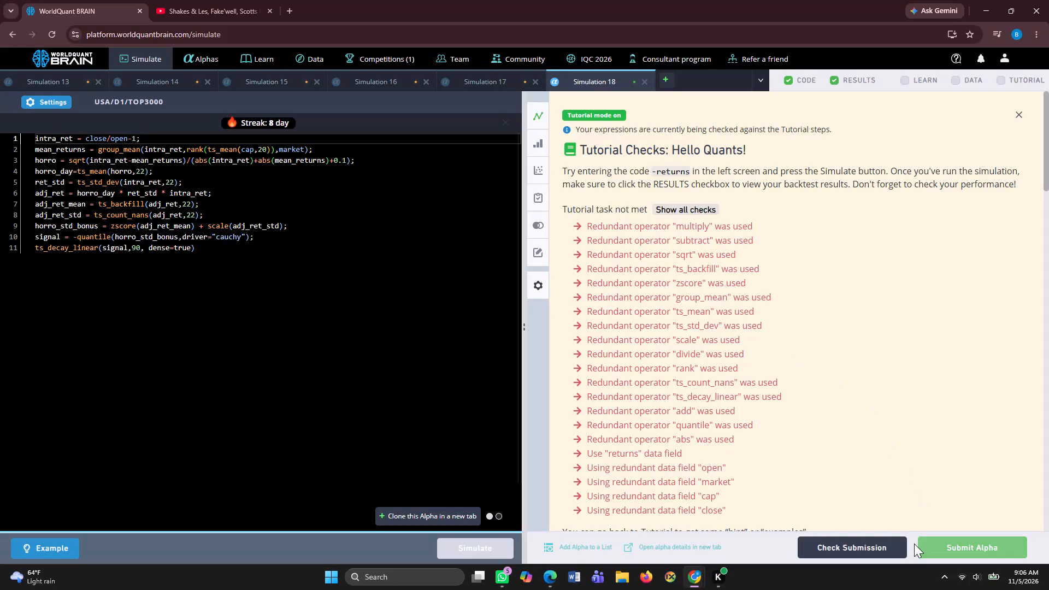
Submit the Simulation 18 Alpha.
left_click(936, 544)
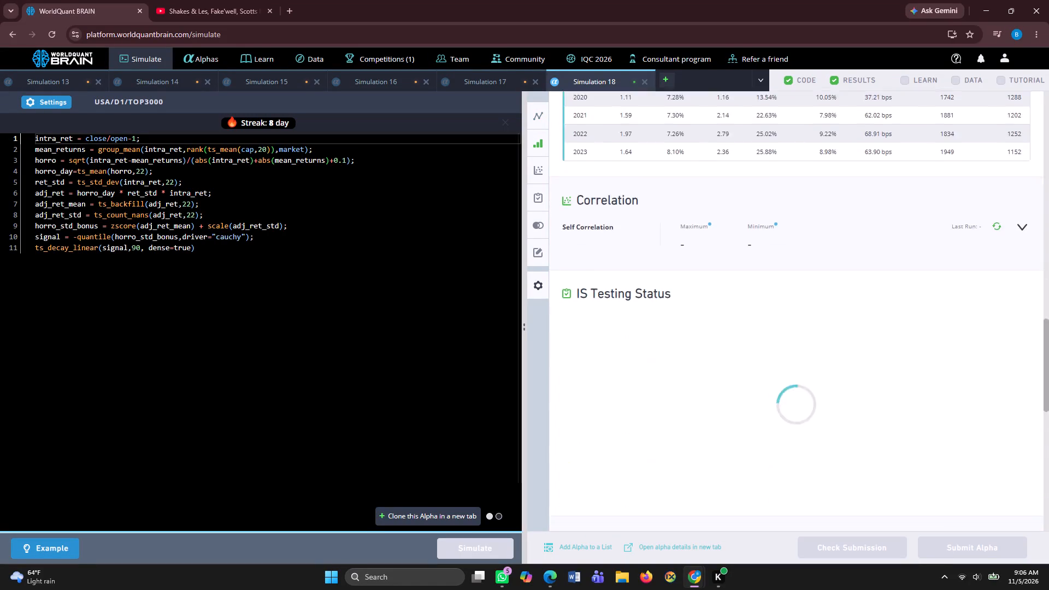
Switch to YouTube, resume the paused Hamba Nabo music video, and return to WorldQuant BRAIN.
left_click(168, 9)
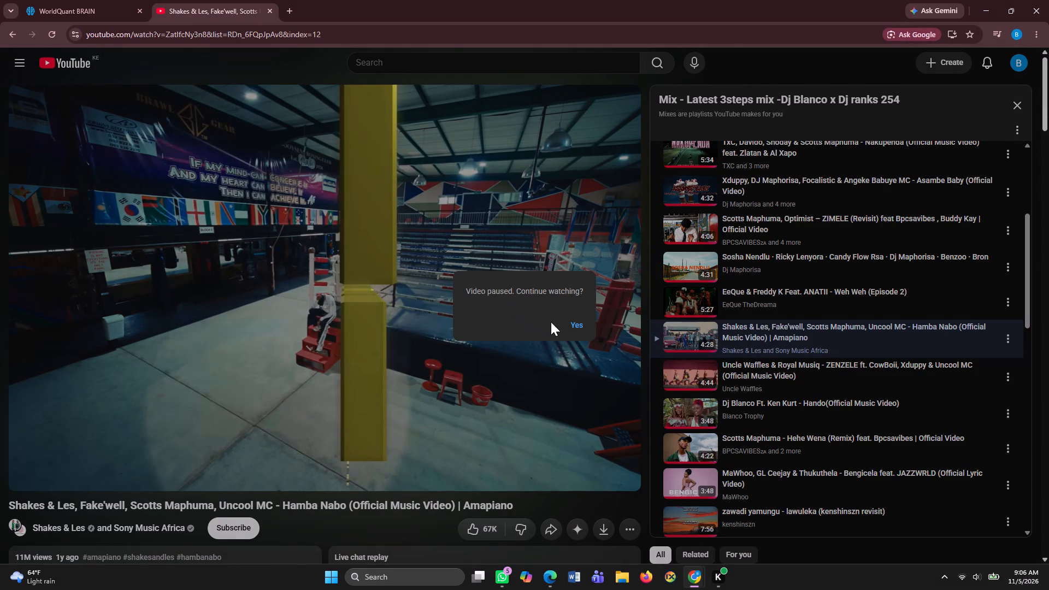
left_click(570, 324)
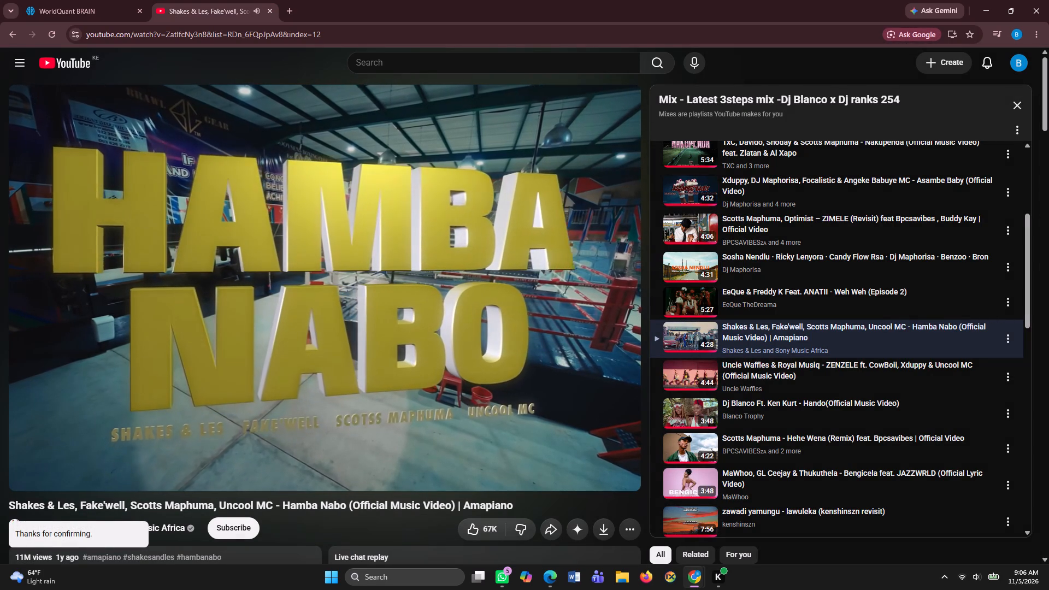
left_click(85, 11)
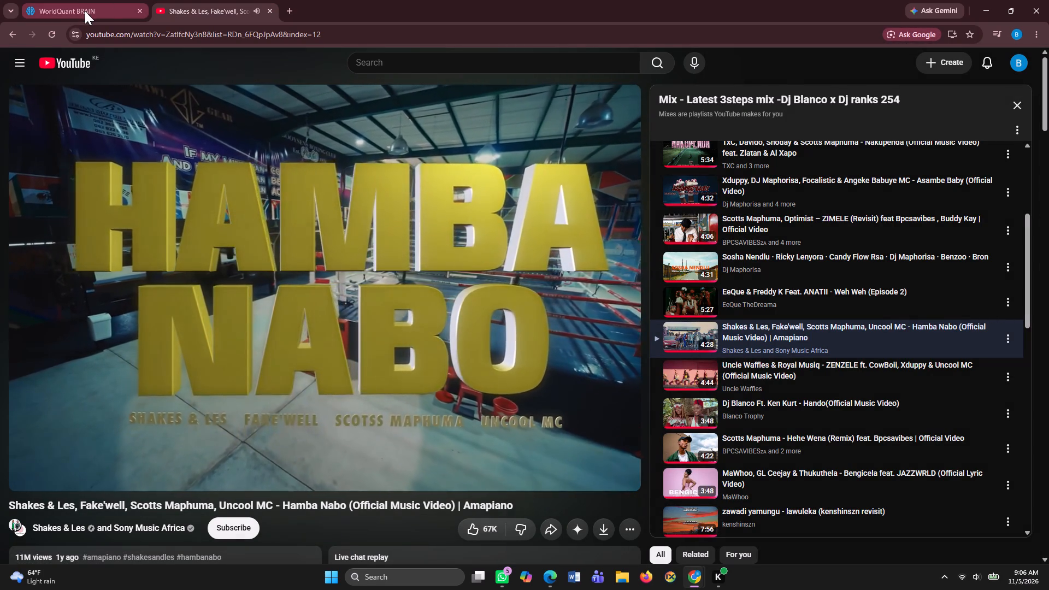
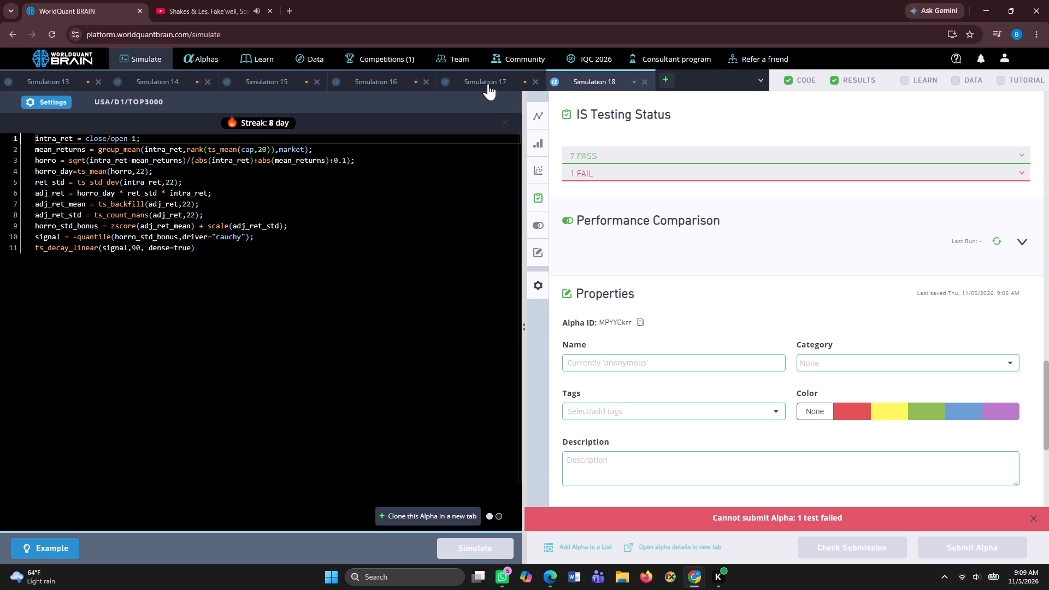
Set the Simulation 18 test period to 1 year and apply the settings.
left_click(574, 79)
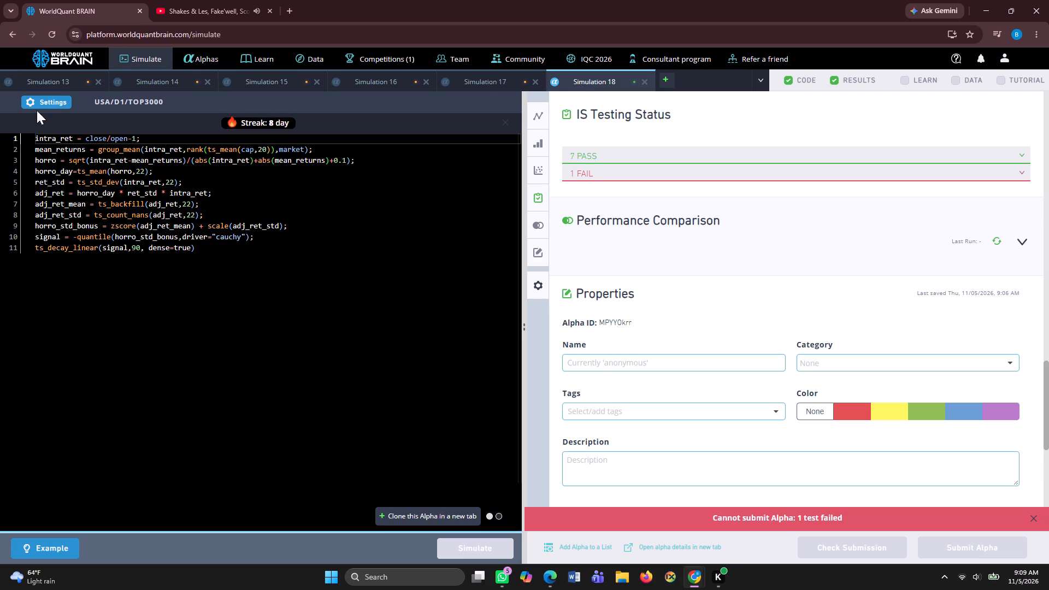
left_click(41, 102)
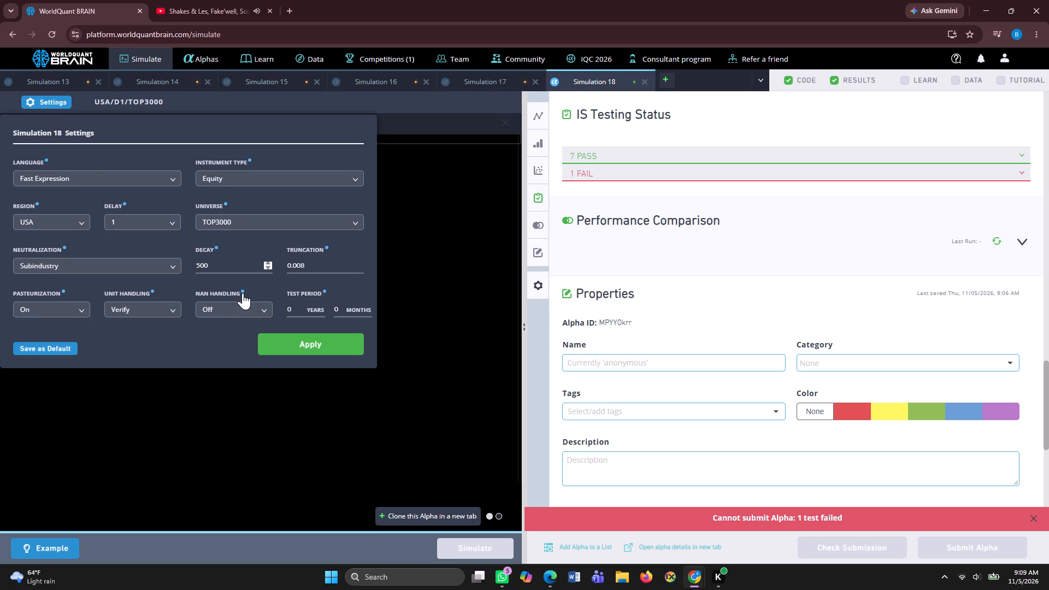
left_click(296, 306)
key("BackSpace")
key("1")
left_click(313, 348)
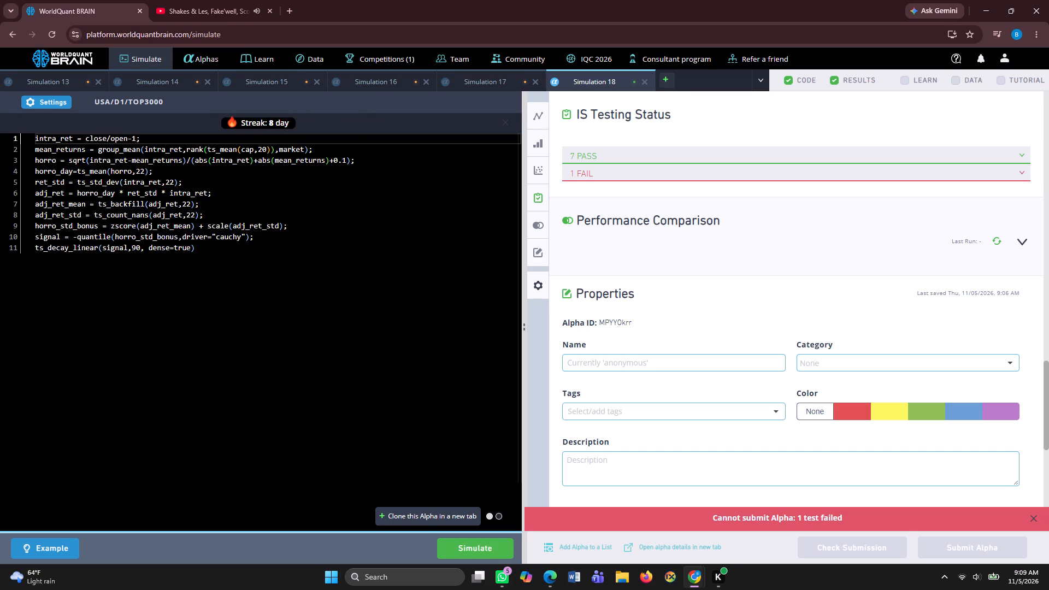
Clone the Simulation 18 Alpha into a new tab and simulate the clone.
left_click(422, 517)
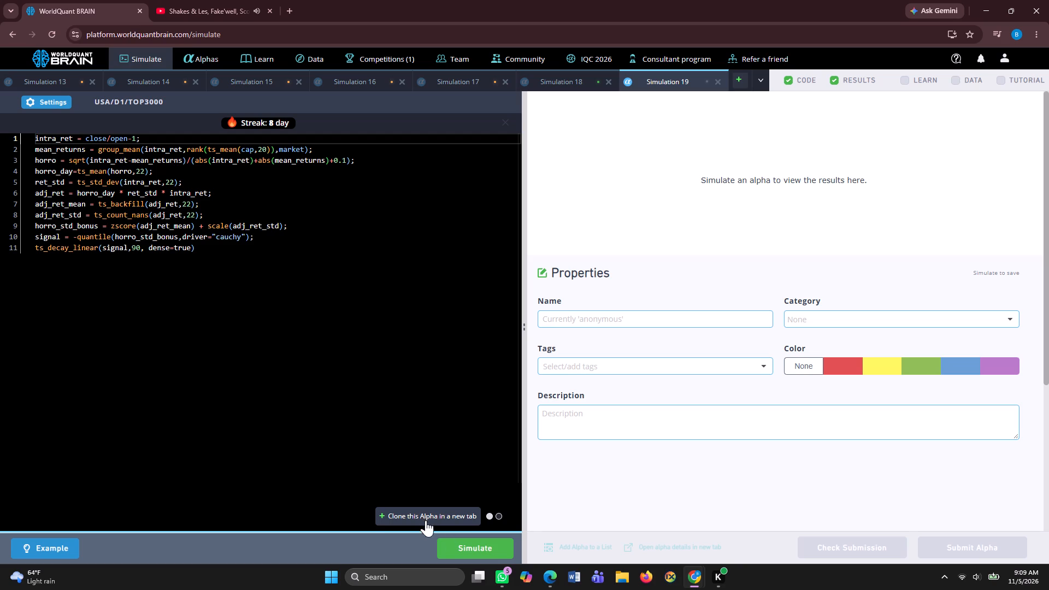
left_click(481, 544)
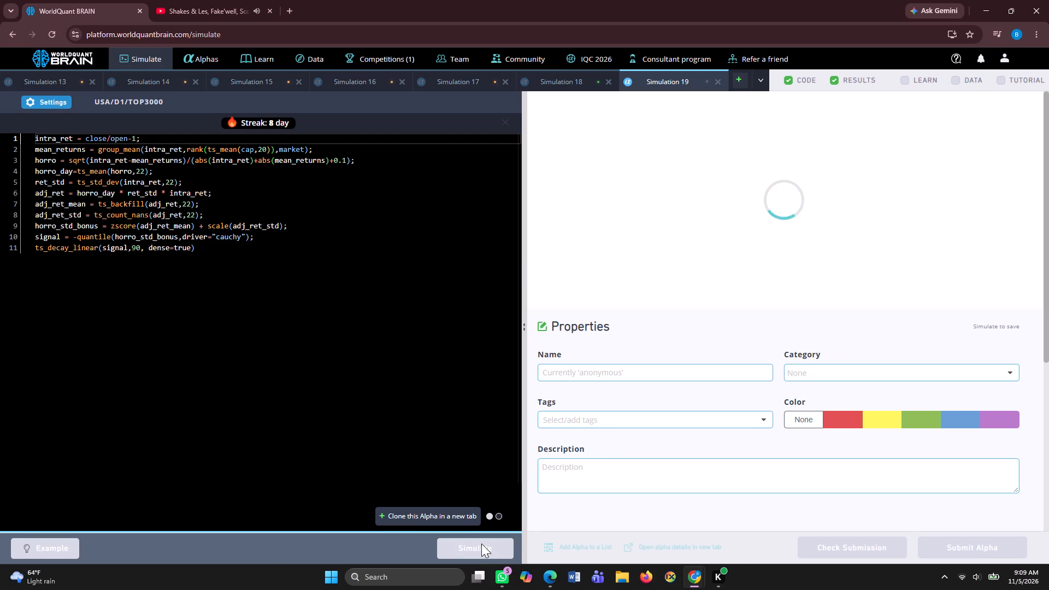
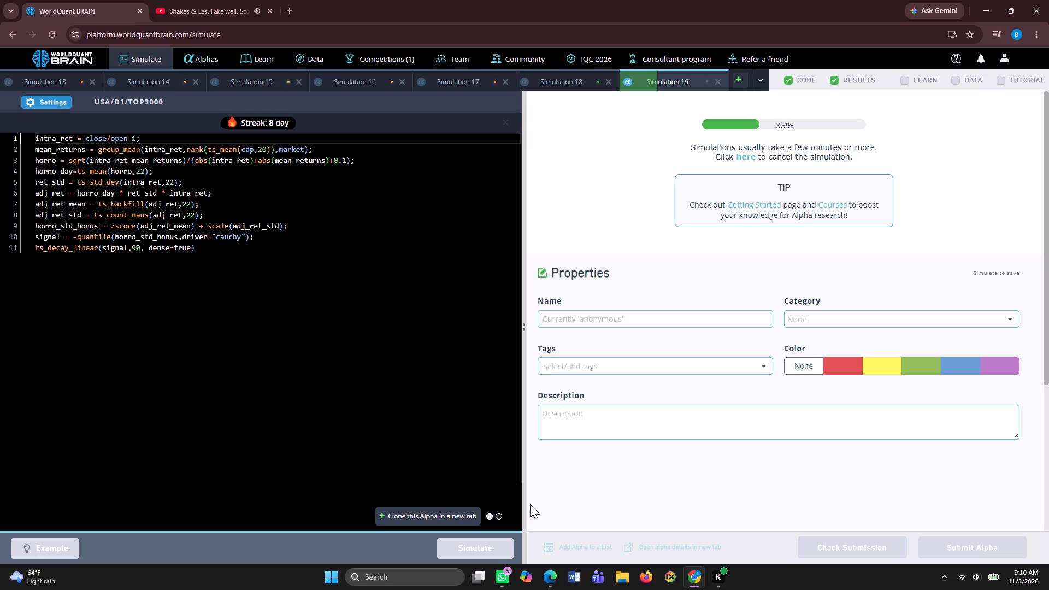
Show the test period results of the Simulation 19 Alpha once its backtest has finished.
scroll(698, 438, "down", 1)
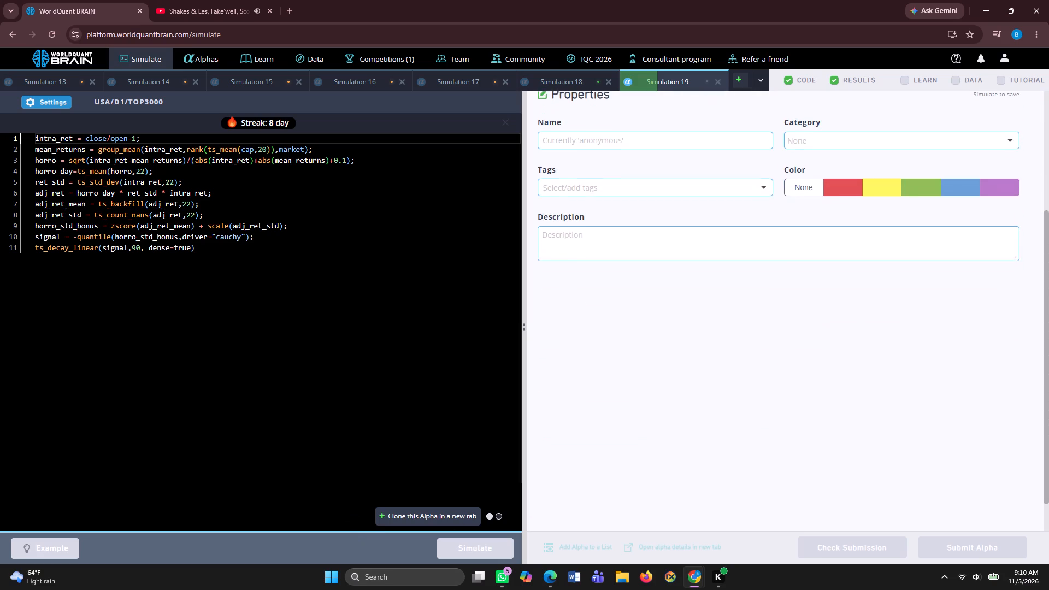
scroll(698, 438, "down", 1)
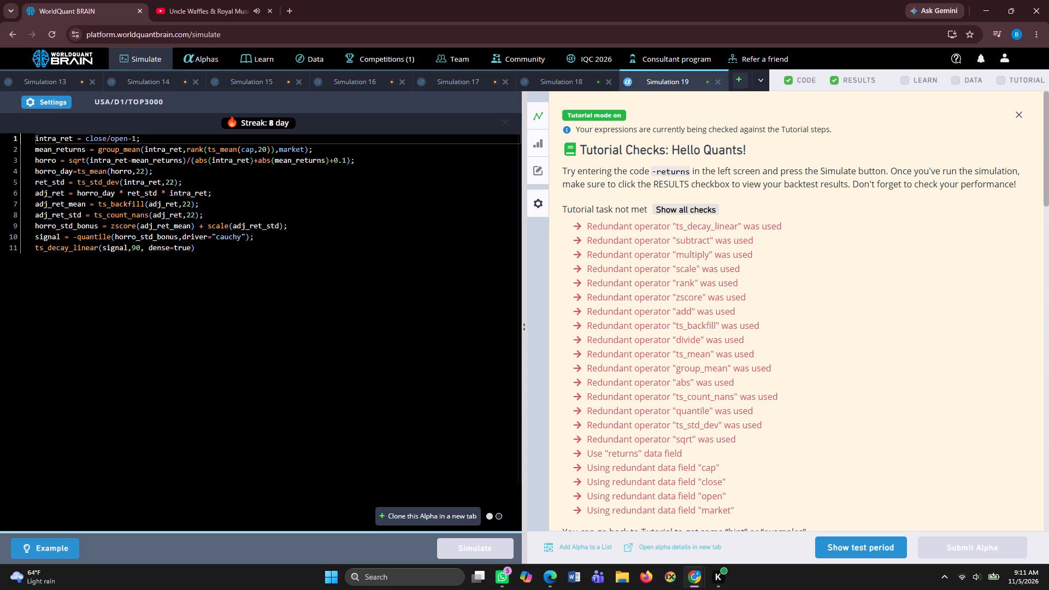
left_click(858, 545)
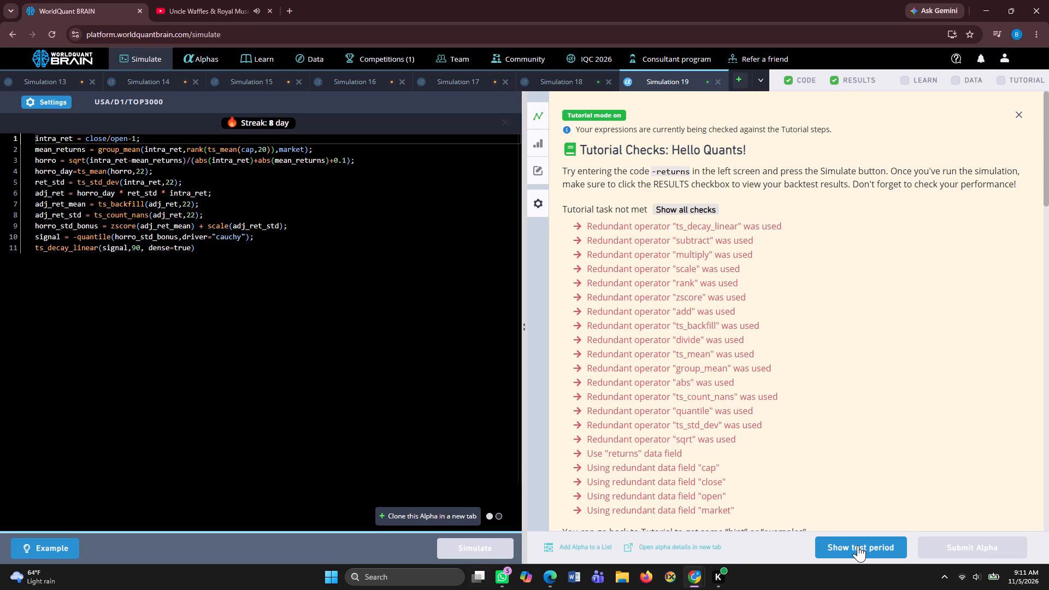
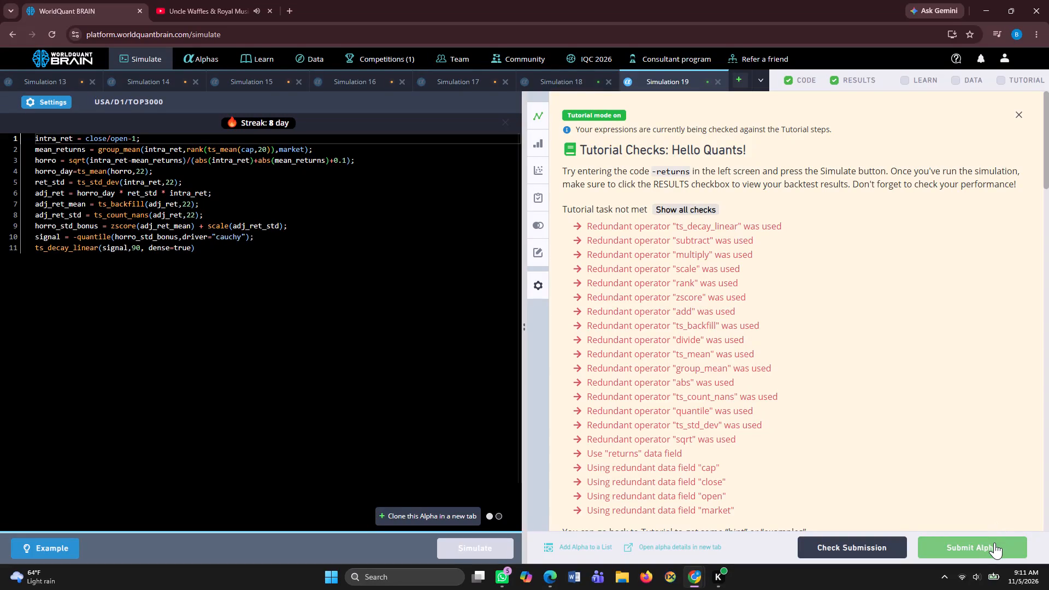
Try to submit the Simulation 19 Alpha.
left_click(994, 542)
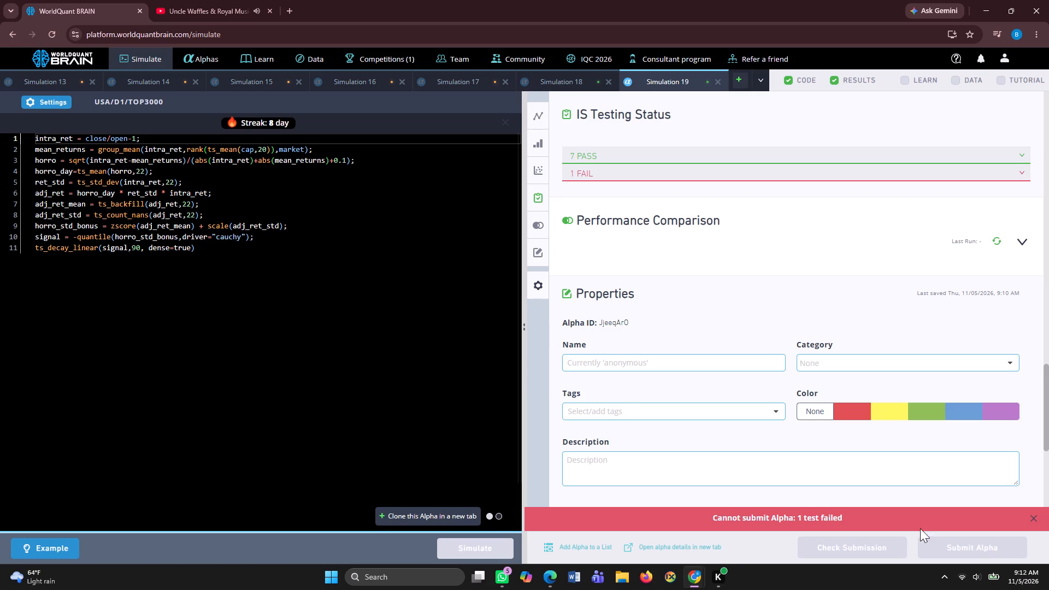
Set the decay in the Simulation 19 settings to 5 and apply it.
left_click(34, 102)
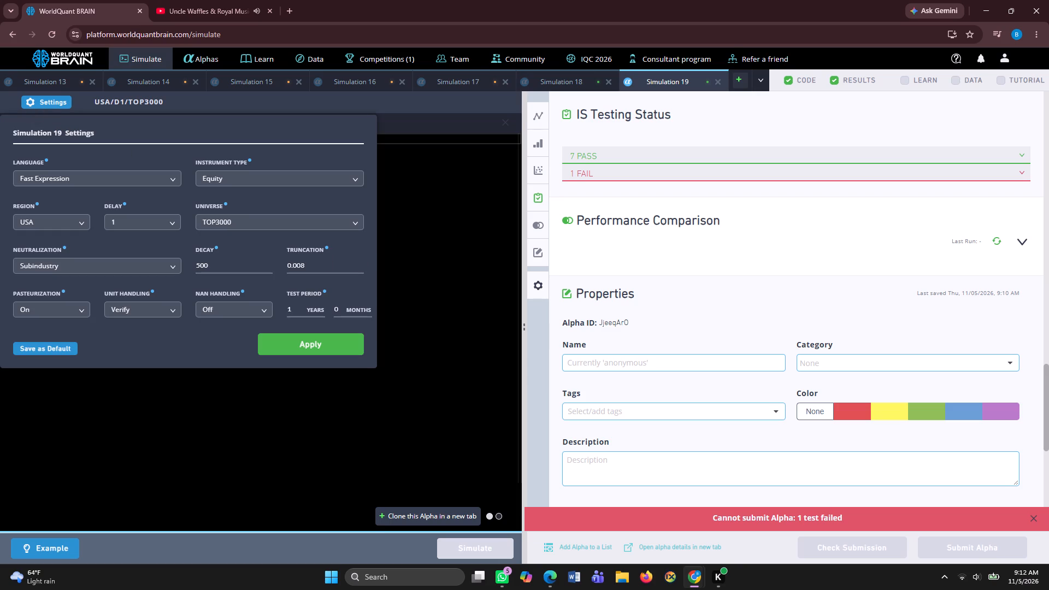
left_click(224, 264)
key("BackSpace")
key("BackSpace")
left_click(315, 339)
Clone the Simulation 19 Alpha into a new tab and start simulating the clone.
left_click(453, 526)
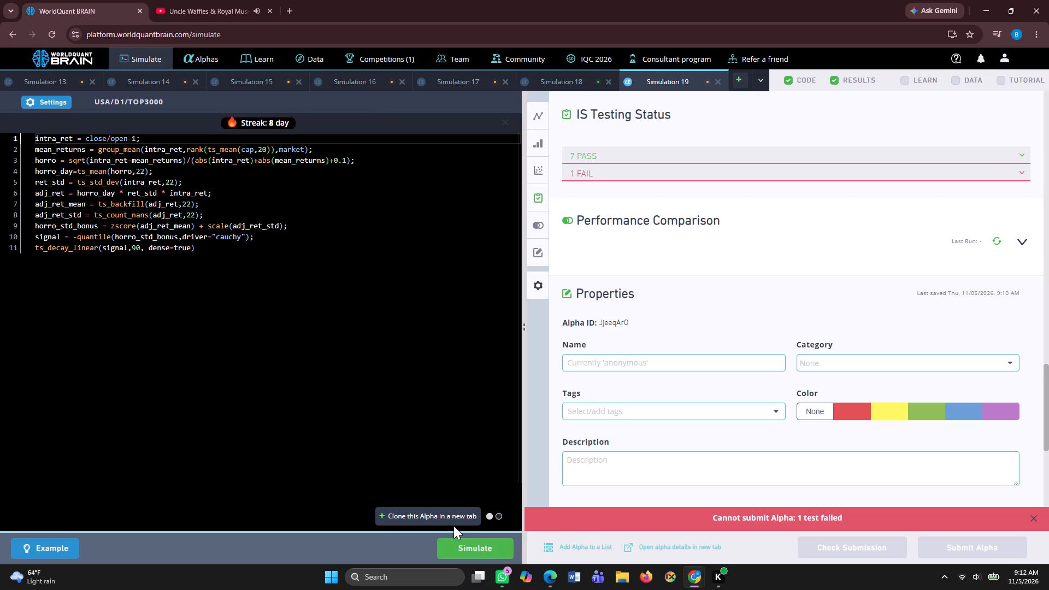
left_click(453, 523)
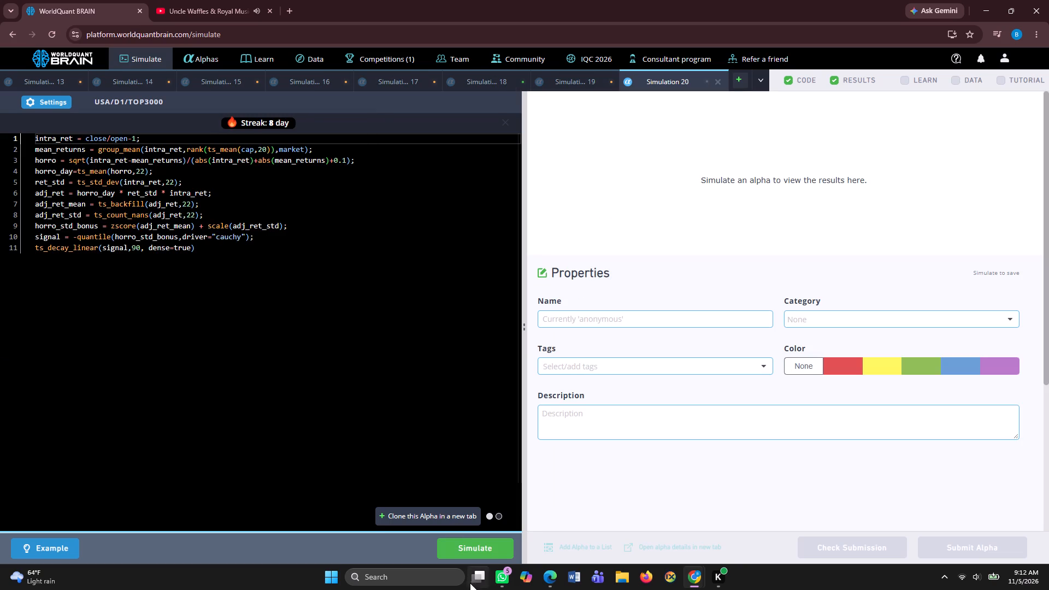
left_click(479, 545)
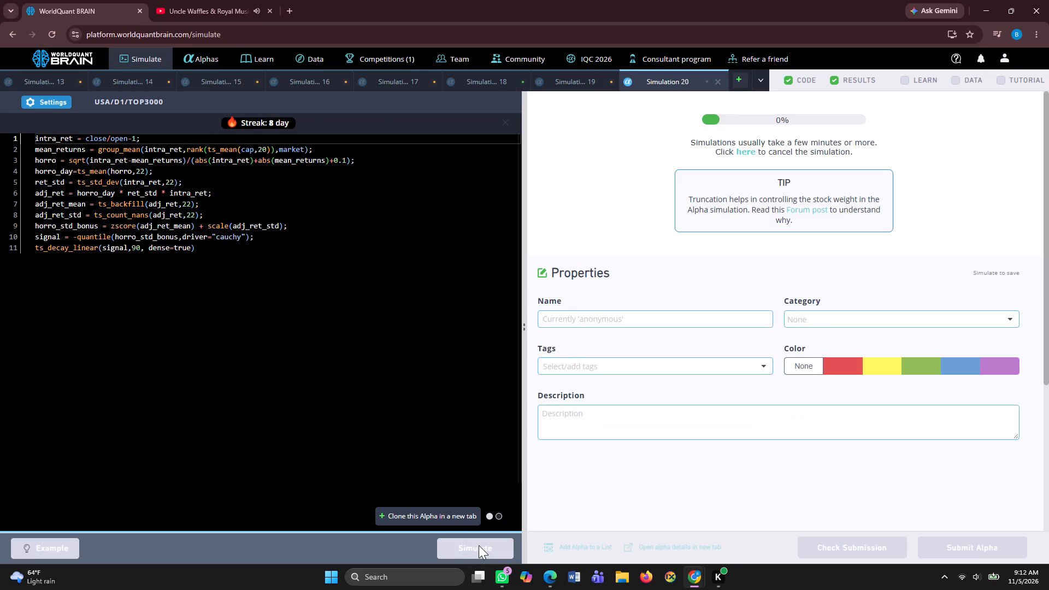
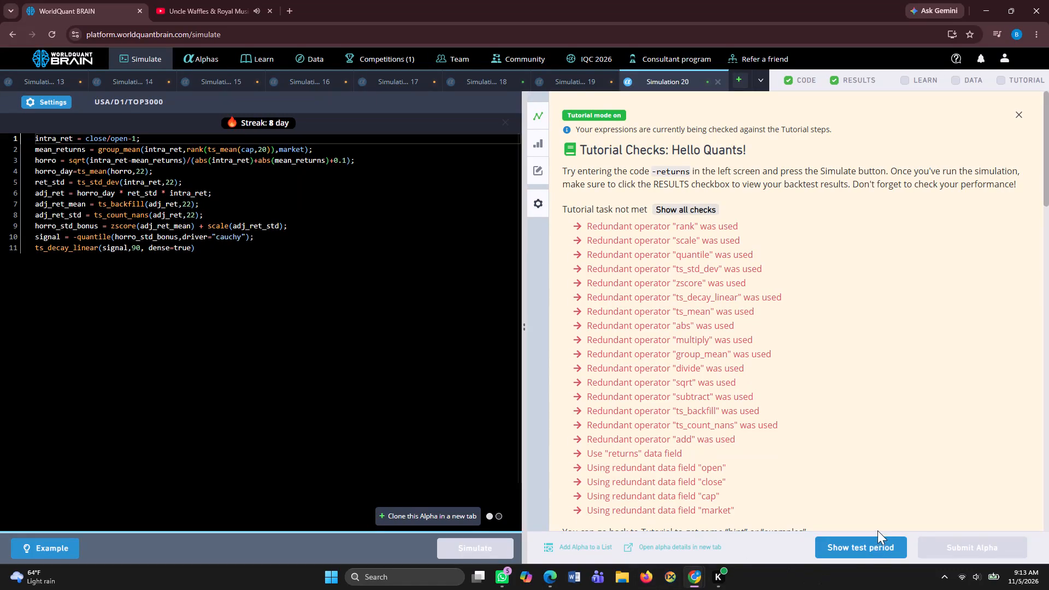
Reveal the test period results of the Simulation 20 Alpha and submit the Alpha.
left_click(869, 548)
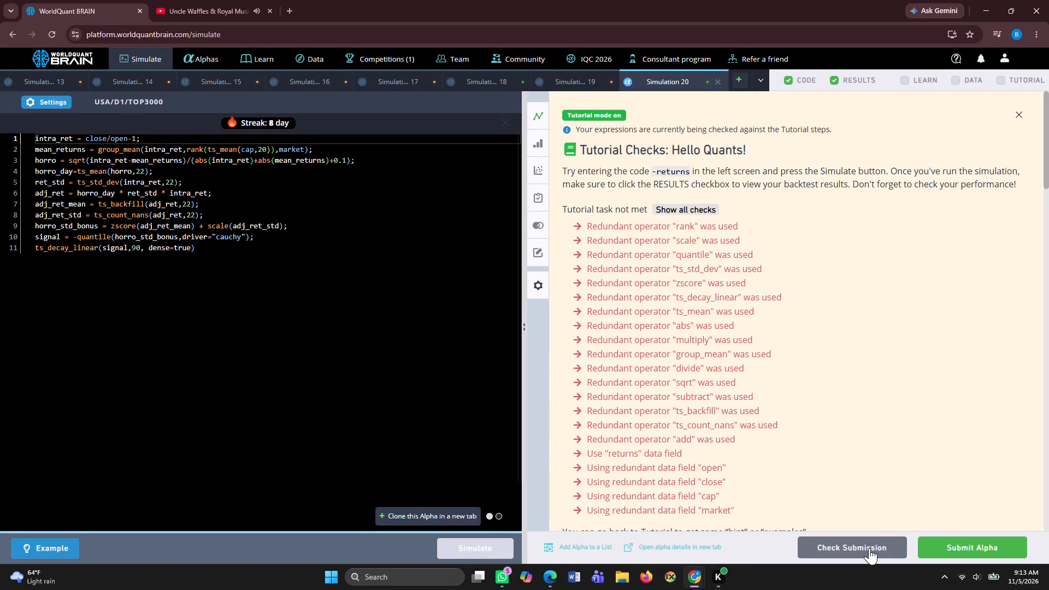
left_click(955, 542)
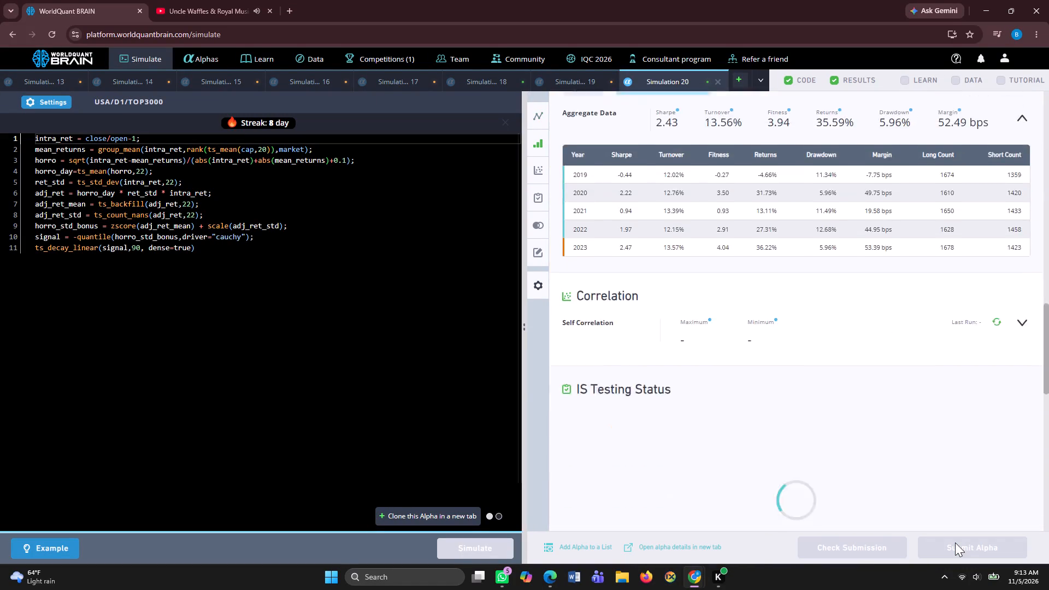
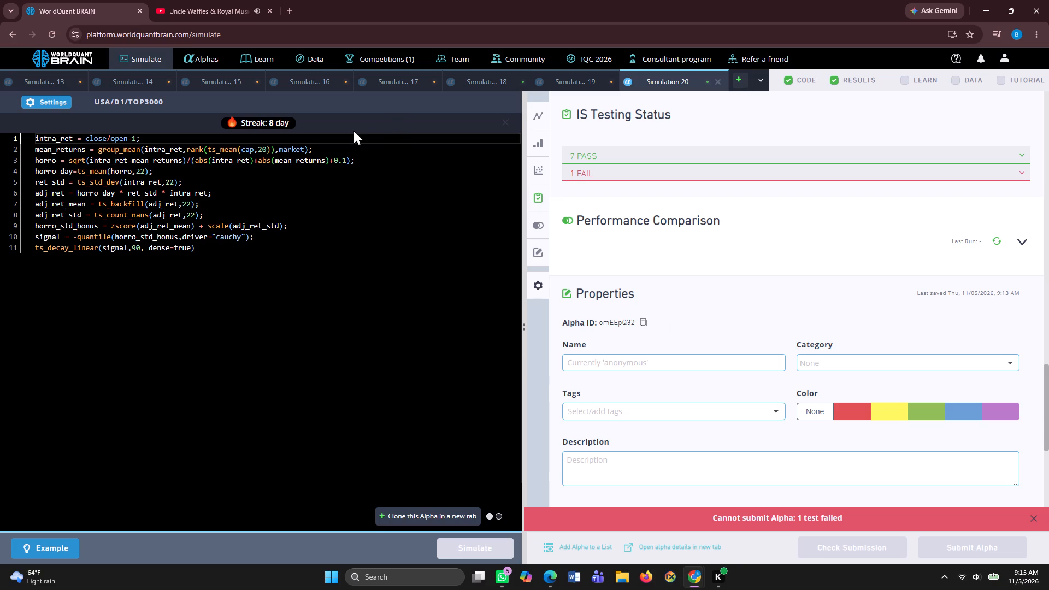
Set Simulation 20's test period to 0 years and its truncation to 0.009, and apply the settings.
left_click(39, 95)
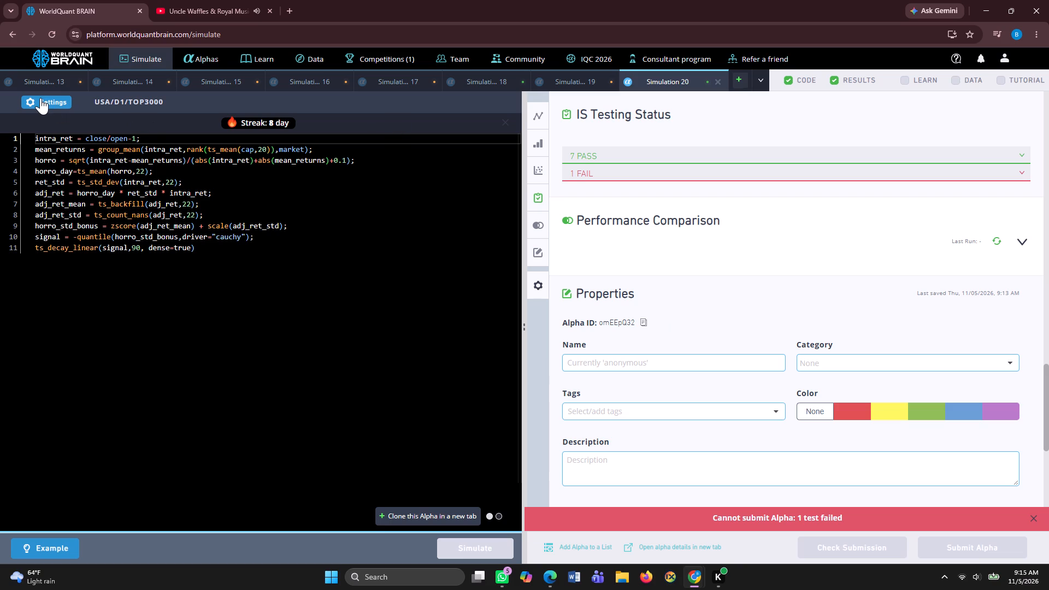
left_click(40, 98)
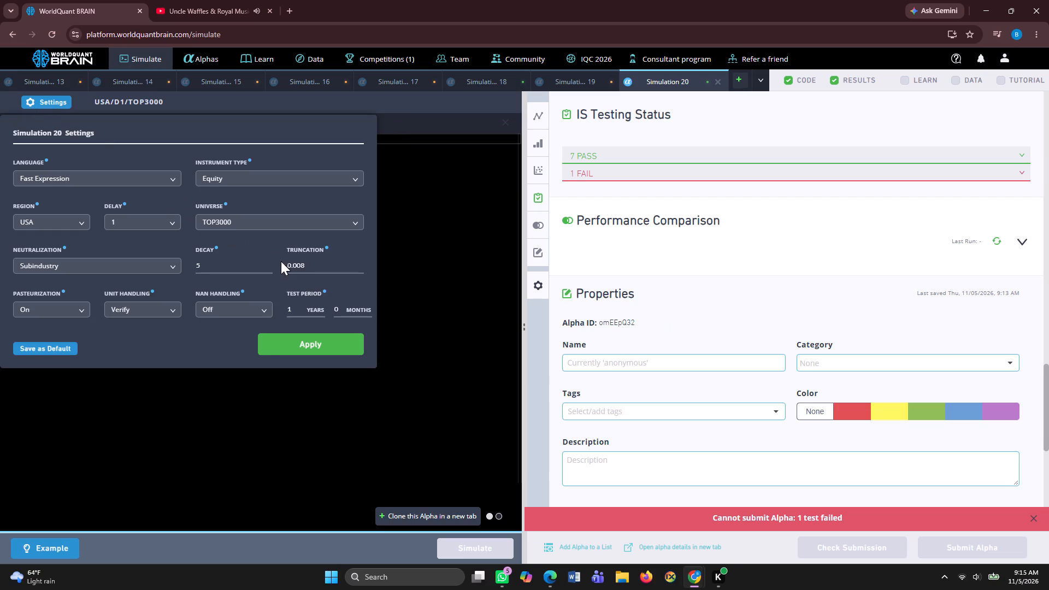
left_click(299, 311)
key("BackSpace")
key("0")
left_click(315, 263)
key("BackSpace")
key("9")
left_click(333, 344)
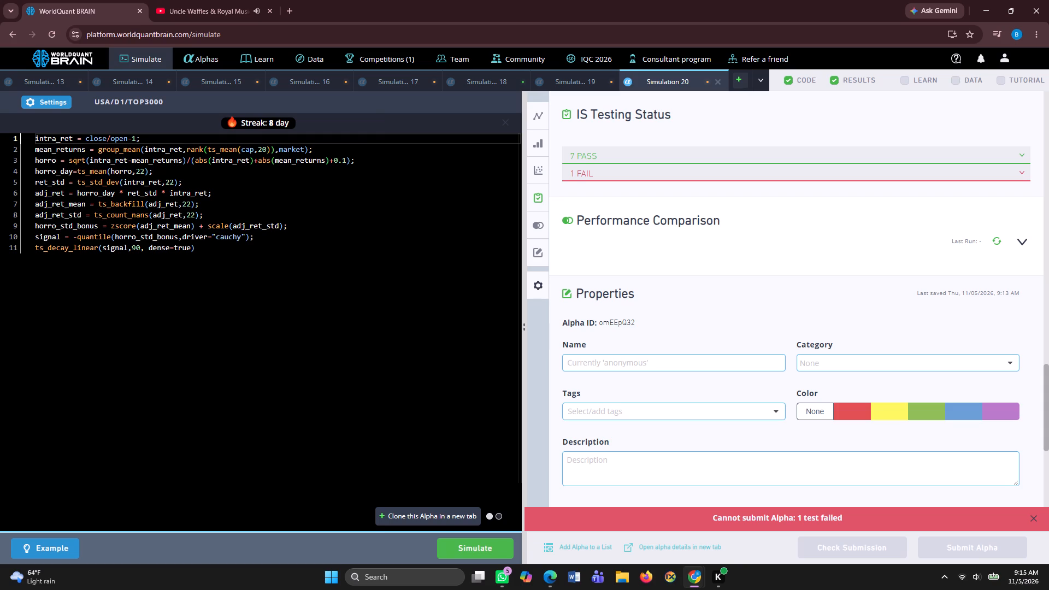
Clone the Simulation 20 Alpha into a new tab and run the simulation of the clone.
left_click(437, 521)
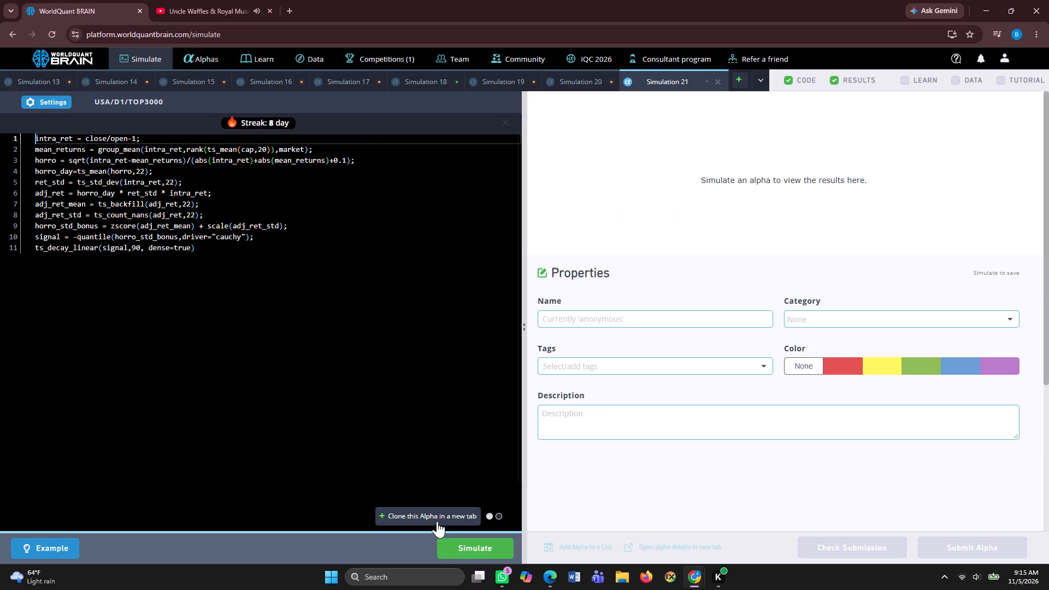
left_click(464, 544)
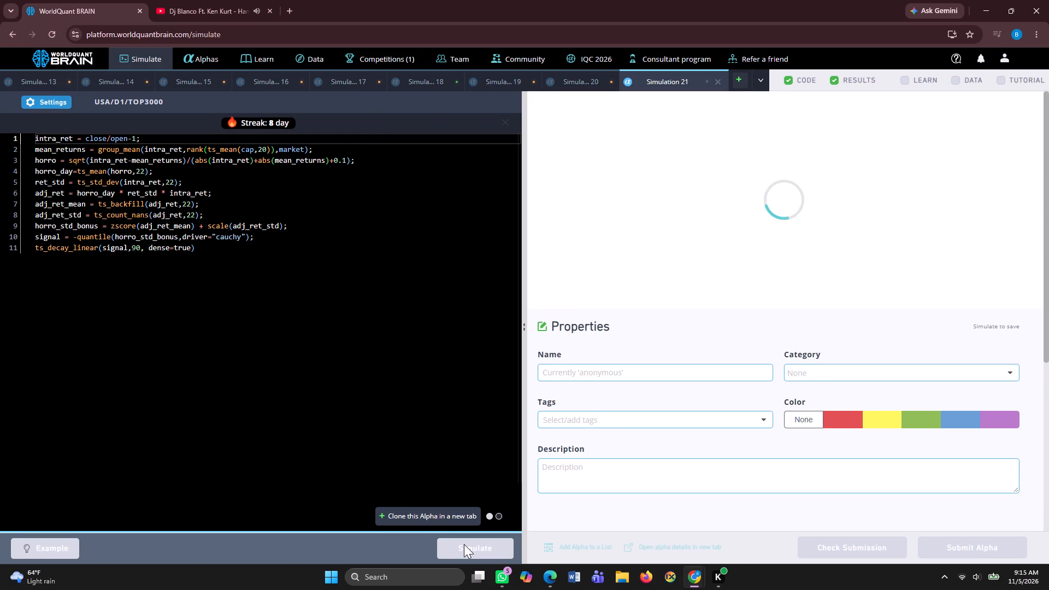
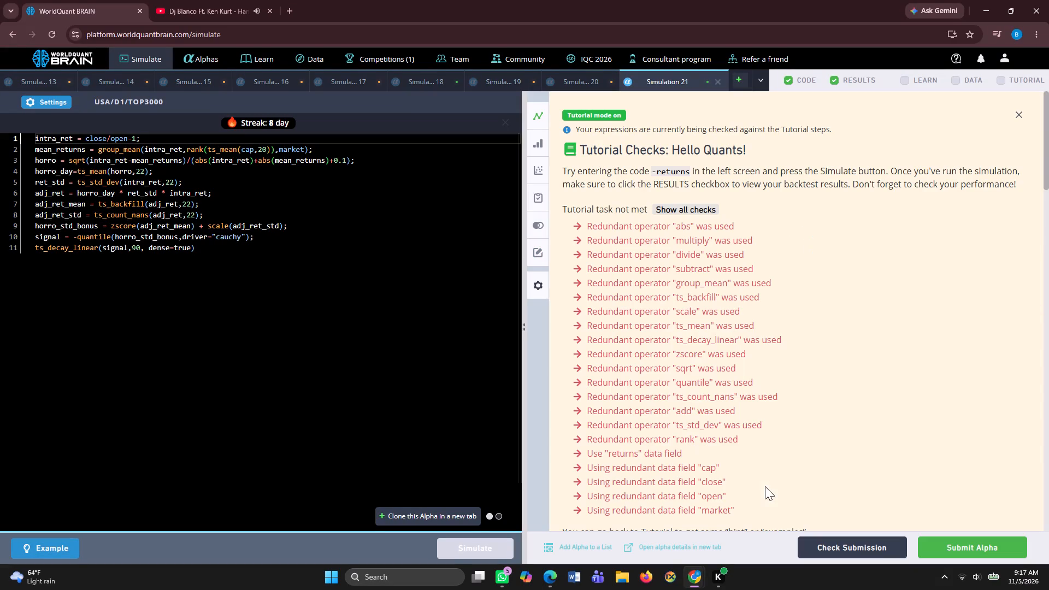
Review Simulation 21's IS summary and testing status, and run its self-correlation check.
scroll(835, 466, "down", 7)
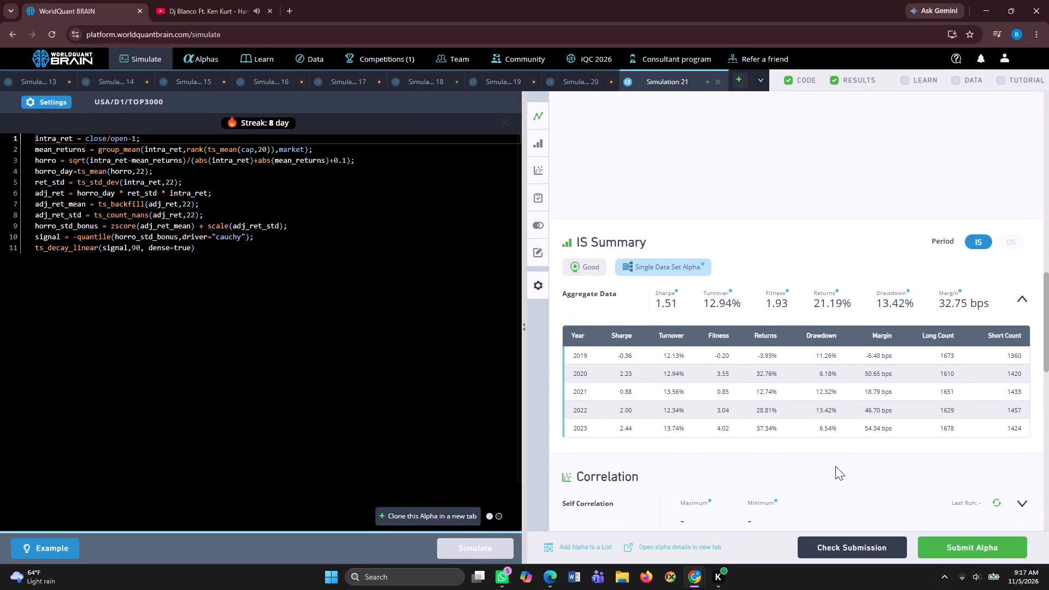
scroll(835, 466, "down", 1)
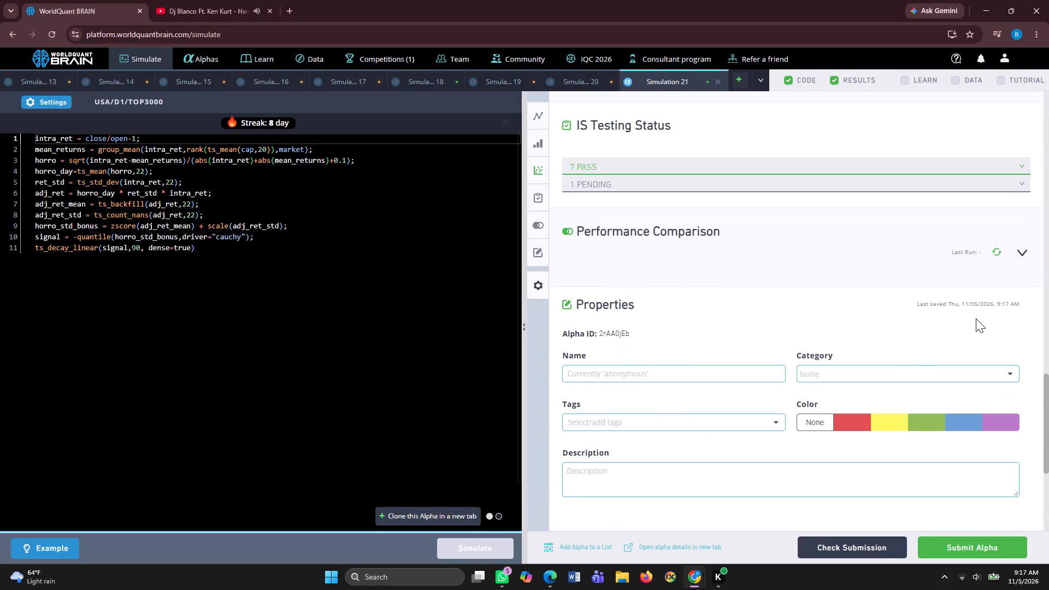
scroll(966, 201, "up", 3)
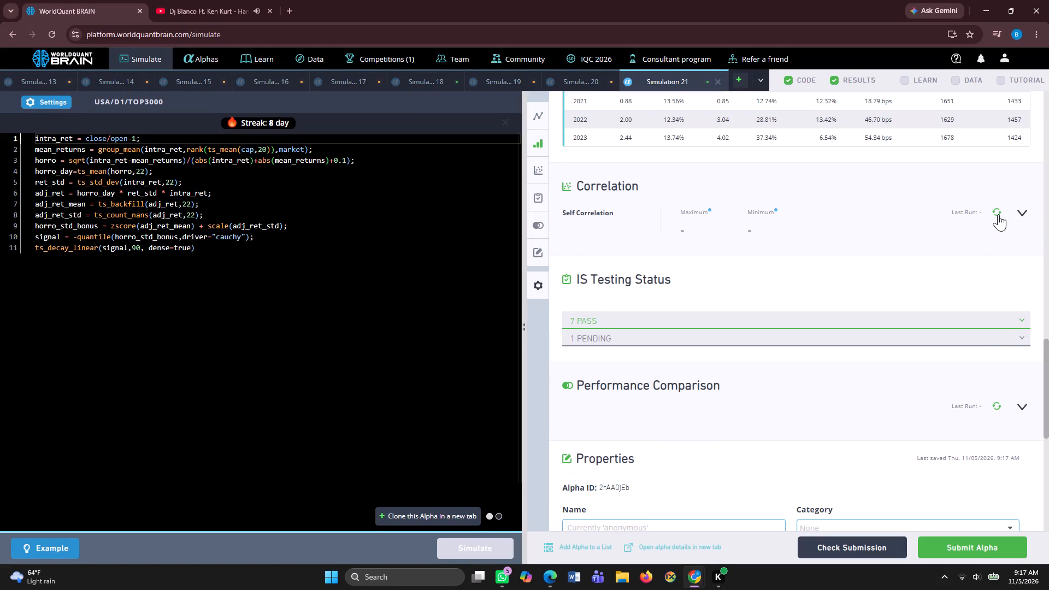
left_click(998, 214)
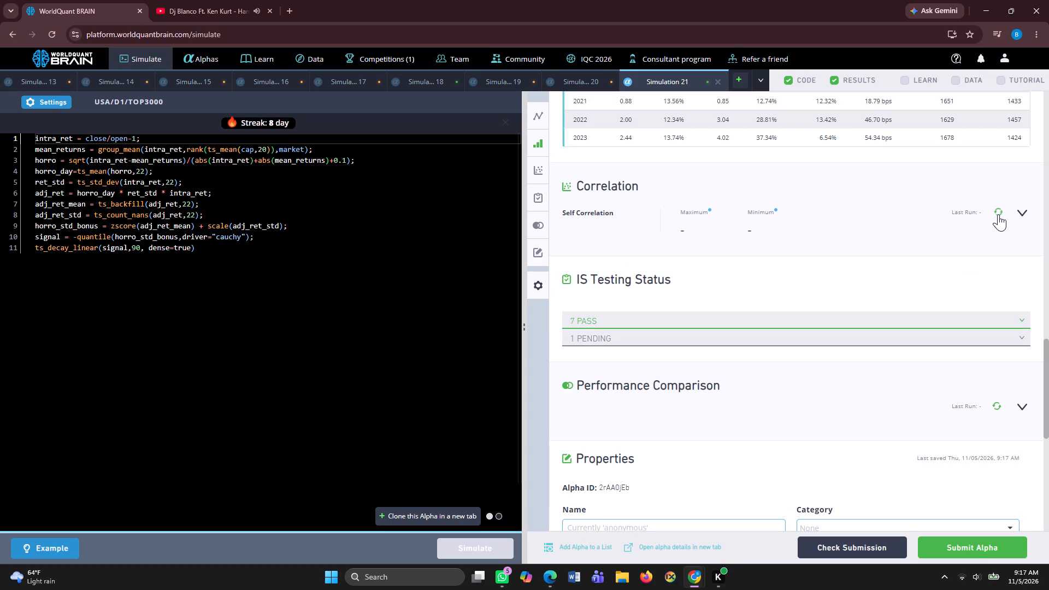
Try to submit the Simulation 21 Alpha.
left_click(988, 552)
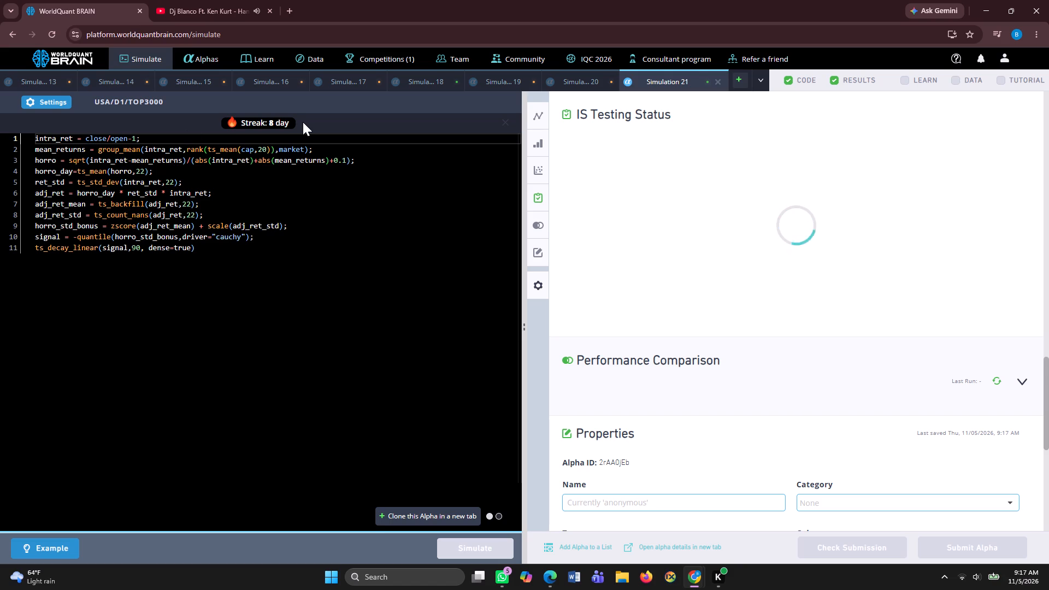
Set Simulation 21's decay to 67 and apply the settings.
left_click(54, 104)
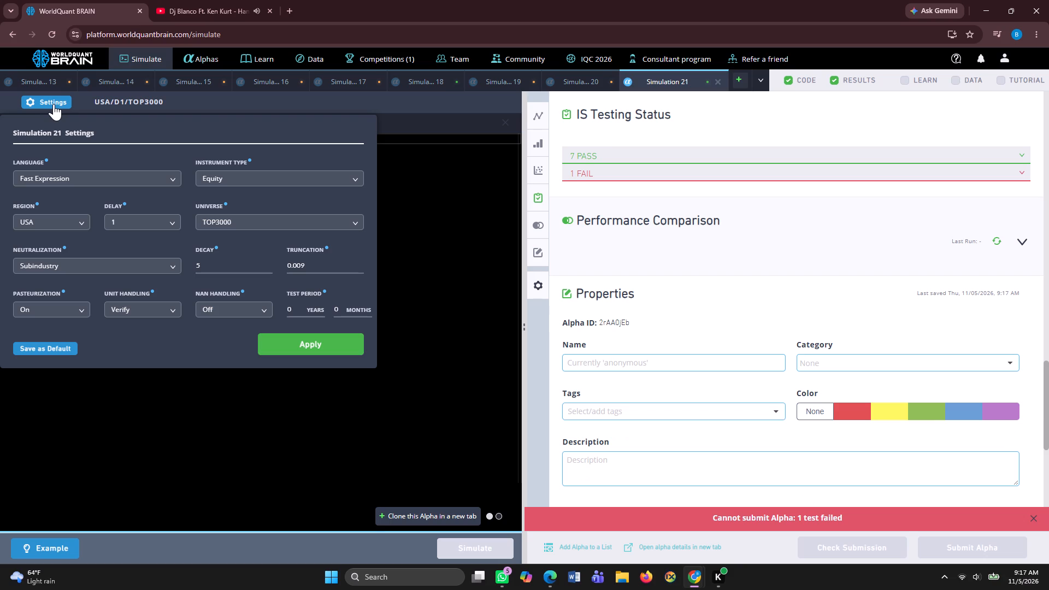
left_click(210, 265)
key("BackSpace")
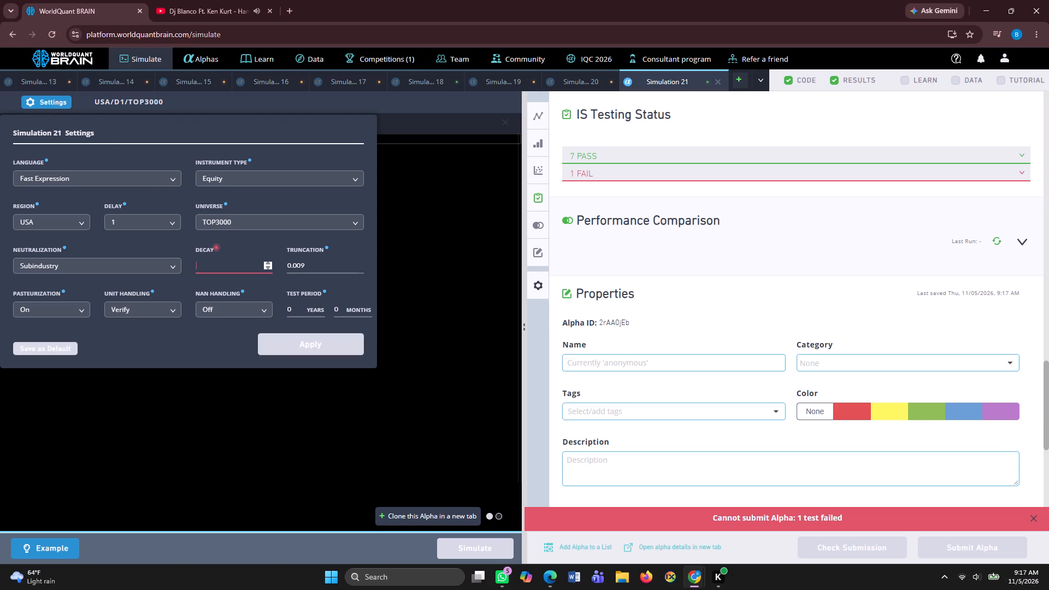
type("67")
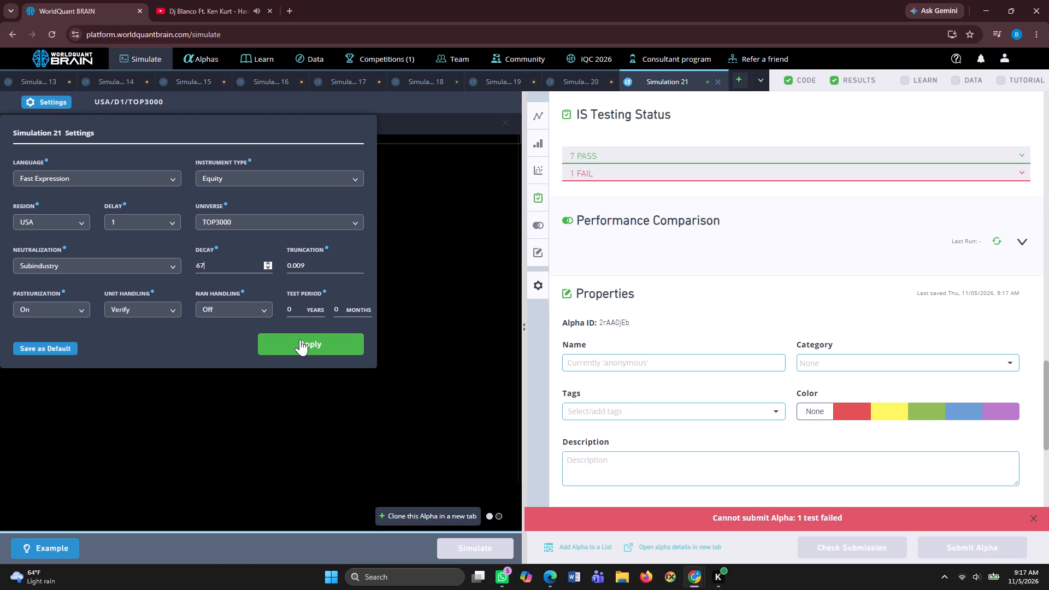
left_click(300, 339)
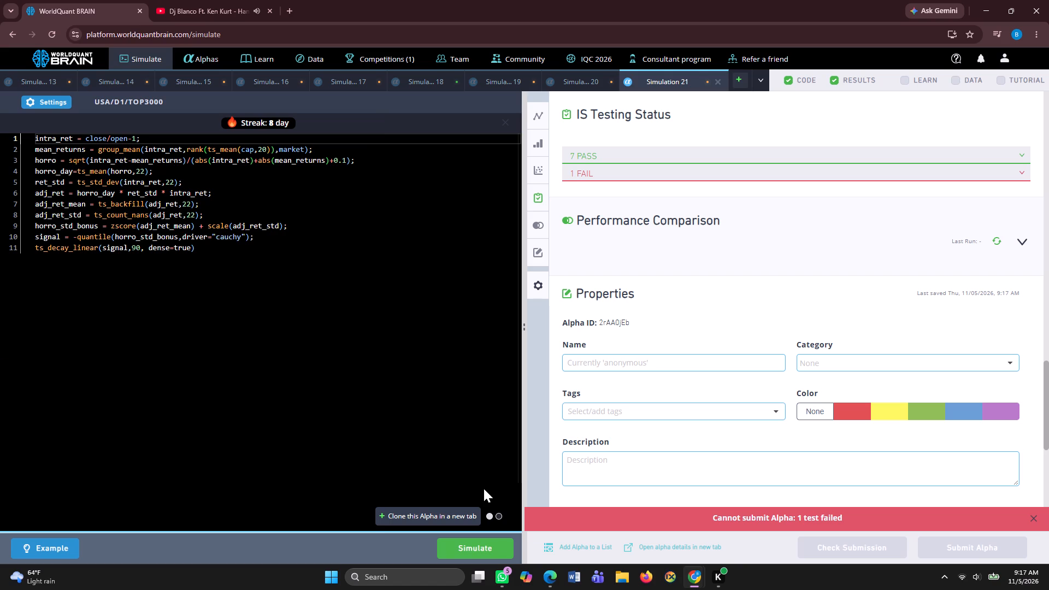
Clone the Simulation 21 Alpha into a new tab and run the simulation of the clone.
left_click(459, 516)
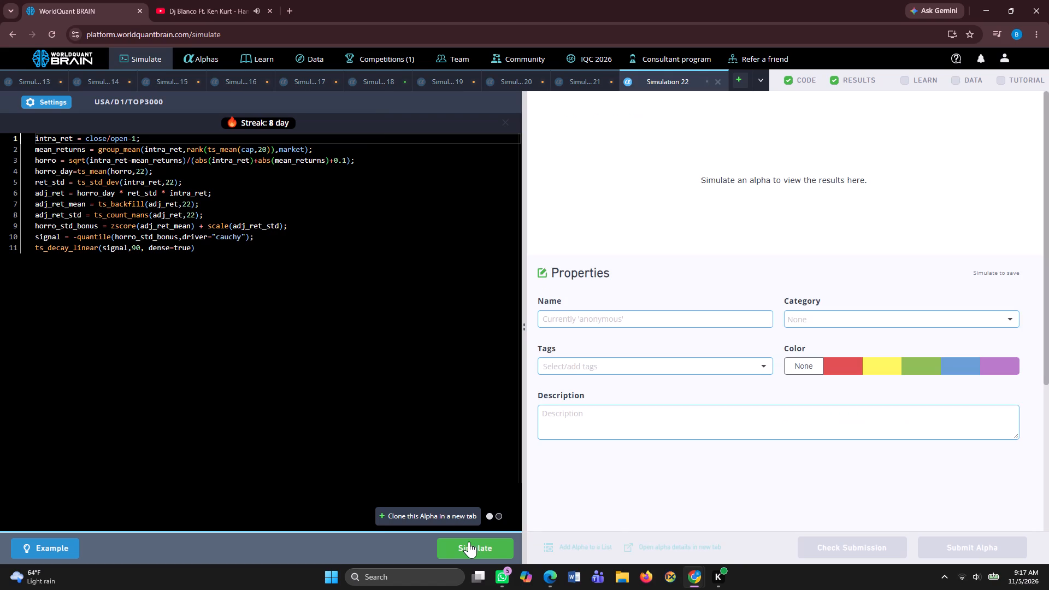
left_click(469, 541)
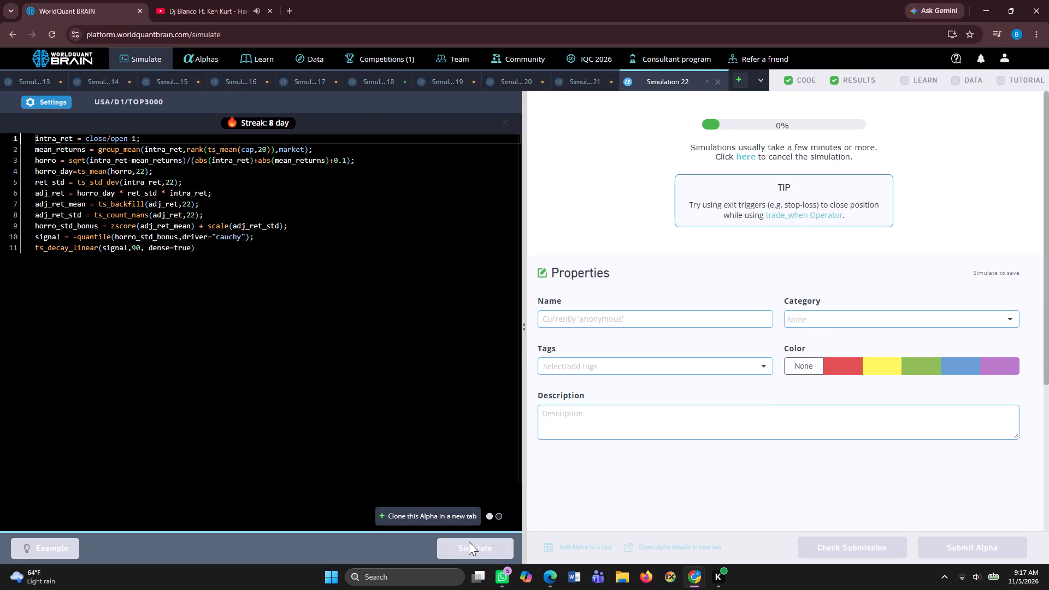
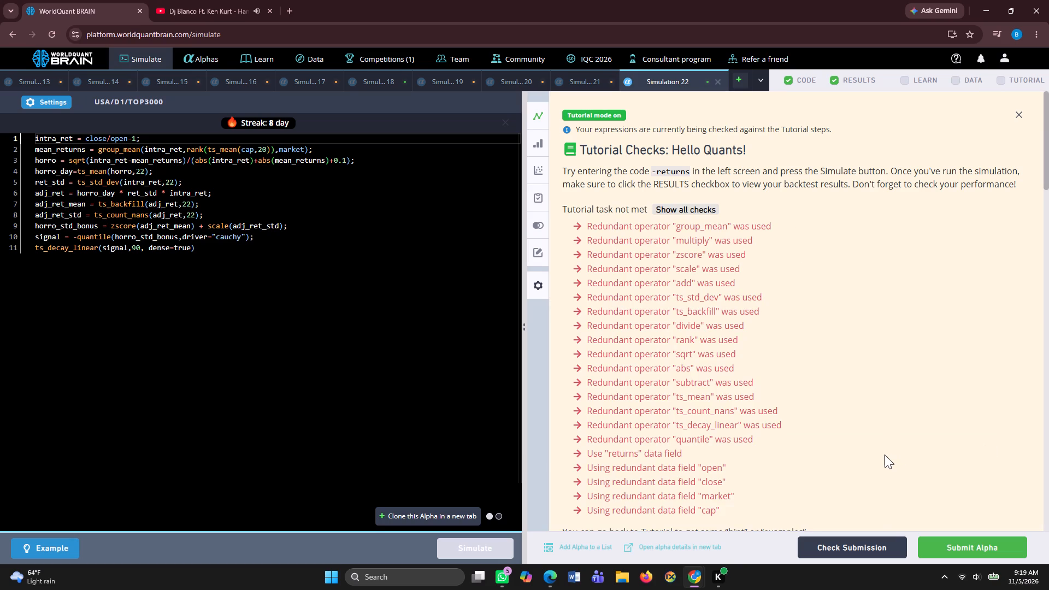
Review Simulation 22's IS summary and run its self-correlation check.
scroll(885, 455, "down", 6)
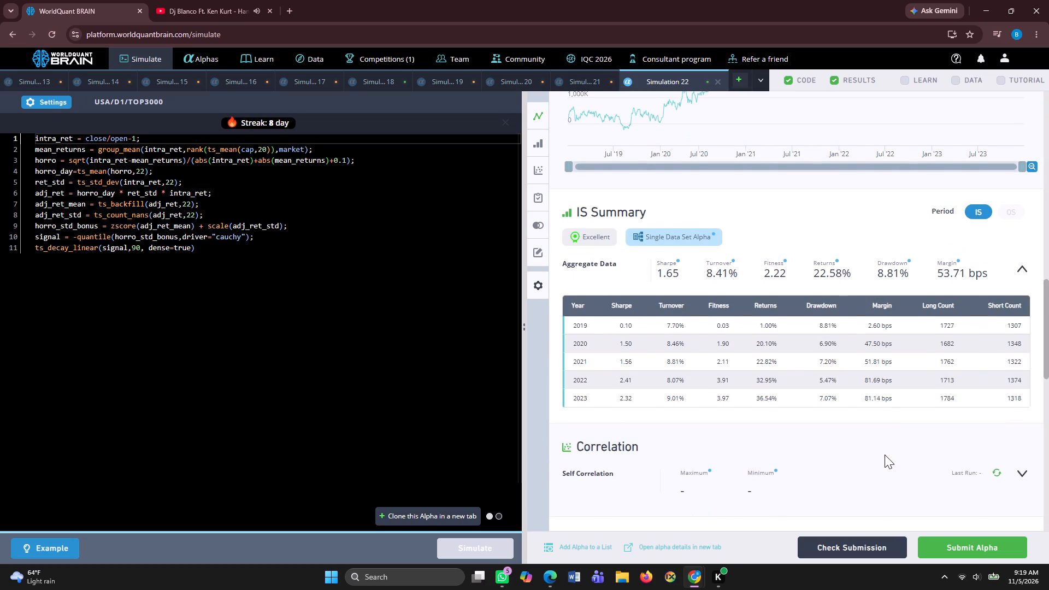
scroll(885, 455, "down", 1)
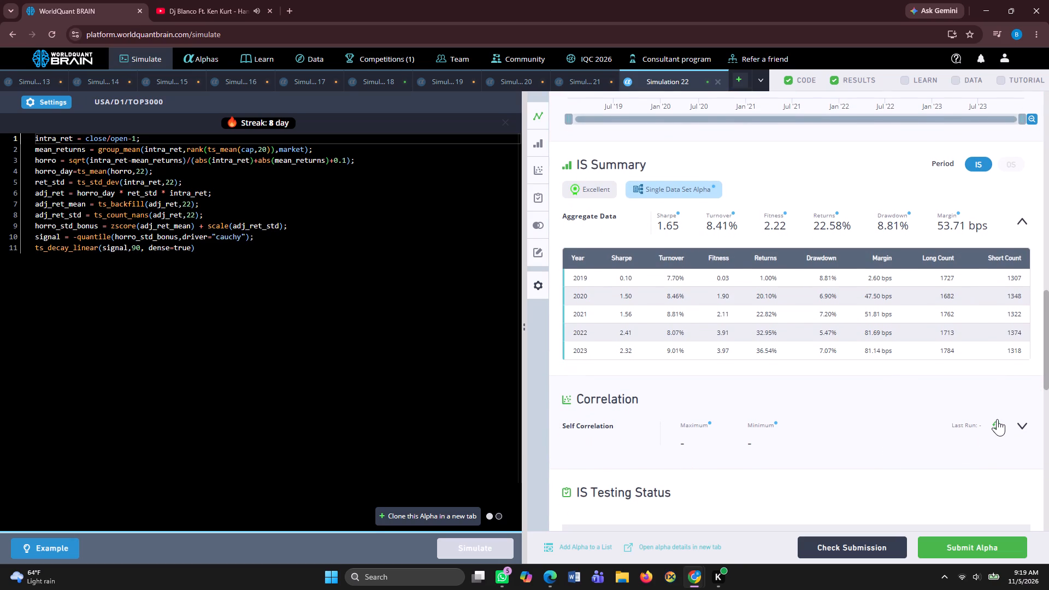
left_click(997, 419)
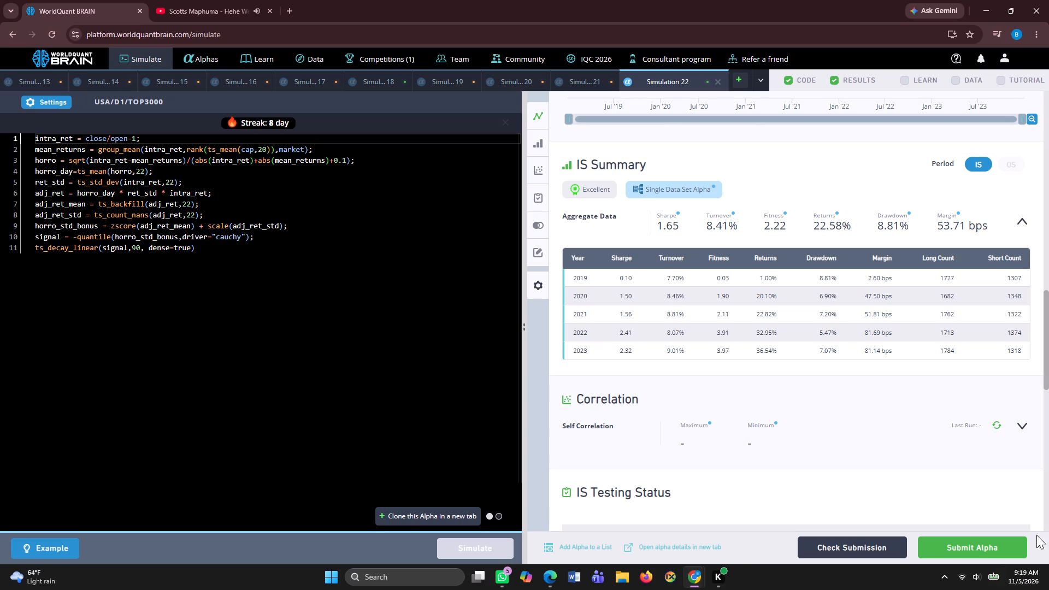
Submit the Simulation 22 Alpha.
left_click(1000, 547)
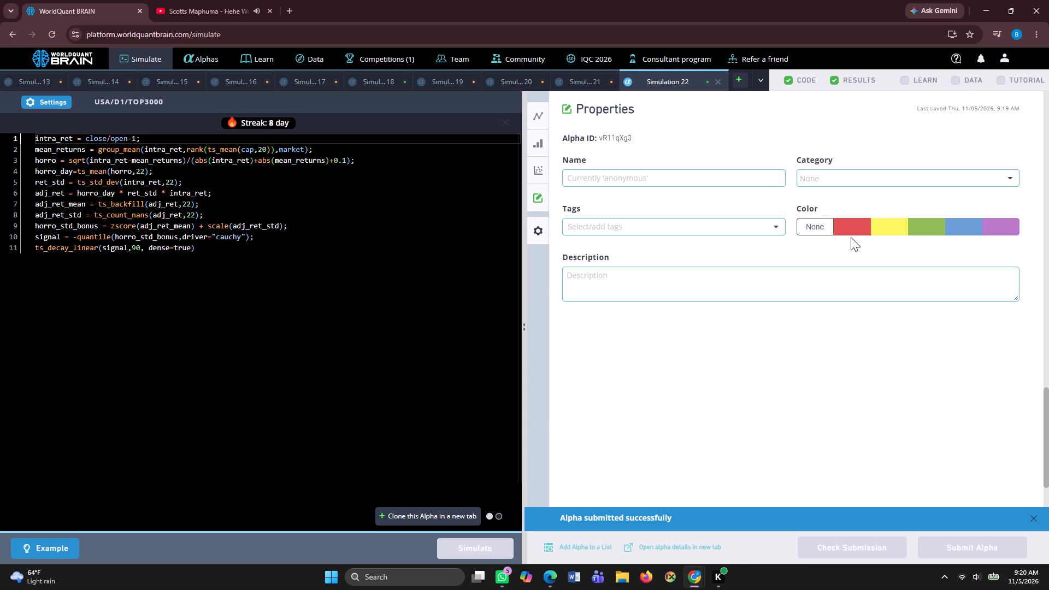
Return to the submitted Simulation 22 Alpha's IS summary and run its self-correlation check again.
scroll(851, 237, "up", 6)
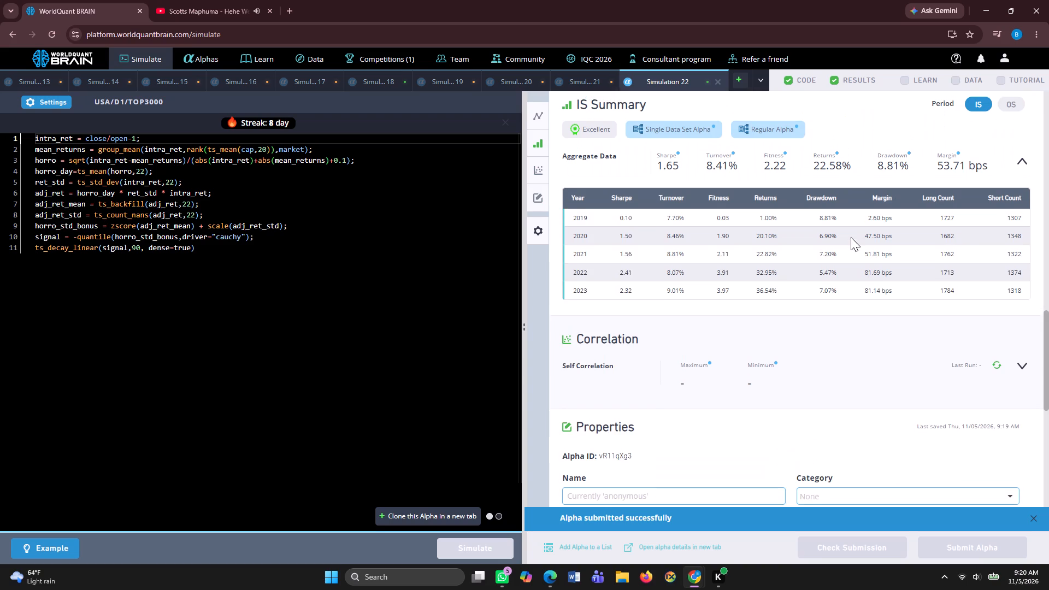
scroll(851, 237, "up", 1)
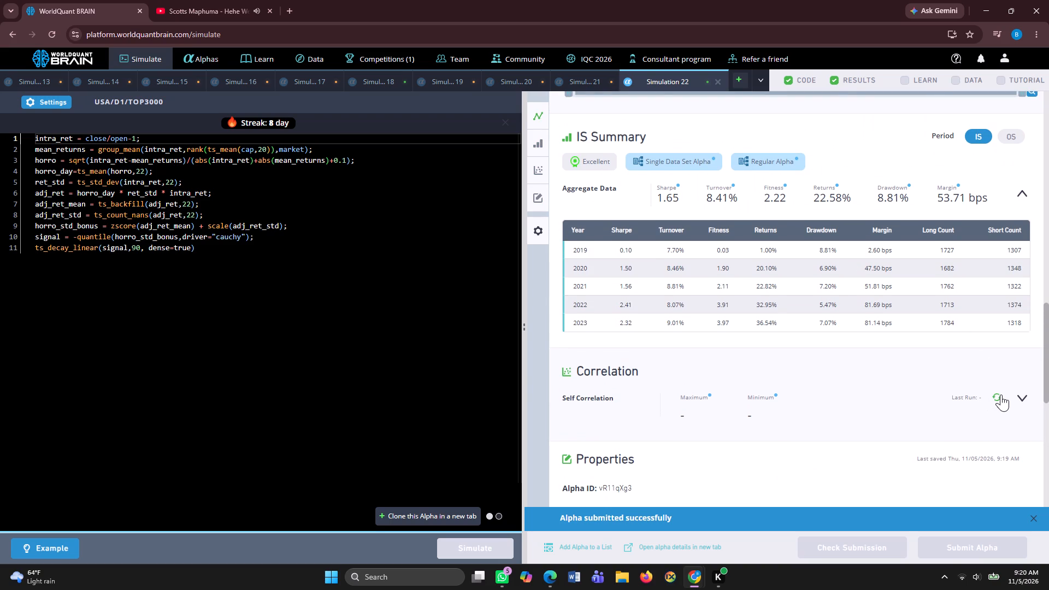
left_click(1001, 394)
Set Simulation 22's test period to 1 year and apply the settings.
left_click(61, 98)
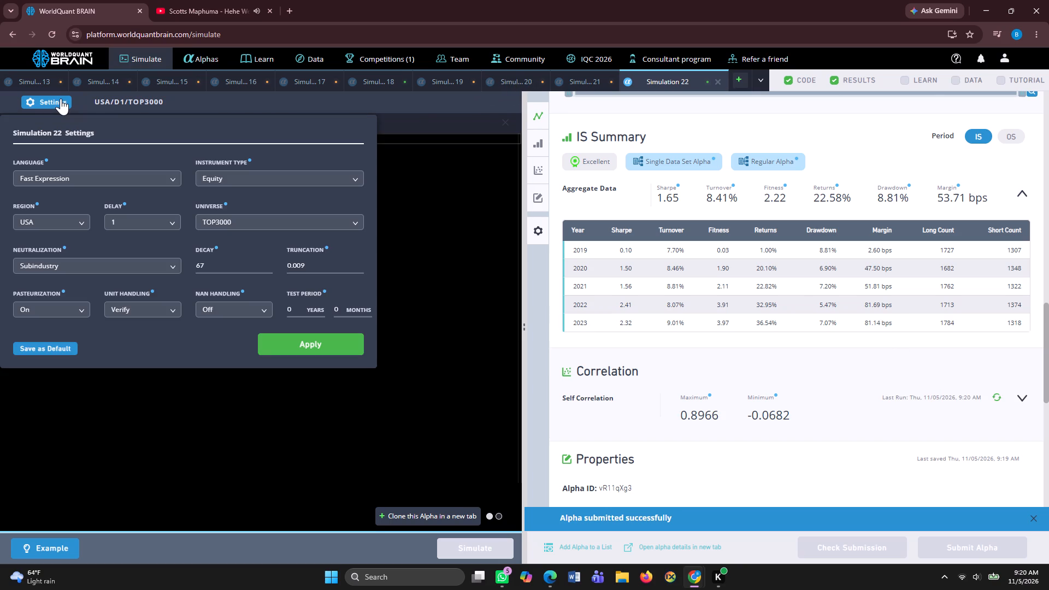
left_click(291, 314)
key("BackSpace")
key("1")
left_click(326, 343)
Clone the Simulation 22 Alpha into a new tab and run the simulation of the clone.
left_click(411, 512)
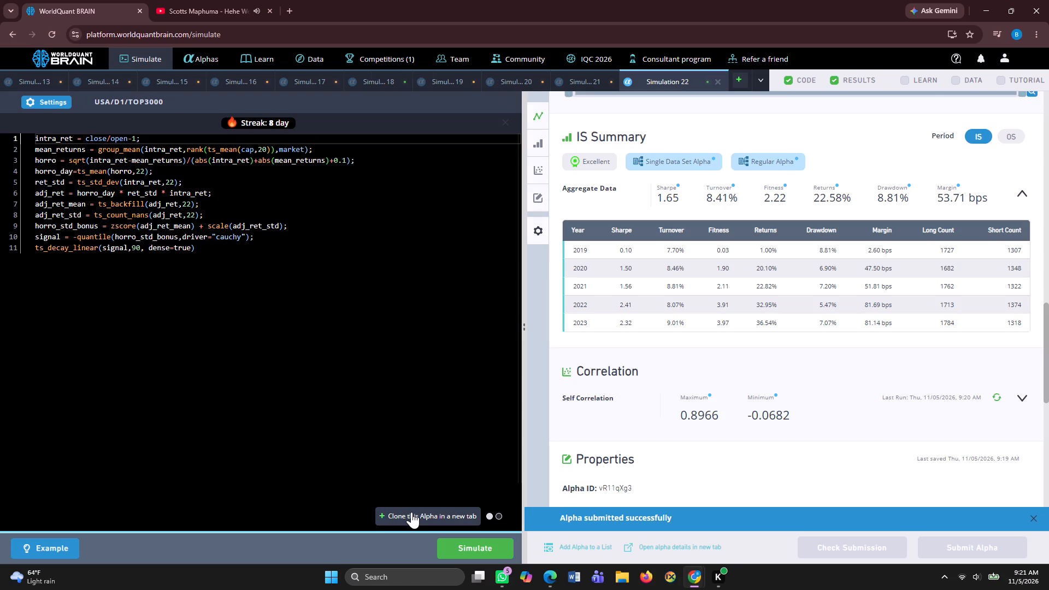
left_click(459, 547)
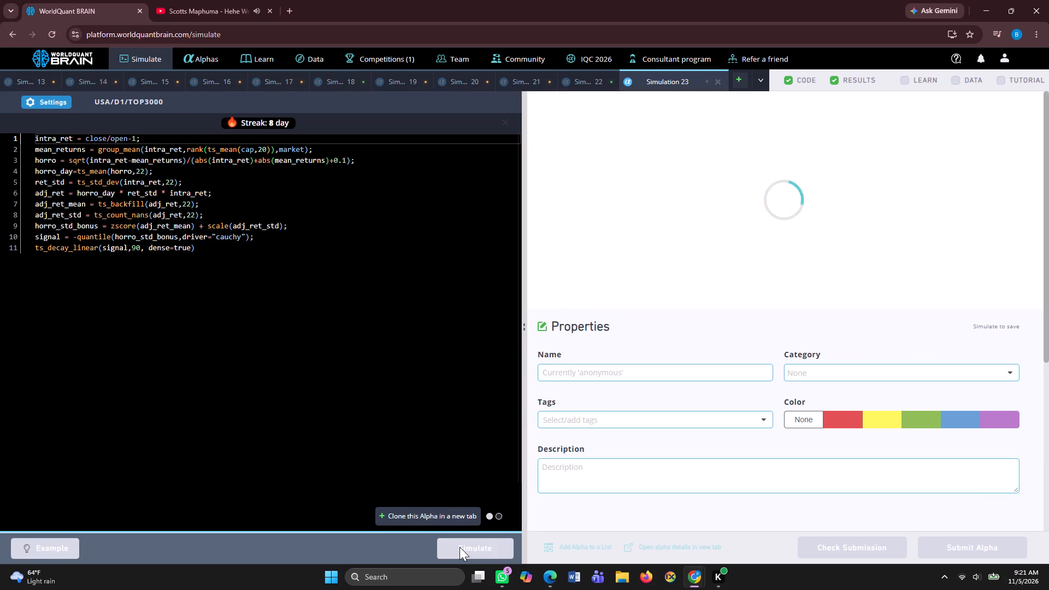
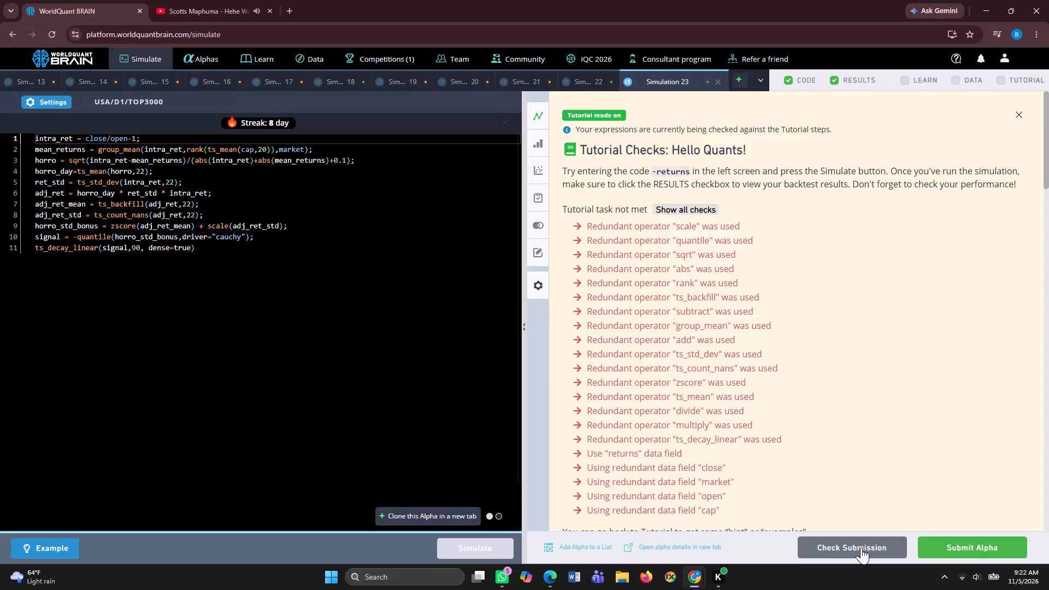
Review Simulation 23's IS summary and run its self-correlation check.
scroll(861, 441, "down", 4)
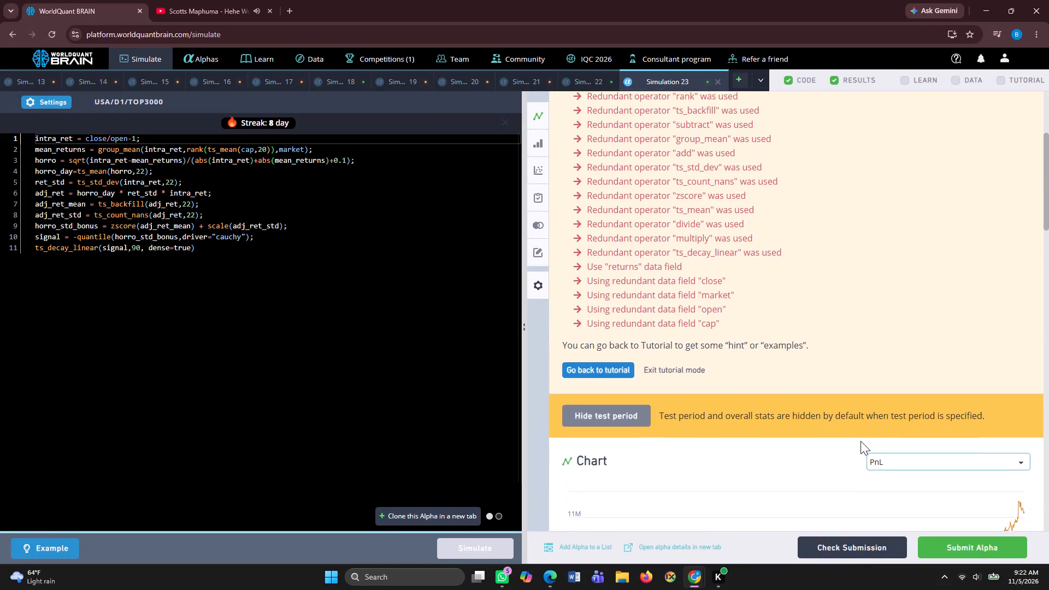
scroll(861, 441, "down", 3)
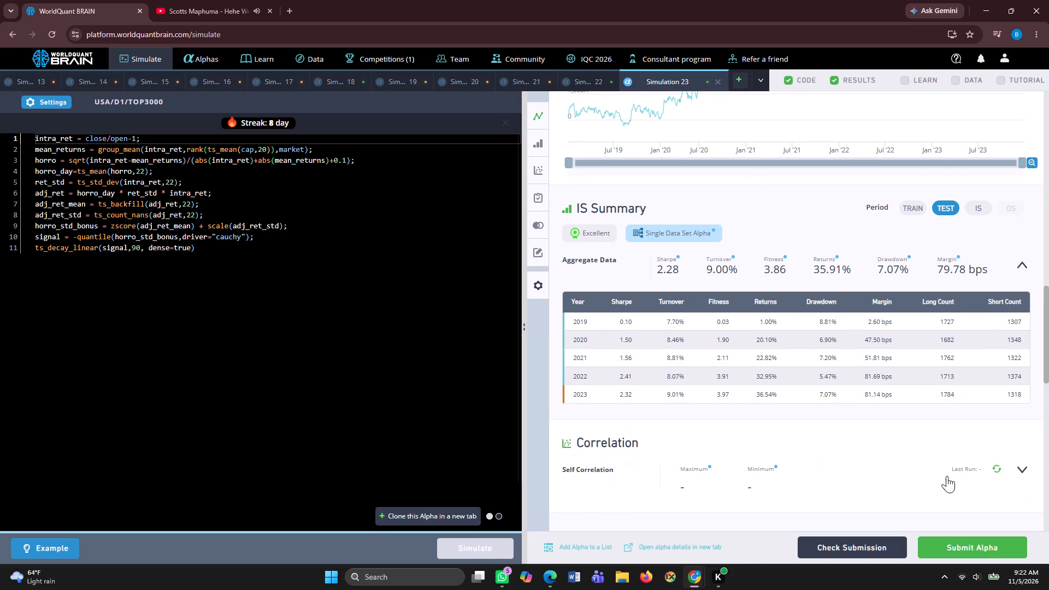
left_click(992, 470)
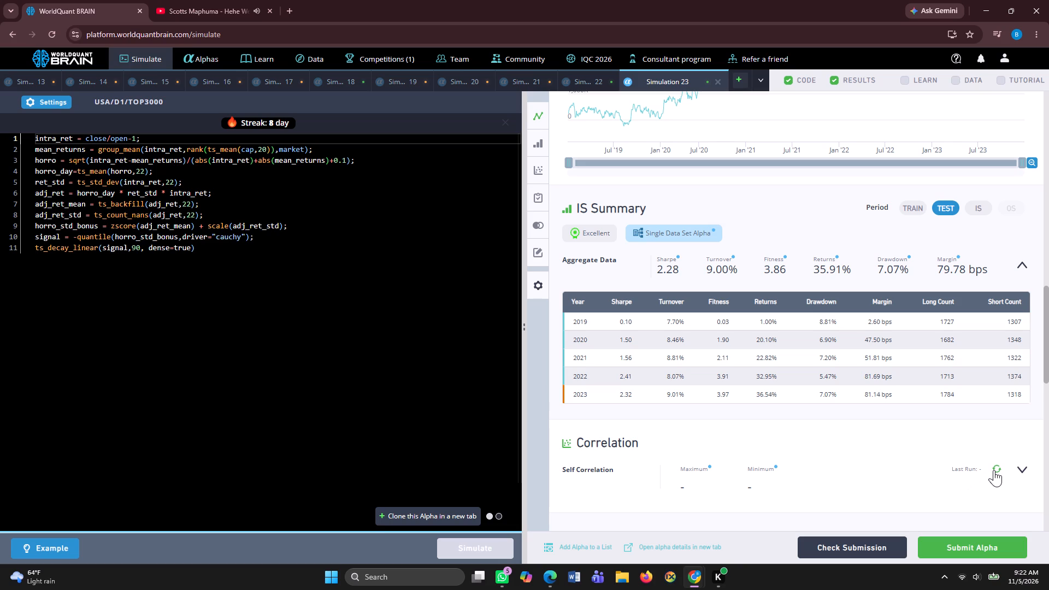
left_click(994, 470)
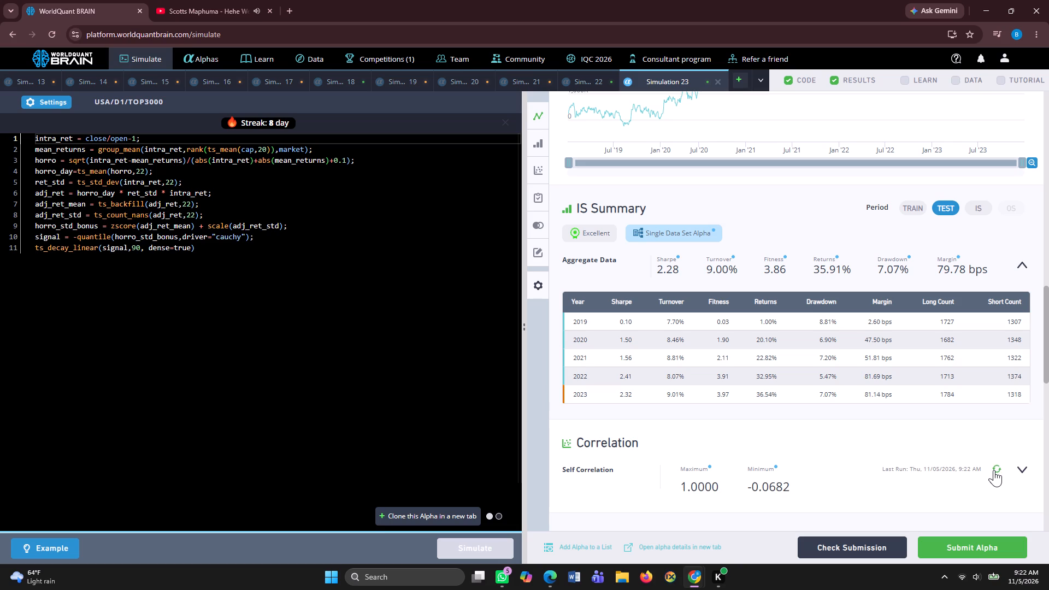
Try to submit the Simulation 23 Alpha.
left_click(988, 545)
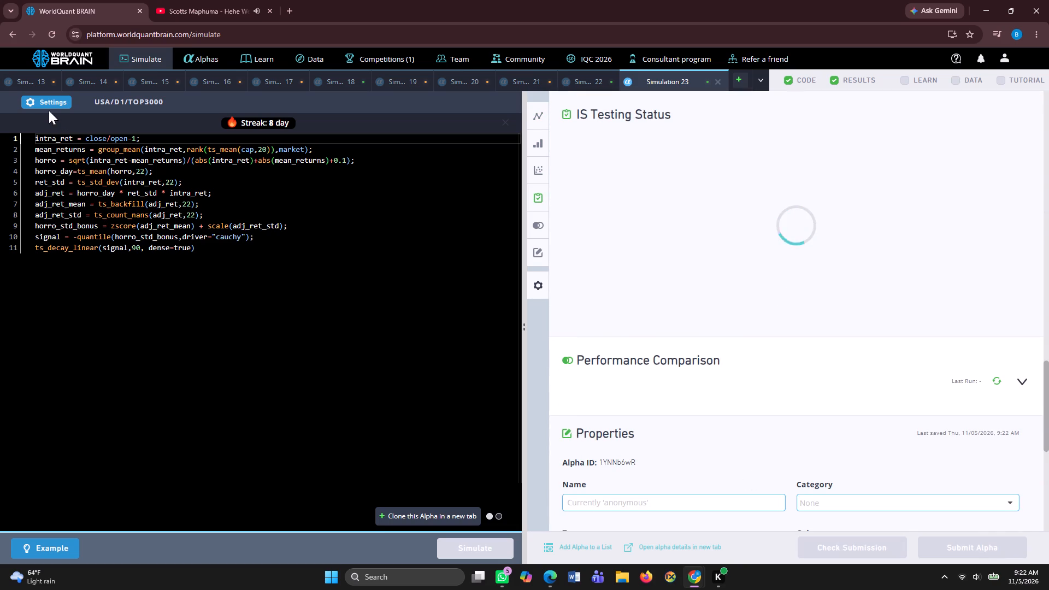
Set Simulation 23's test period to 0 years and its decay to 120, and apply the settings.
left_click(48, 103)
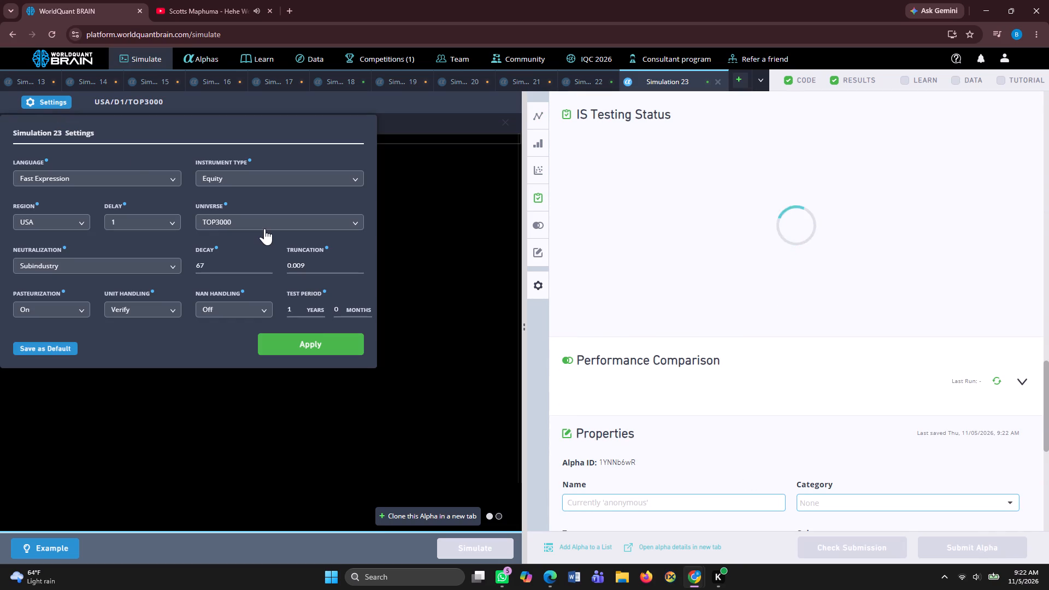
left_click(293, 308)
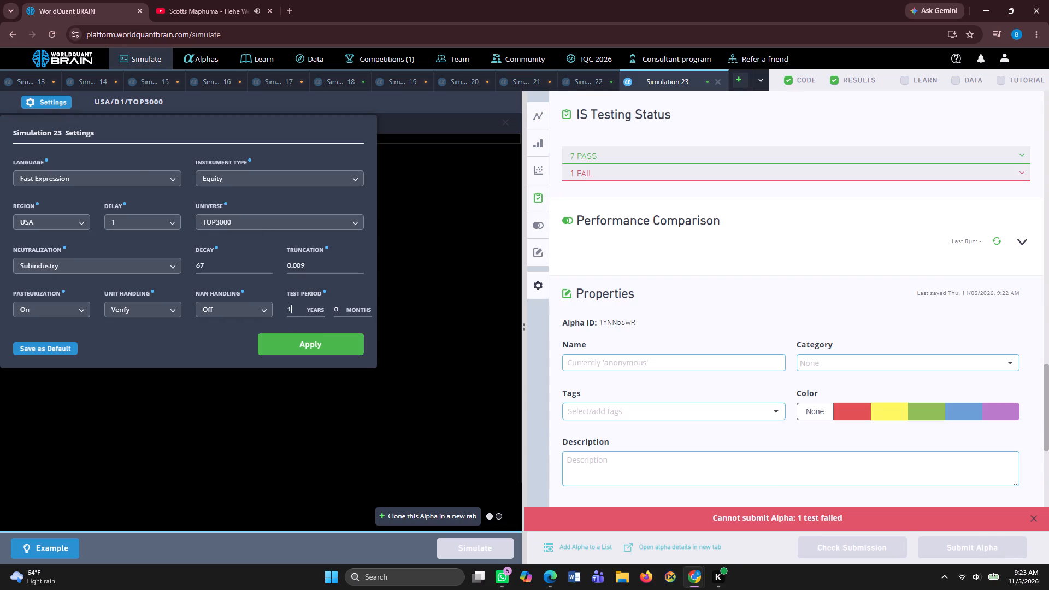
key("BackSpace")
key("0")
left_click(209, 266)
key("BackSpace")
key("BackSpace")
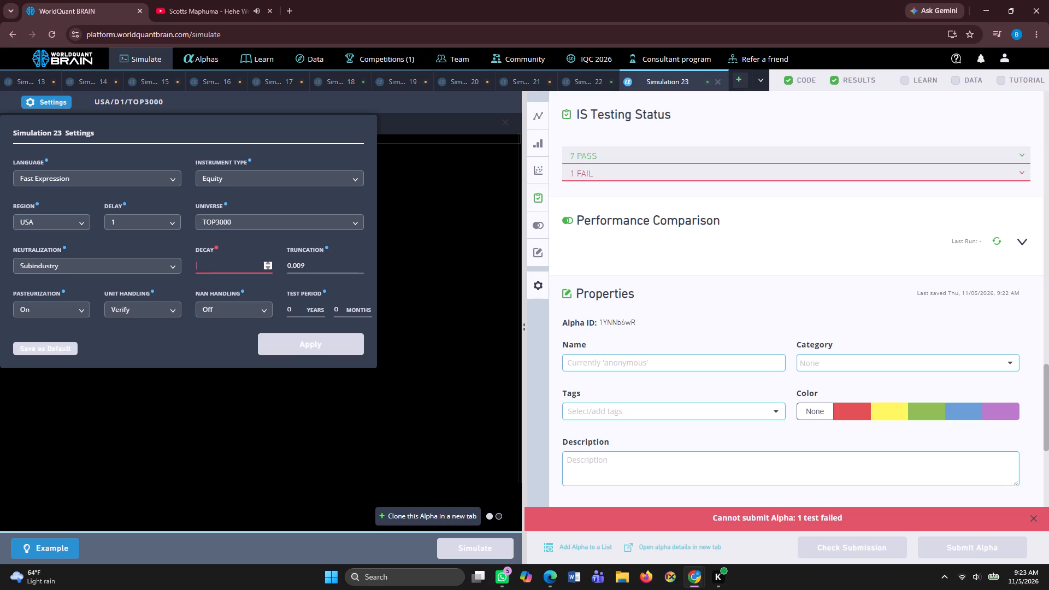
type("120")
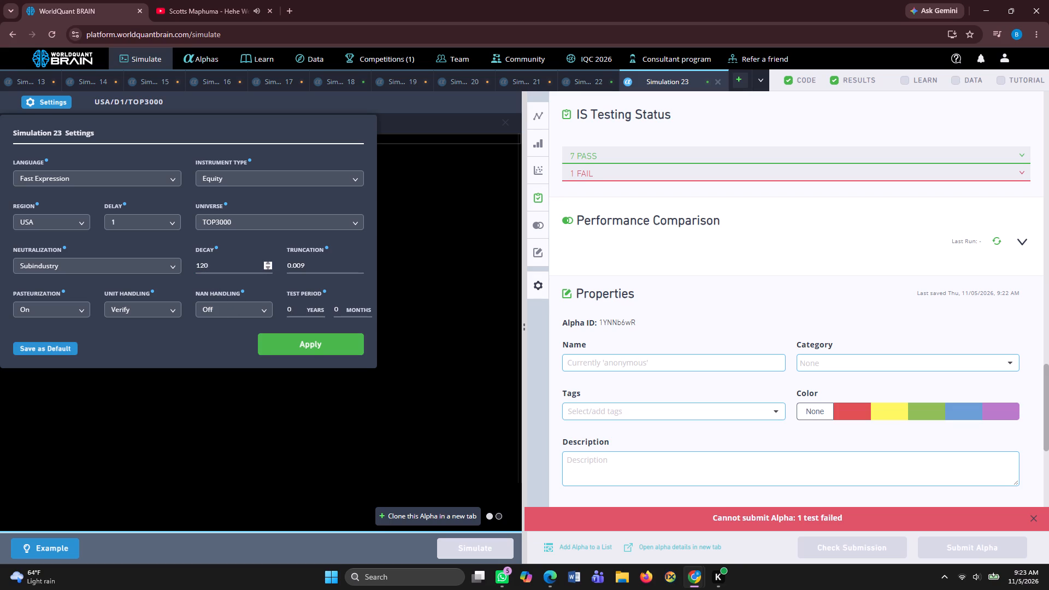
left_click(319, 341)
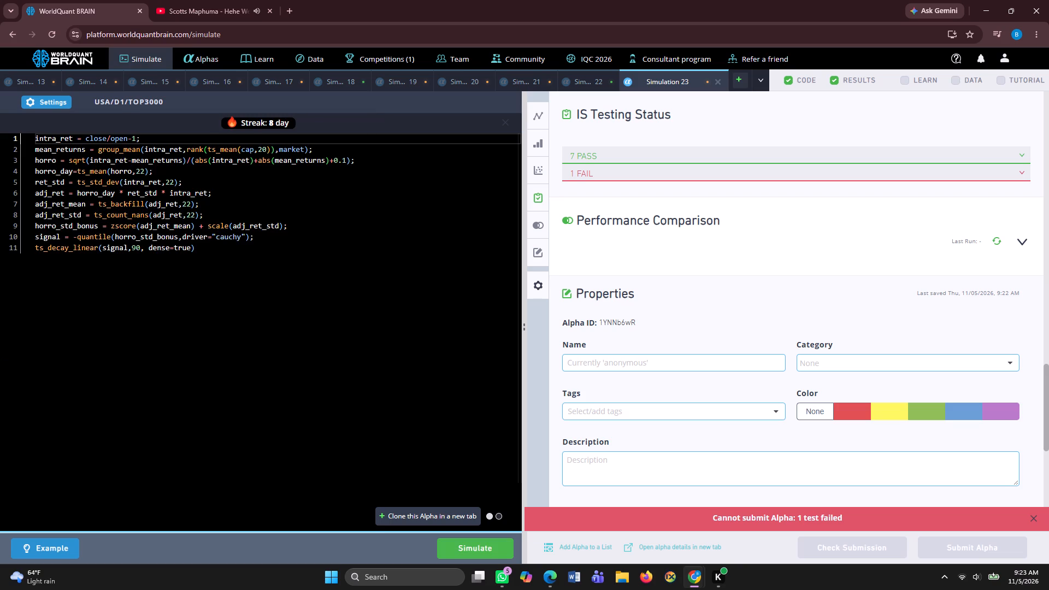
Clone the Simulation 23 Alpha into a new tab and run the simulation of the clone.
left_click(424, 512)
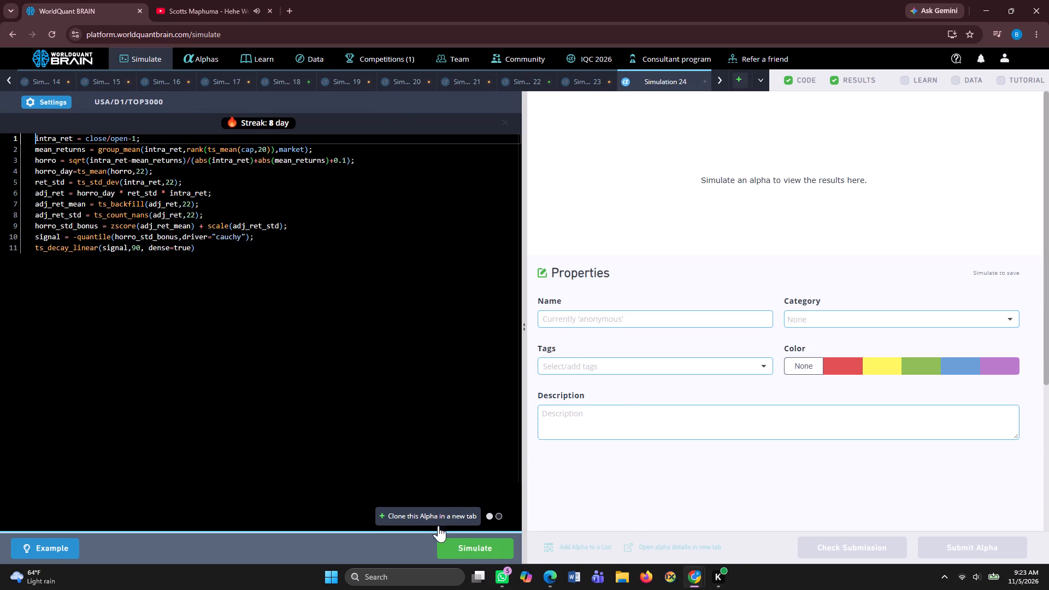
left_click(468, 549)
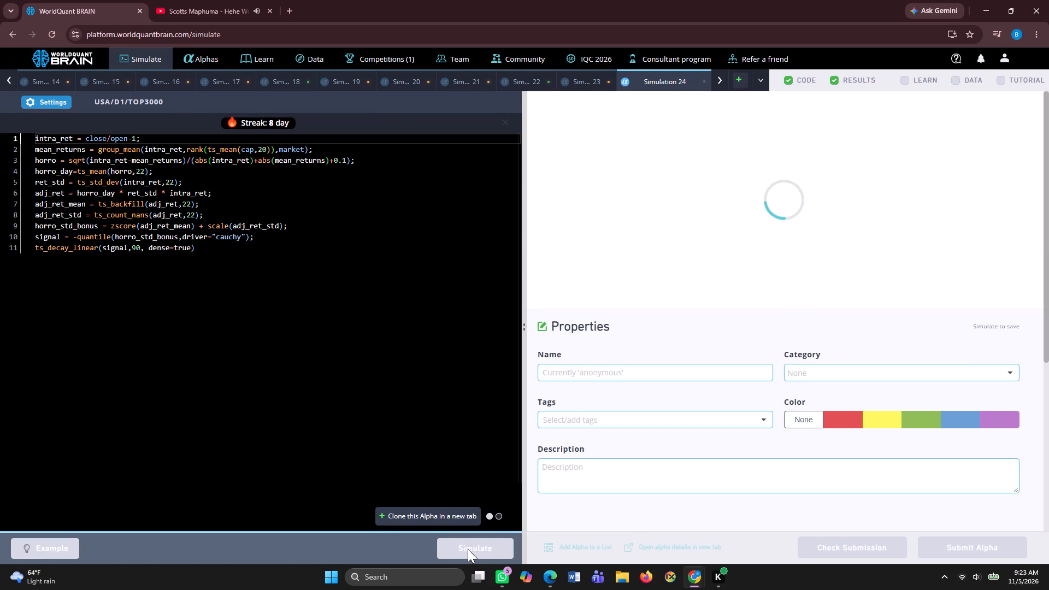
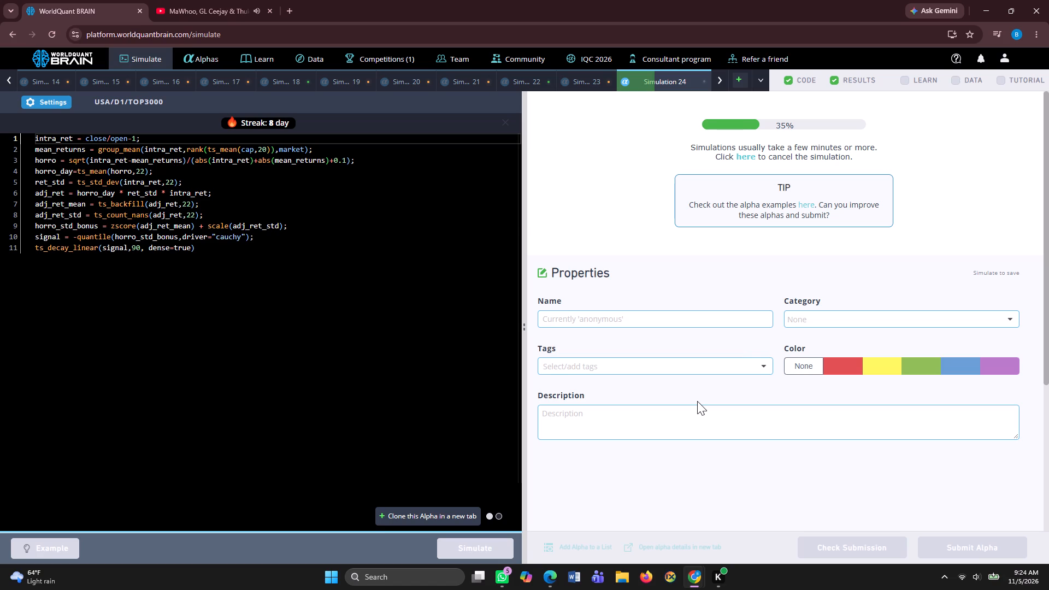
Review Simulation 24's results down to the Correlation section and run its self-correlation check.
scroll(697, 401, "right", 1)
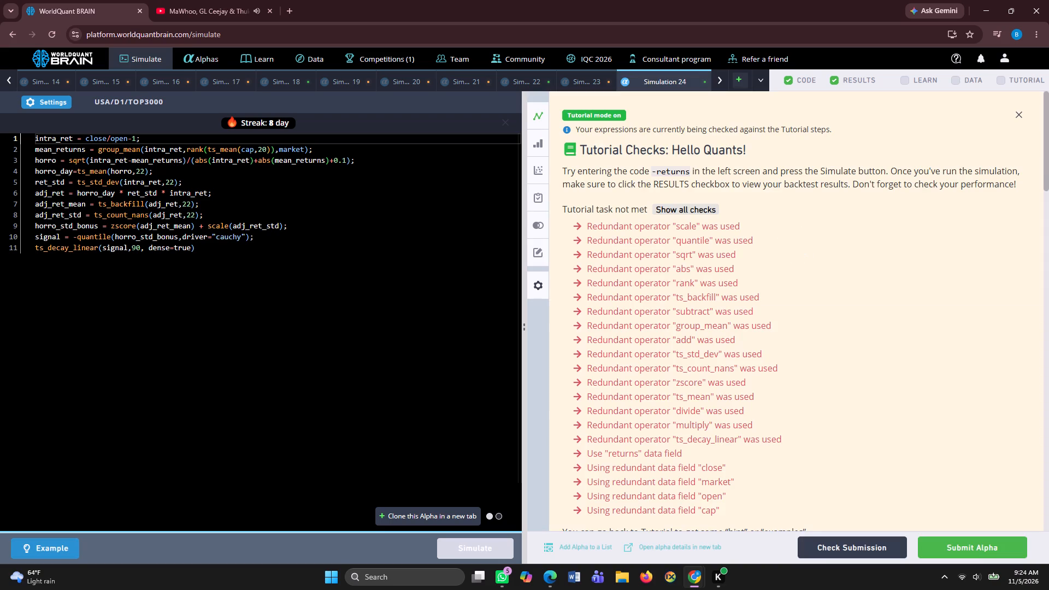
scroll(697, 401, "down", 1)
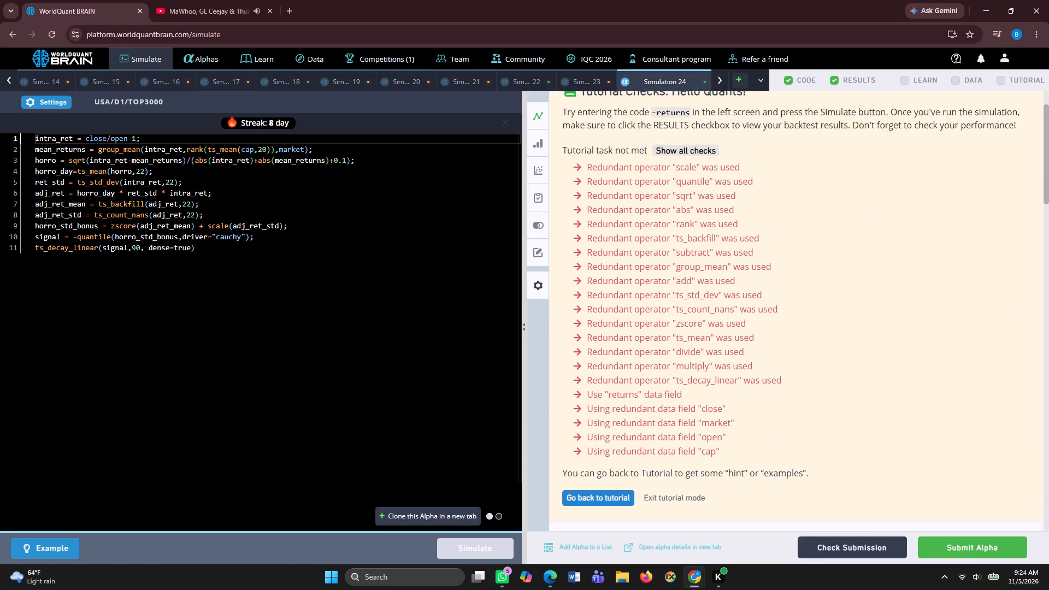
scroll(697, 401, "down", 9)
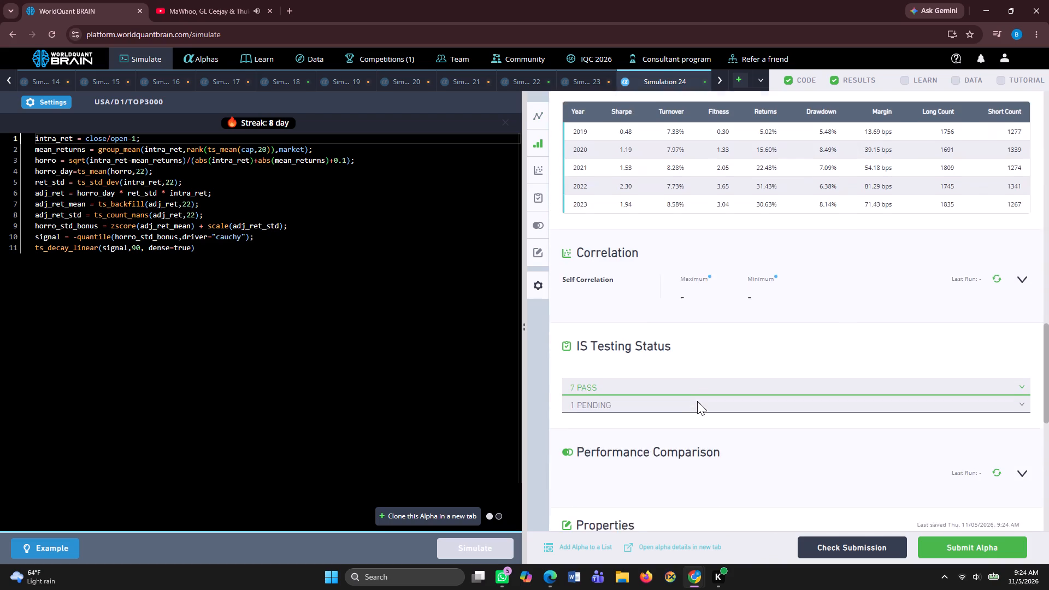
left_click(995, 268)
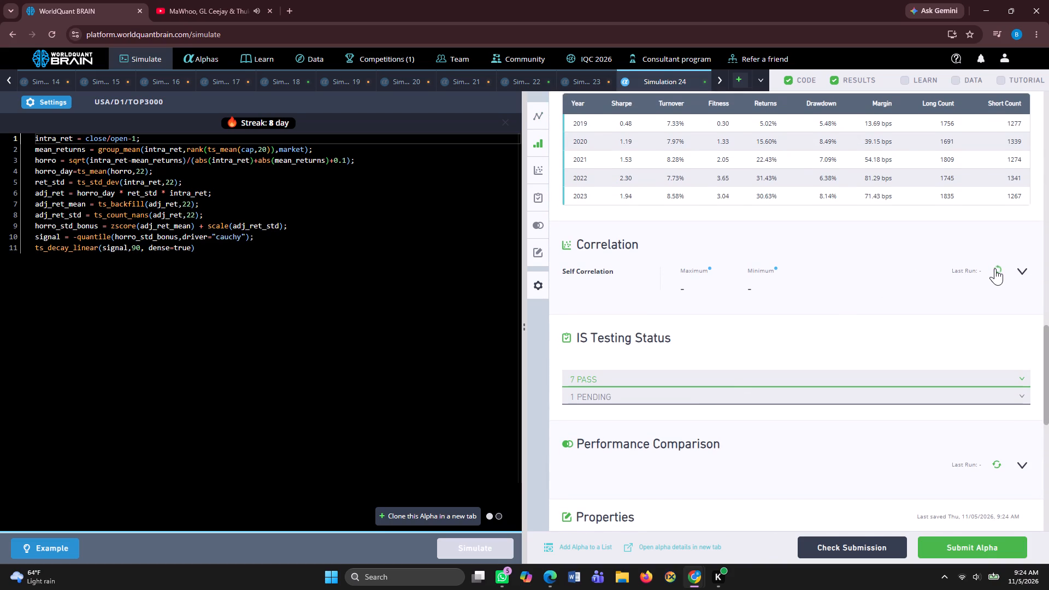
Try to submit the Simulation 24 Alpha.
left_click(967, 537)
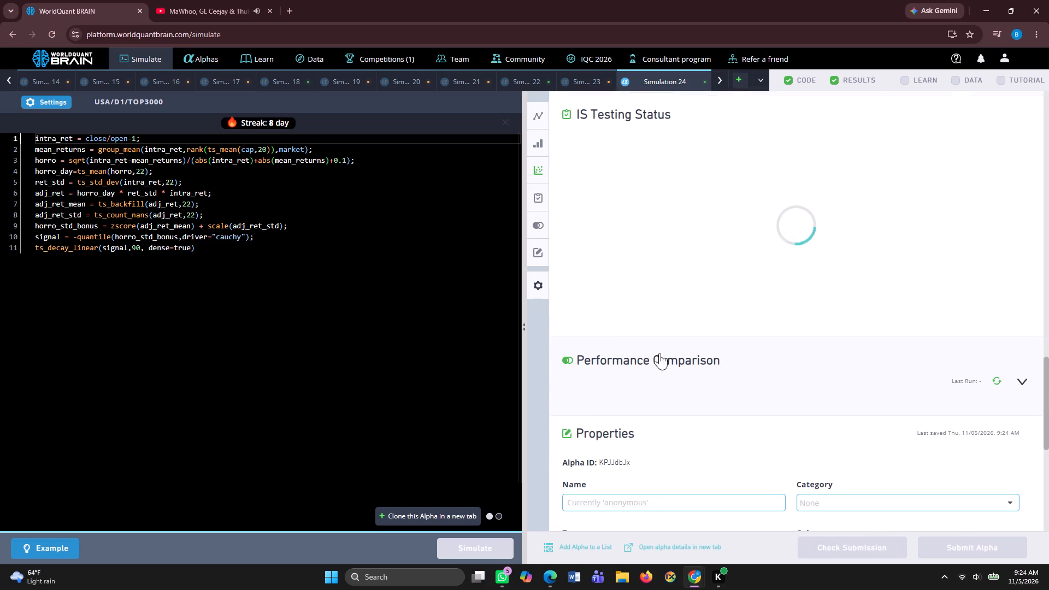
Set Simulation 24's decay to 300 and apply the settings.
left_click(43, 103)
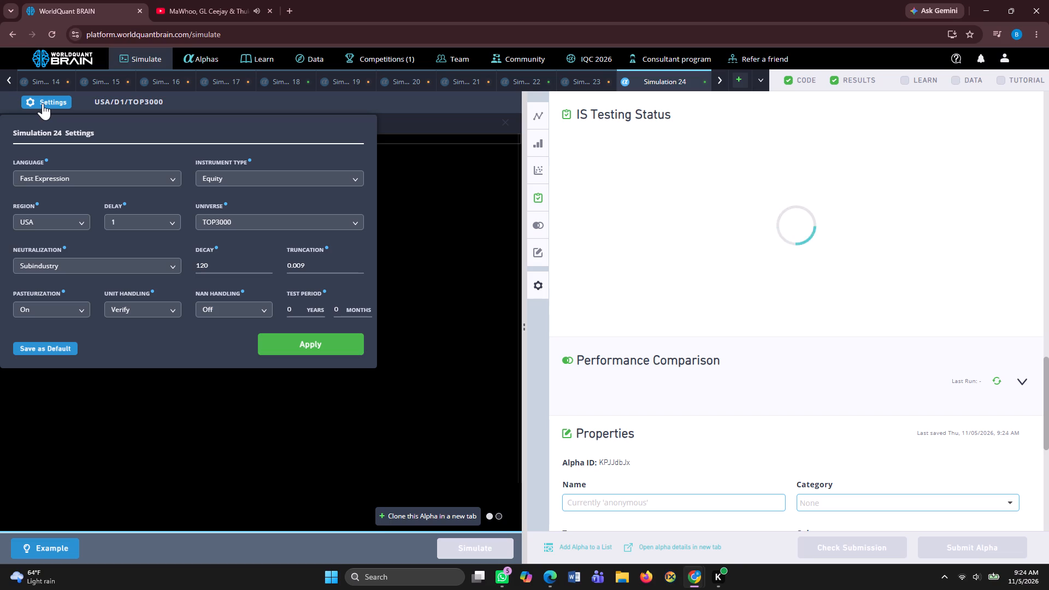
left_click(225, 265)
key("BackSpace")
key("BackSpace")
key("BackSpace")
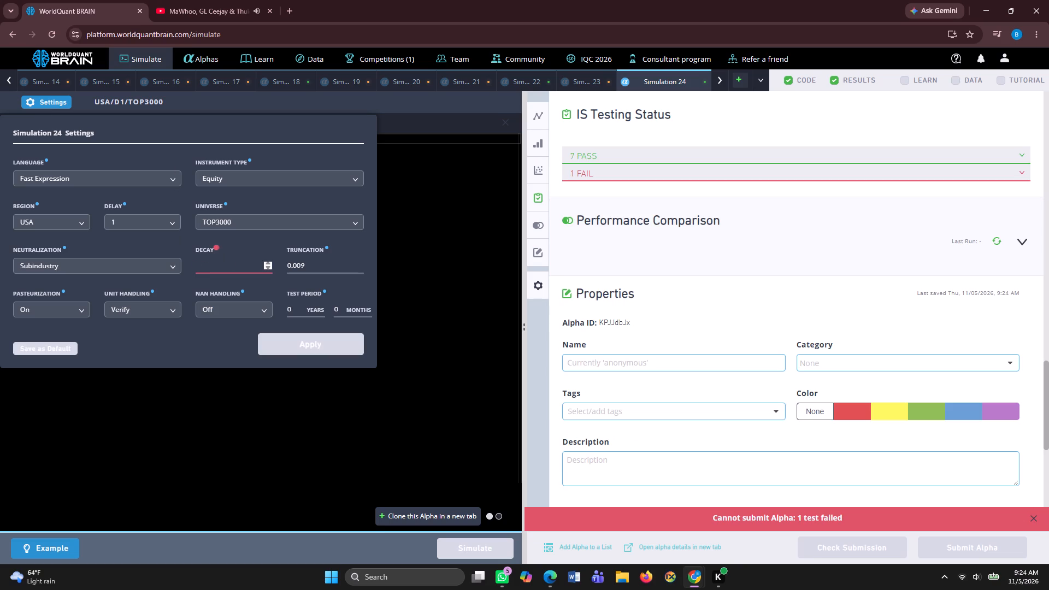
type("300")
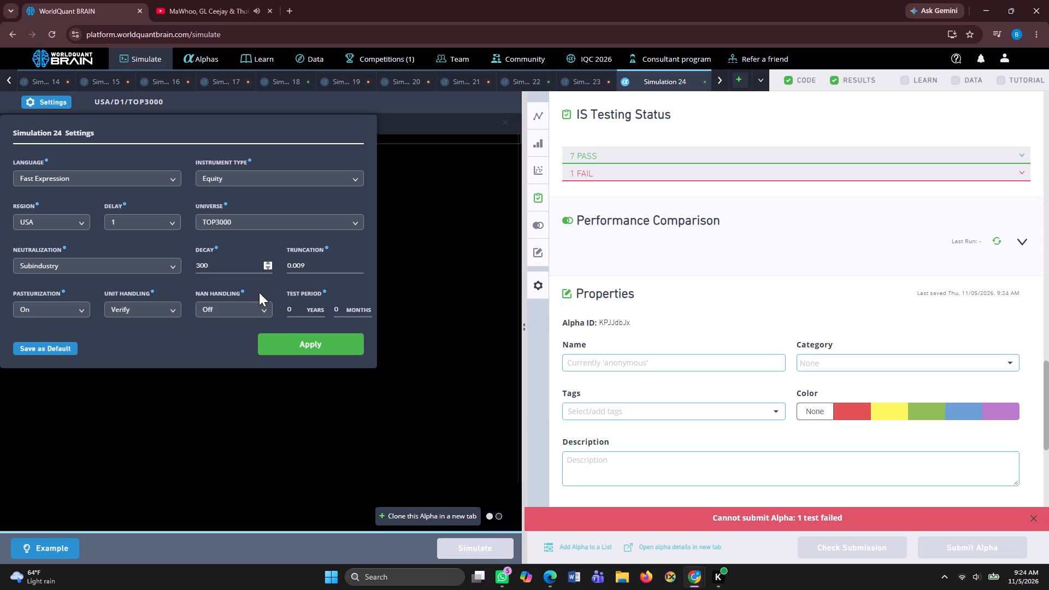
left_click(295, 349)
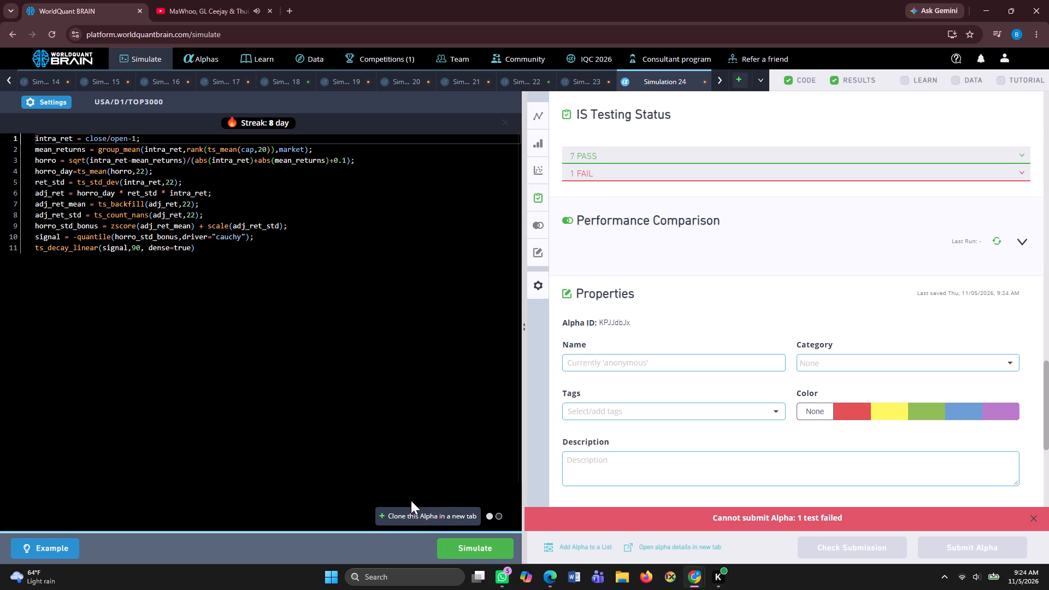
Clone the Simulation 24 Alpha into a new tab and run the simulation of the clone.
left_click(412, 516)
left_click(467, 549)
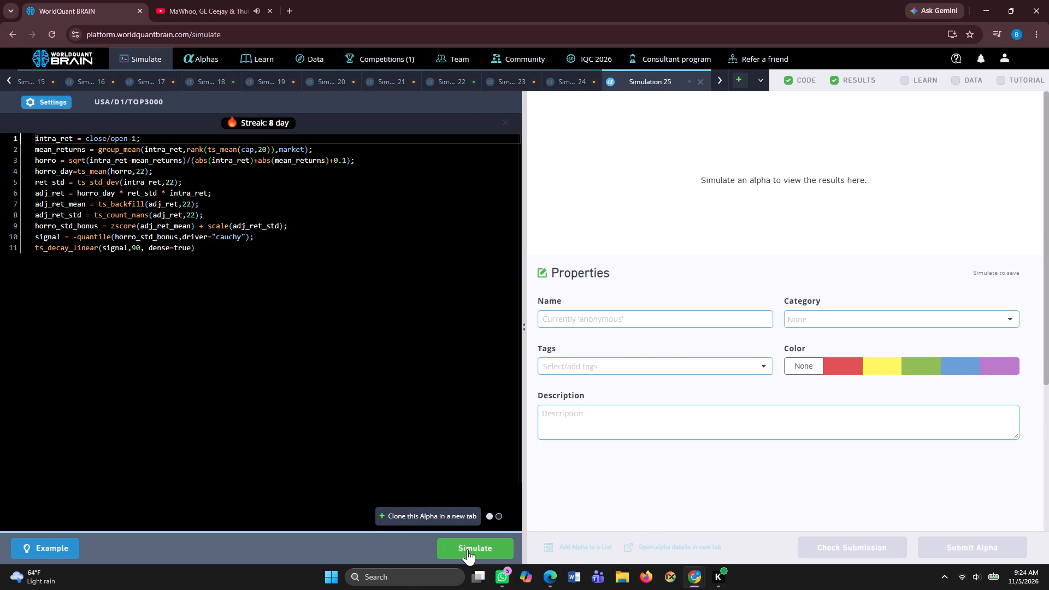
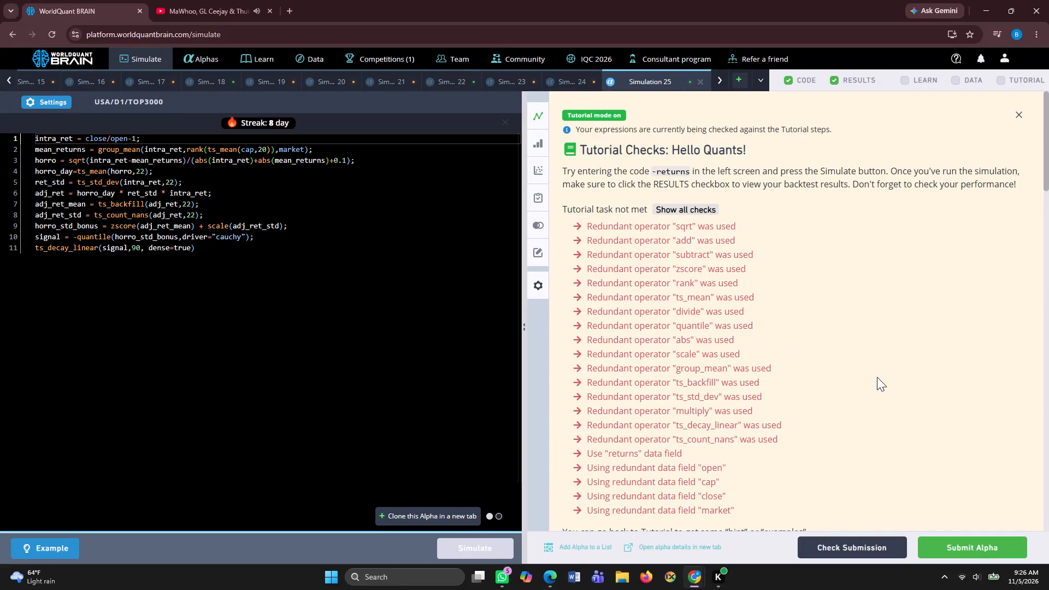
Submit the Simulation 25 Alpha.
left_click(961, 541)
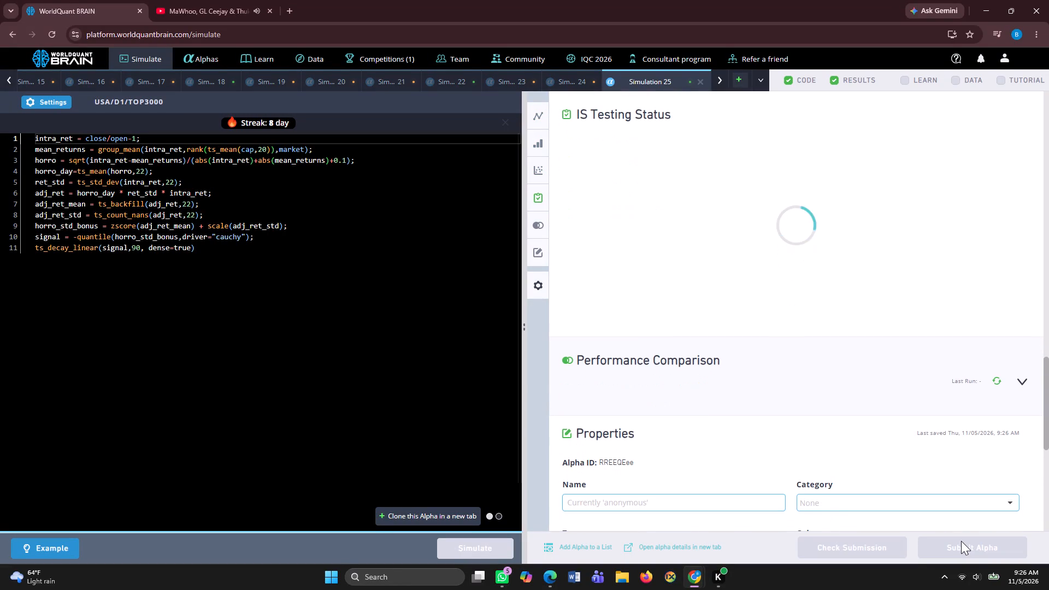
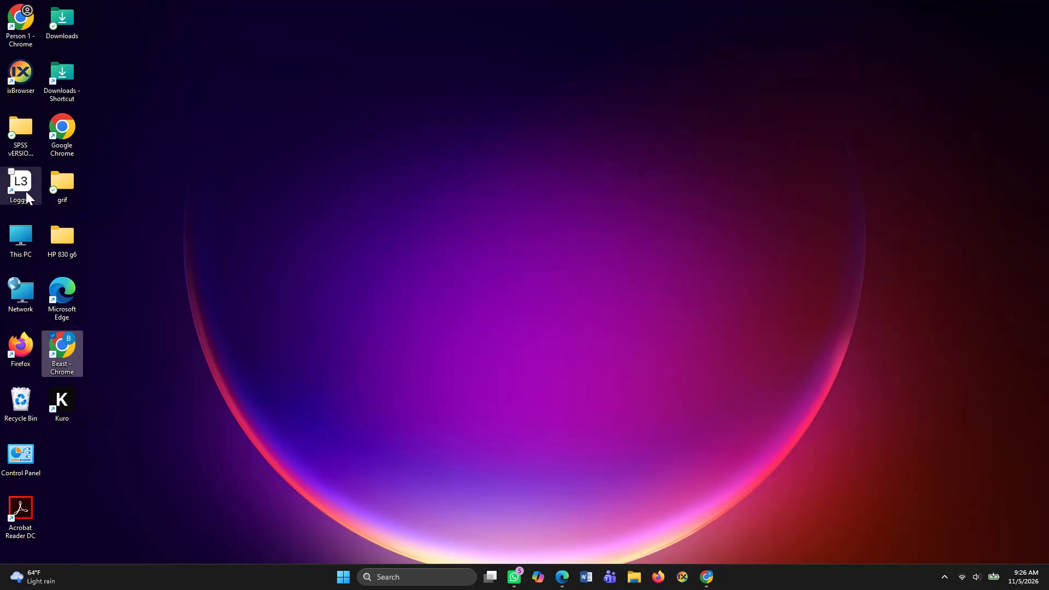
Launch the application with the L3 icon from its desktop shortcut.
left_click(26, 191)
double_click(26, 191)
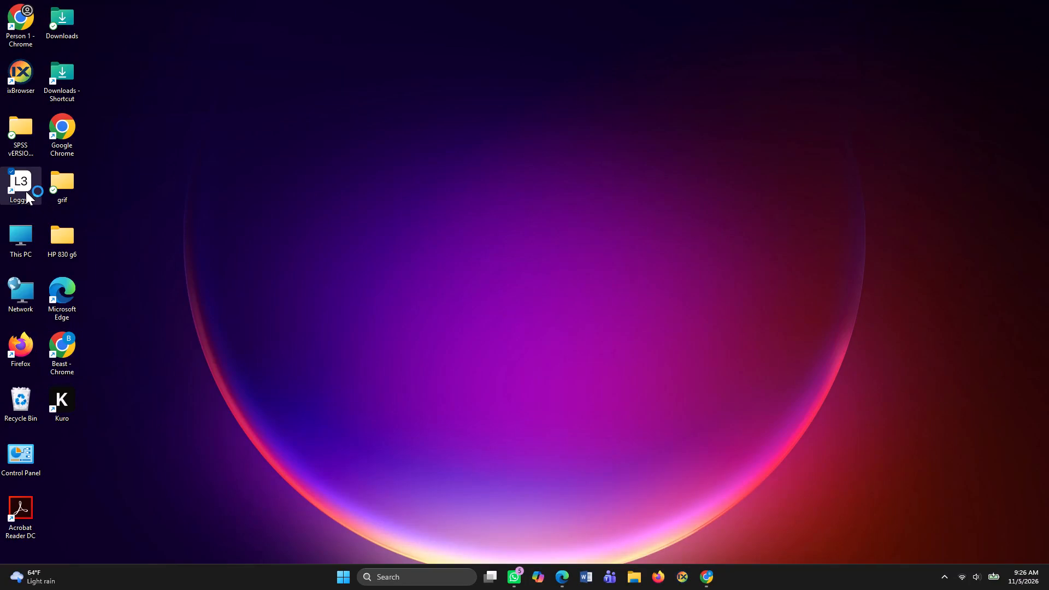